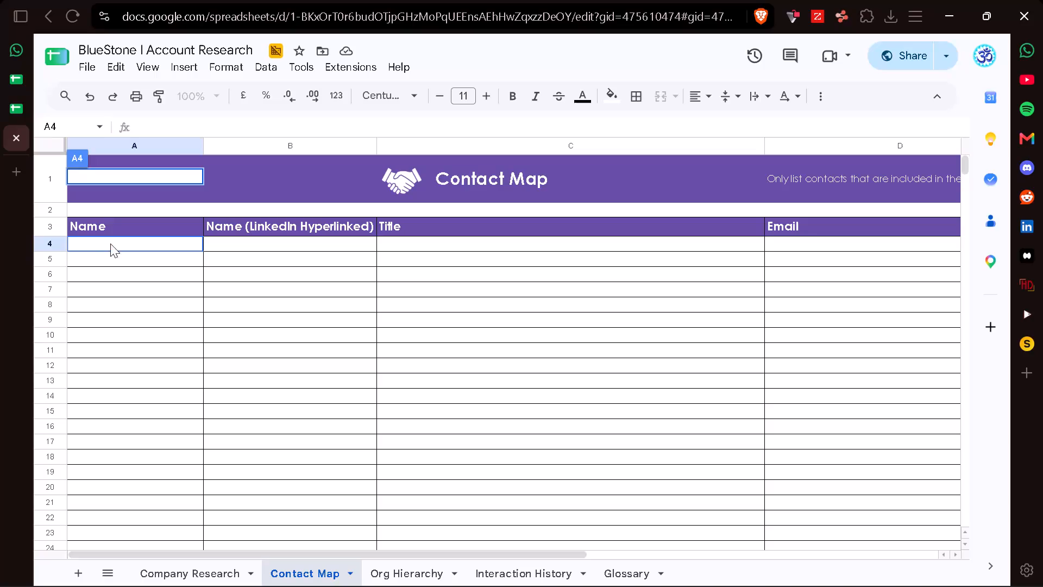
# Check the BlueStone Contact Map, the Klenty Leads New sheet and the BlueStone row in the AR Master Sheet.
pyautogui.click(121, 244)
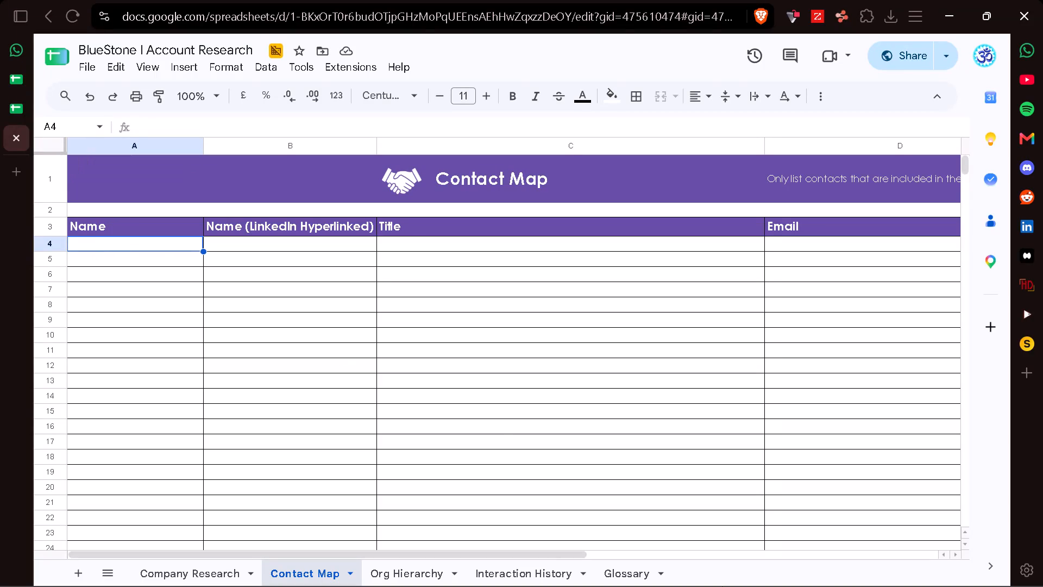
pyautogui.click(21, 105)
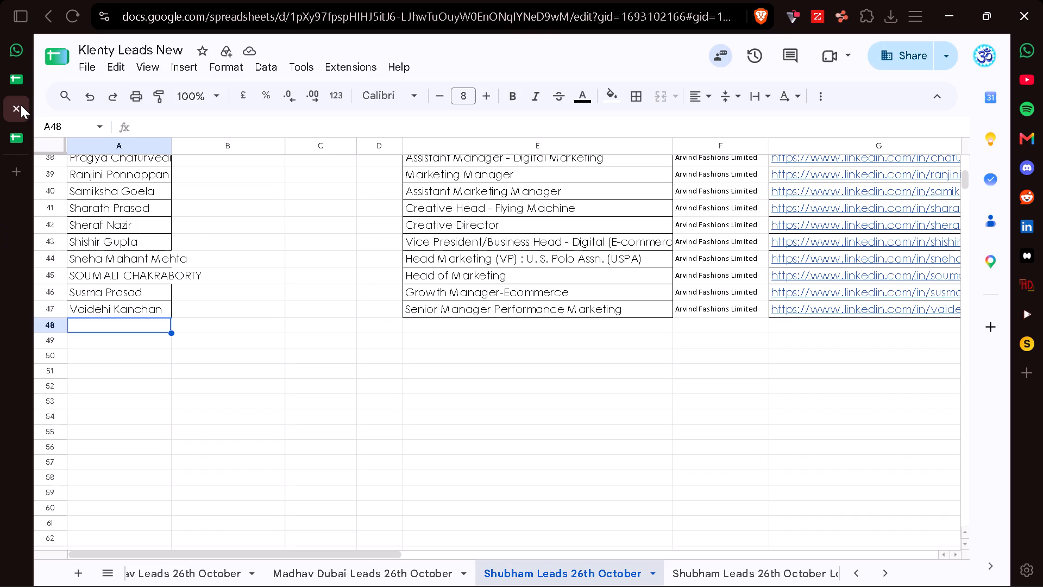
pyautogui.click(11, 83)
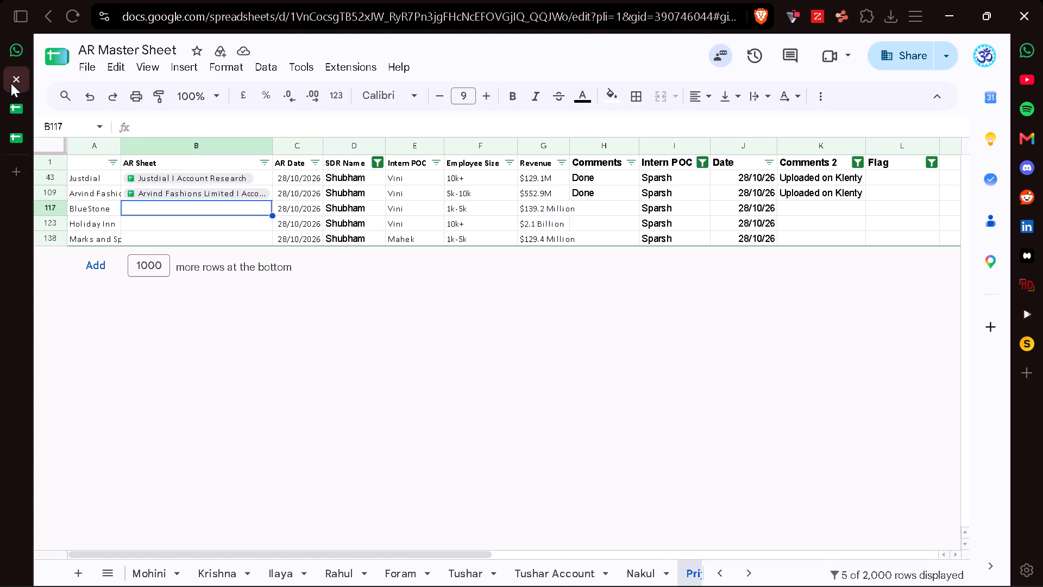
pyautogui.click(11, 101)
pyautogui.click(11, 68)
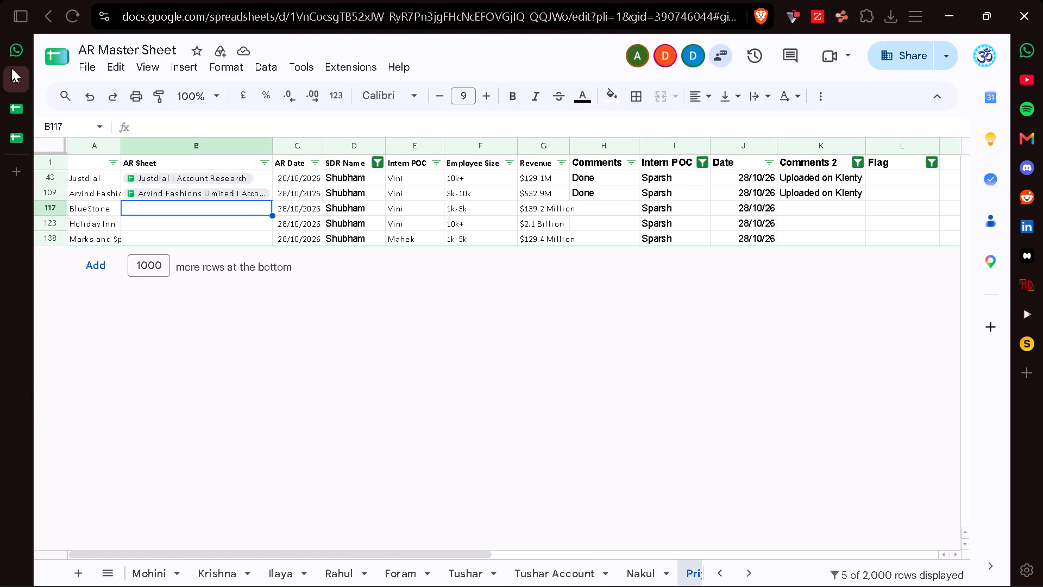
pyautogui.click(16, 99)
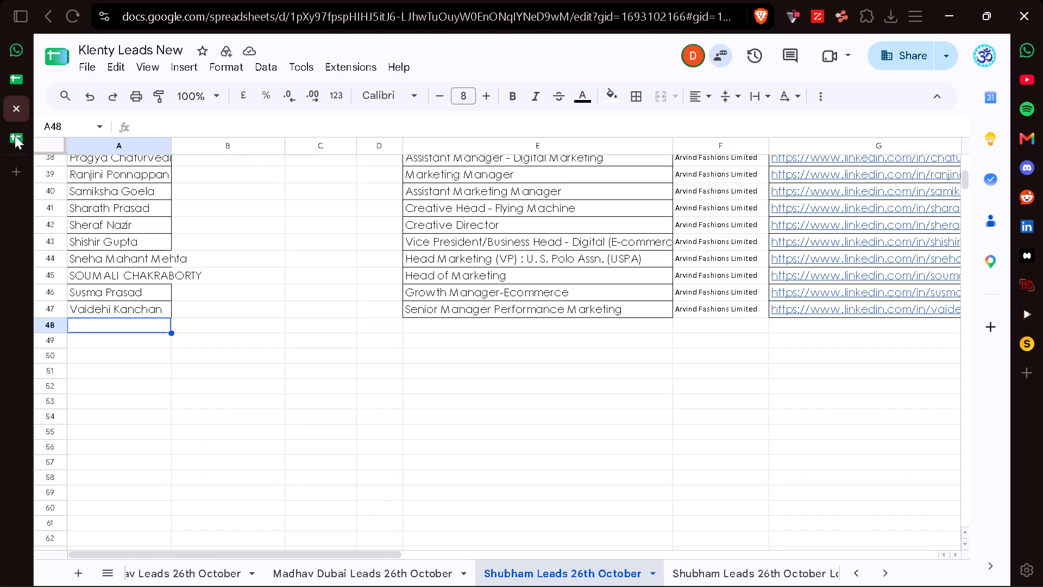
pyautogui.click(15, 135)
# Open LinkedIn Recruiter from the LinkedIn home feed in a new browser tab.
pyautogui.click(16, 166)
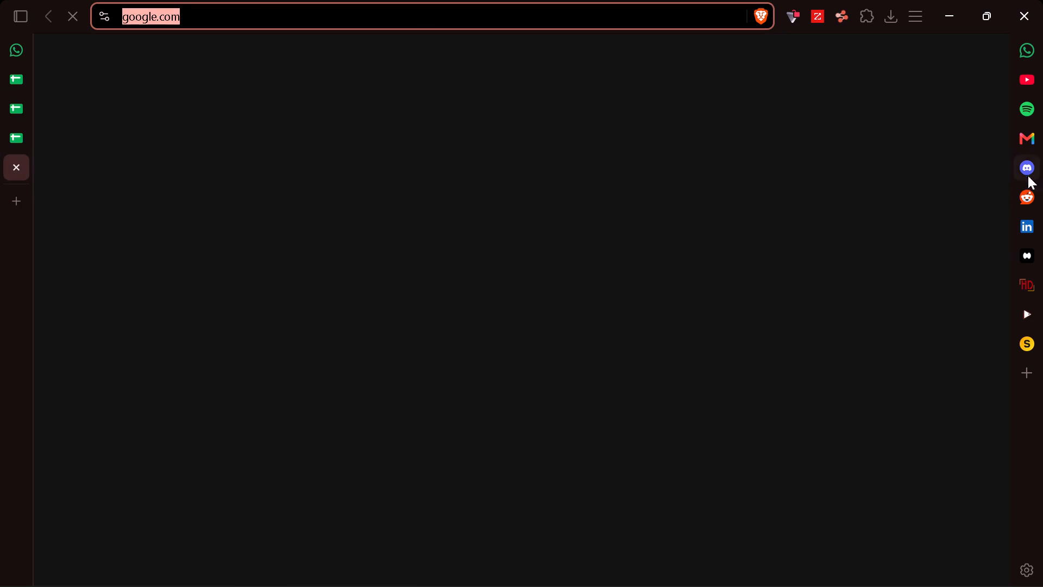
pyautogui.click(1029, 234)
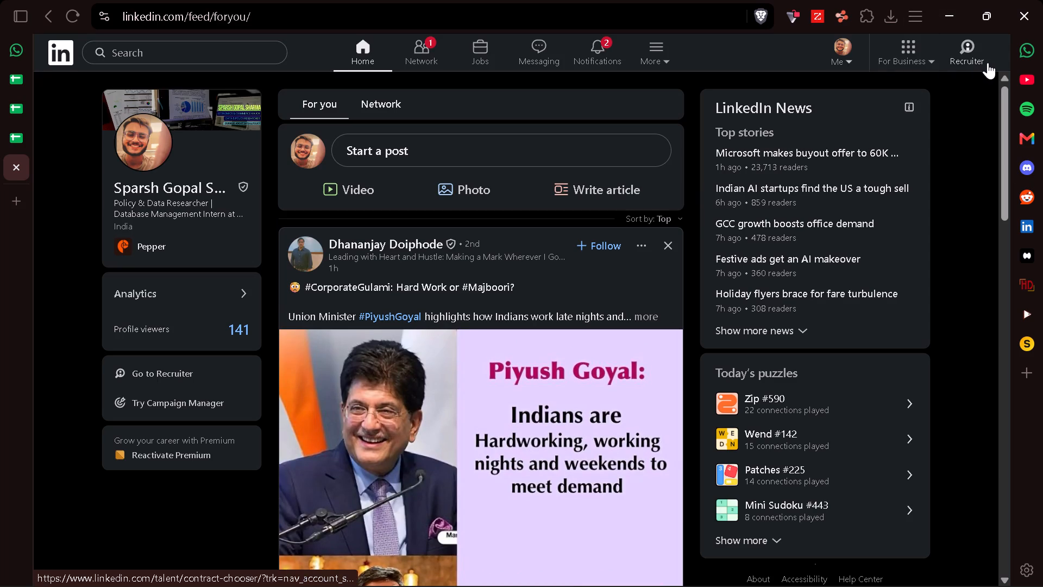
pyautogui.click(972, 46)
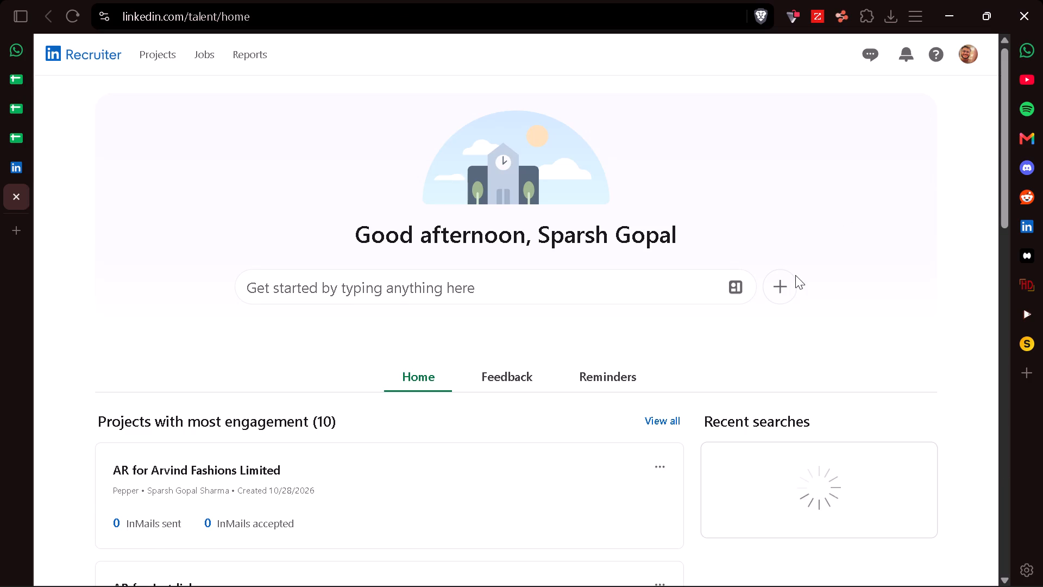
# Create a private Recruiter project named "AR for BluseStone" for Pepper and close the leftover LinkedIn feed tab.
pyautogui.click(786, 287)
pyautogui.click(723, 358)
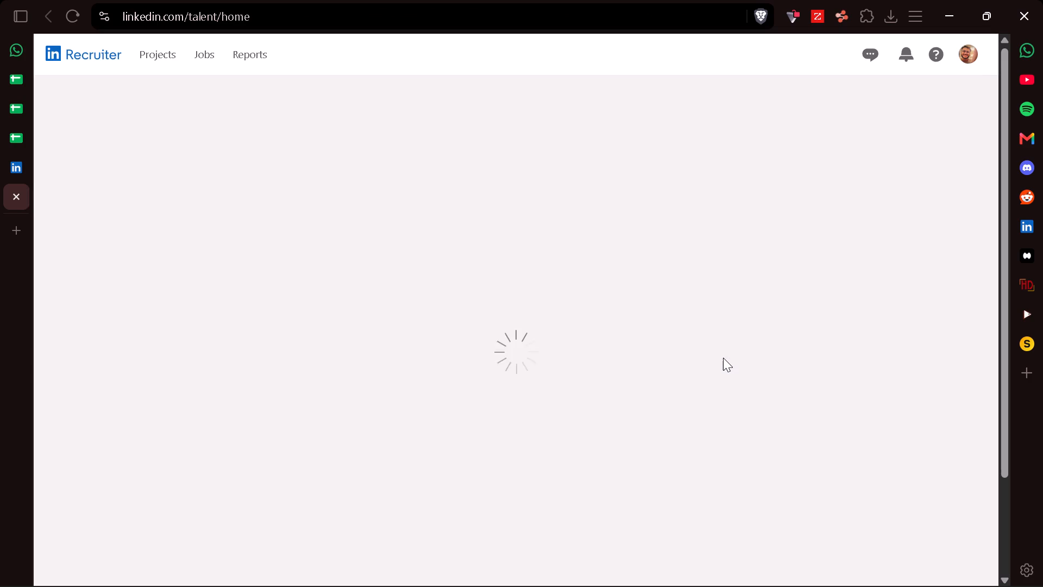
pyautogui.click(197, 240)
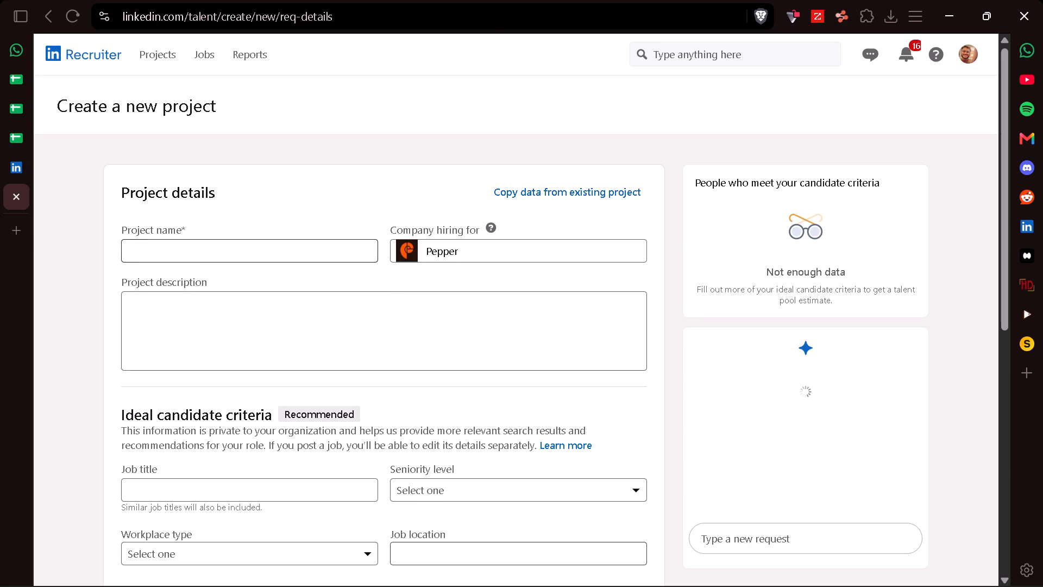
pyautogui.click(370, 284)
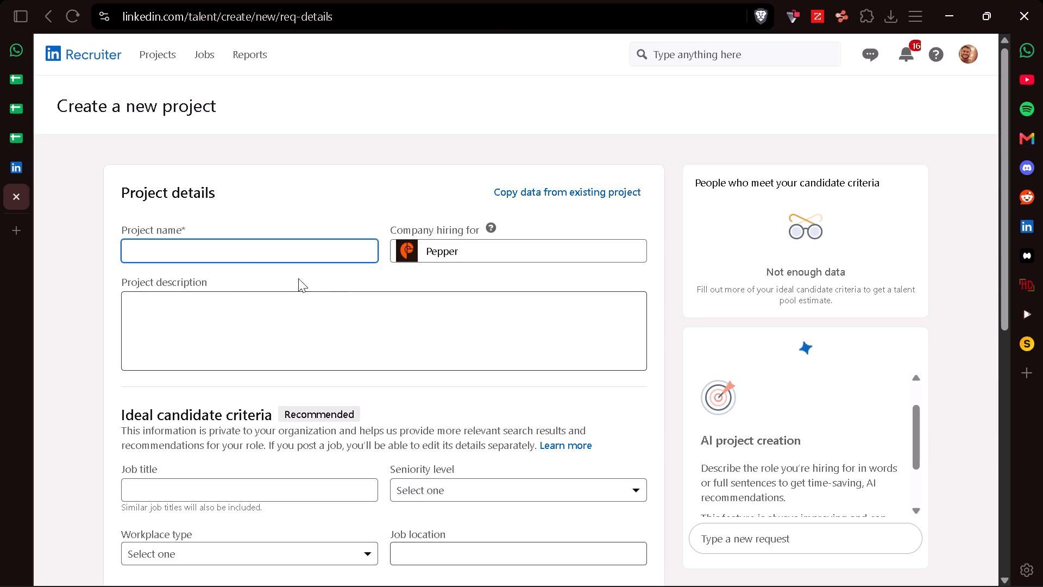
pyautogui.click(198, 260)
pyautogui.write('AR for BluseStone')
pyautogui.press('Return')
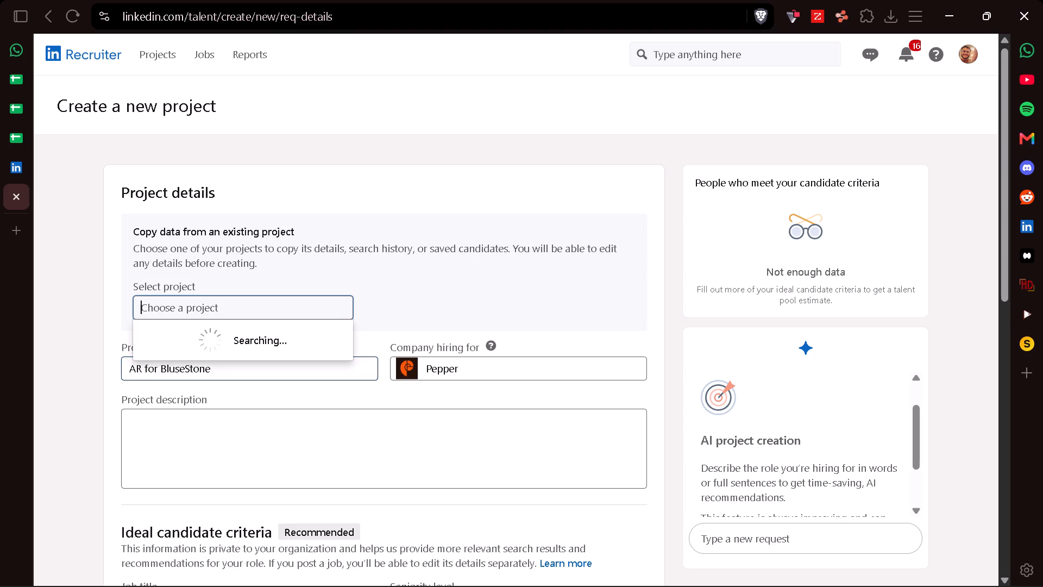
pyautogui.scroll(-5, 461, 469)
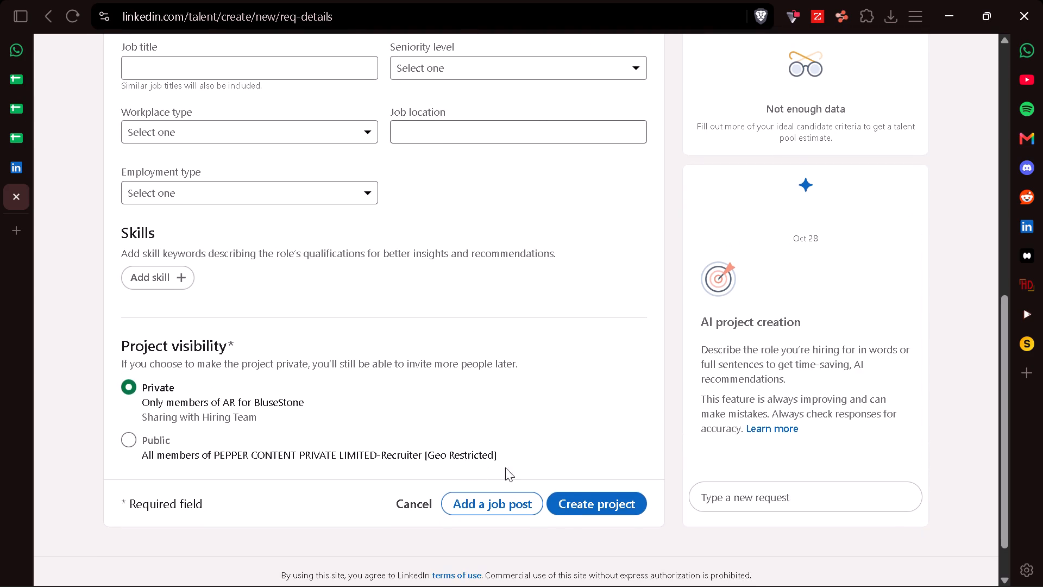
pyautogui.click(566, 513)
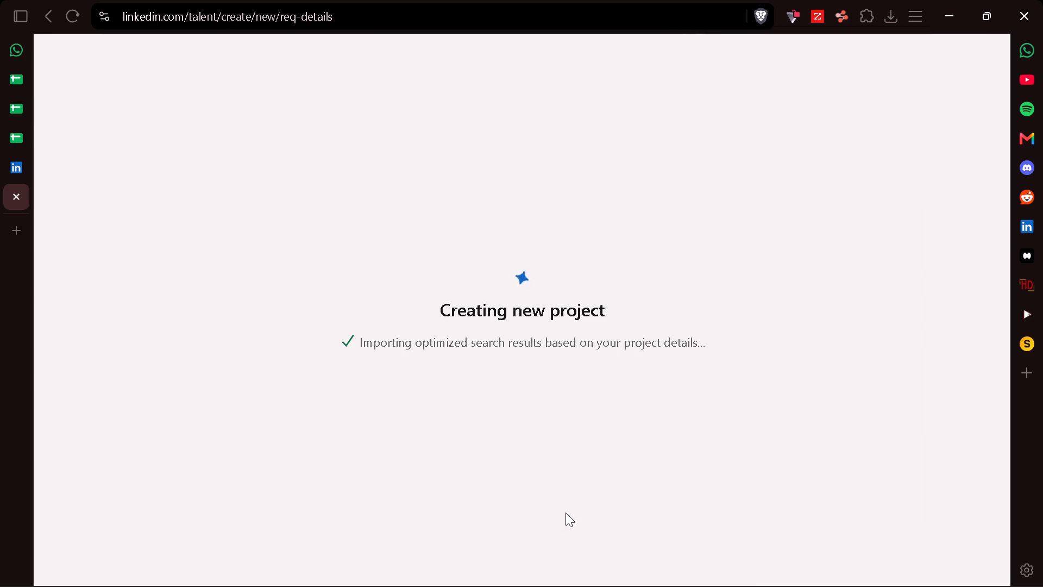
pyautogui.doubleClick(15, 169)
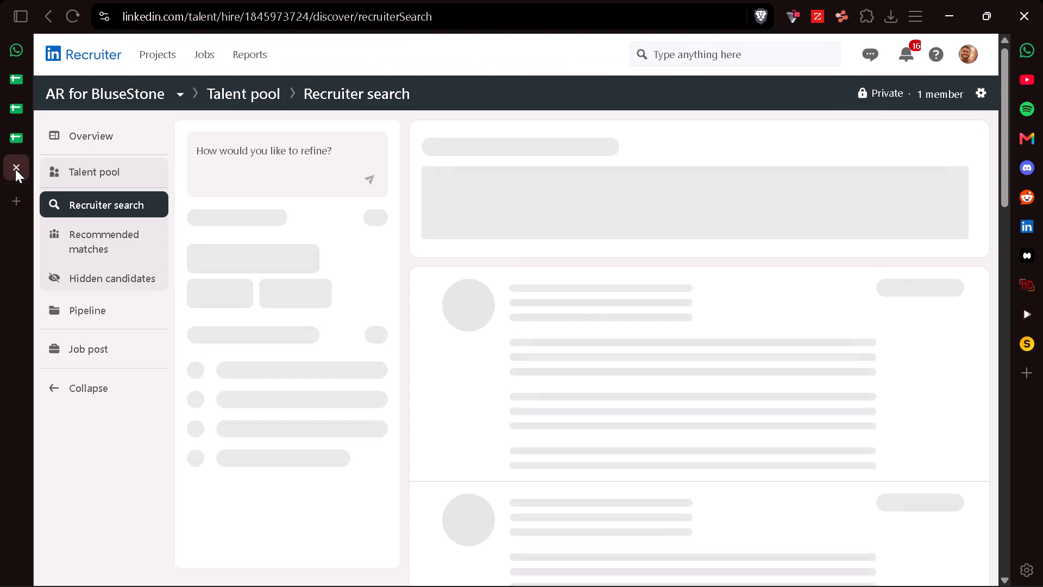
# Rename the project to "AR for BlueStone".
pyautogui.moveTo(190, 98); pyautogui.dragTo(183, 94)
pyautogui.click(183, 94)
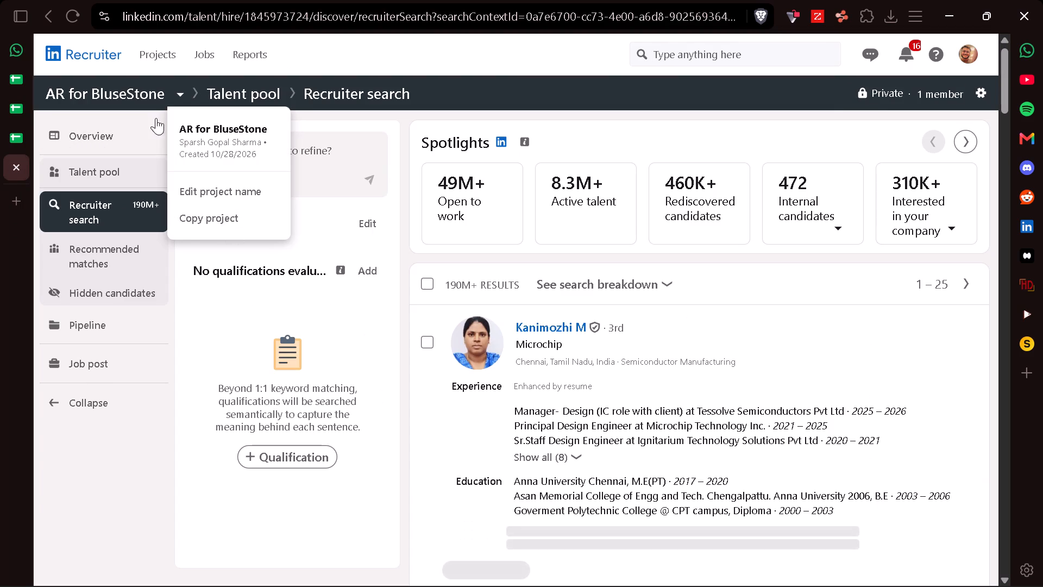
pyautogui.click(208, 186)
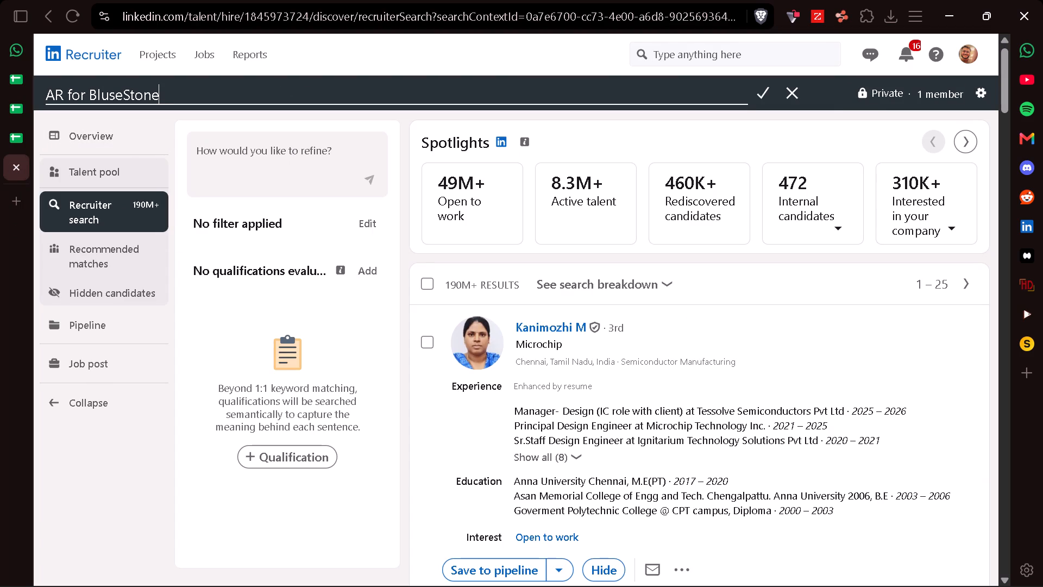
pyautogui.click(116, 89)
pyautogui.press('BackSpace')
pyautogui.press('Return')
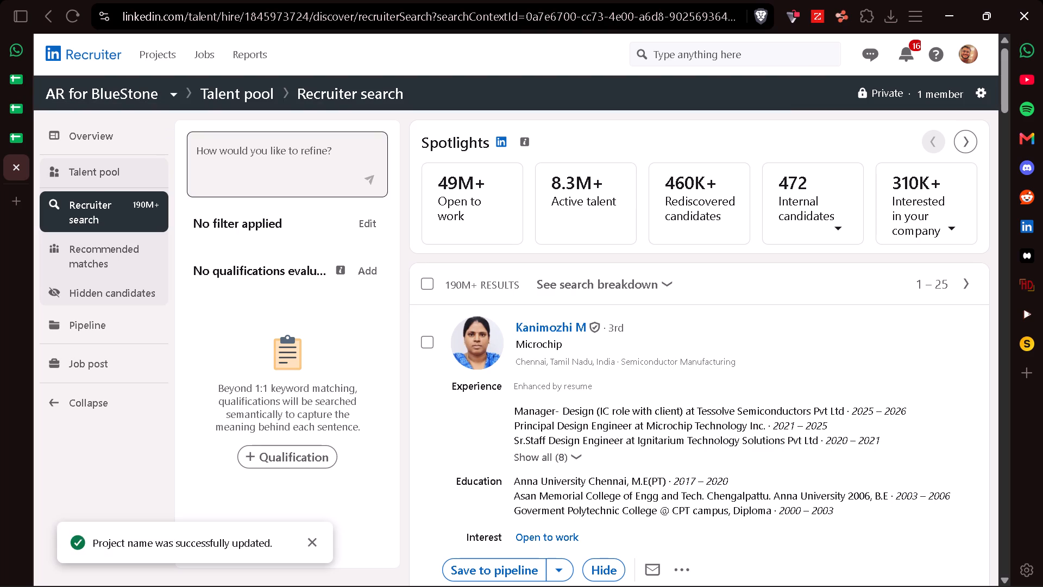
# Apply the saved custom filter "main" to the Recruiter search.
pyautogui.click(362, 216)
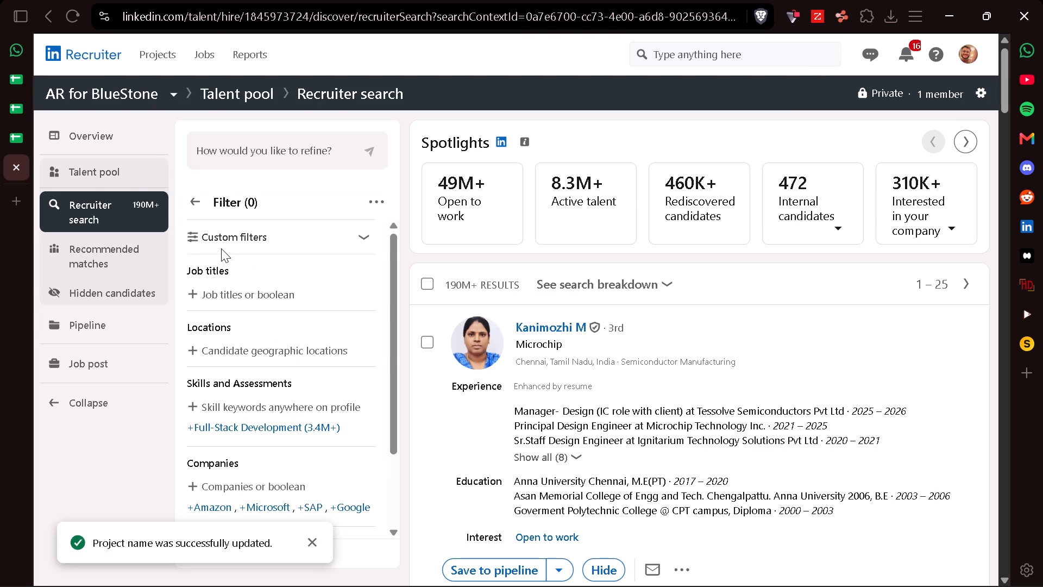
pyautogui.click(221, 248)
pyautogui.click(213, 242)
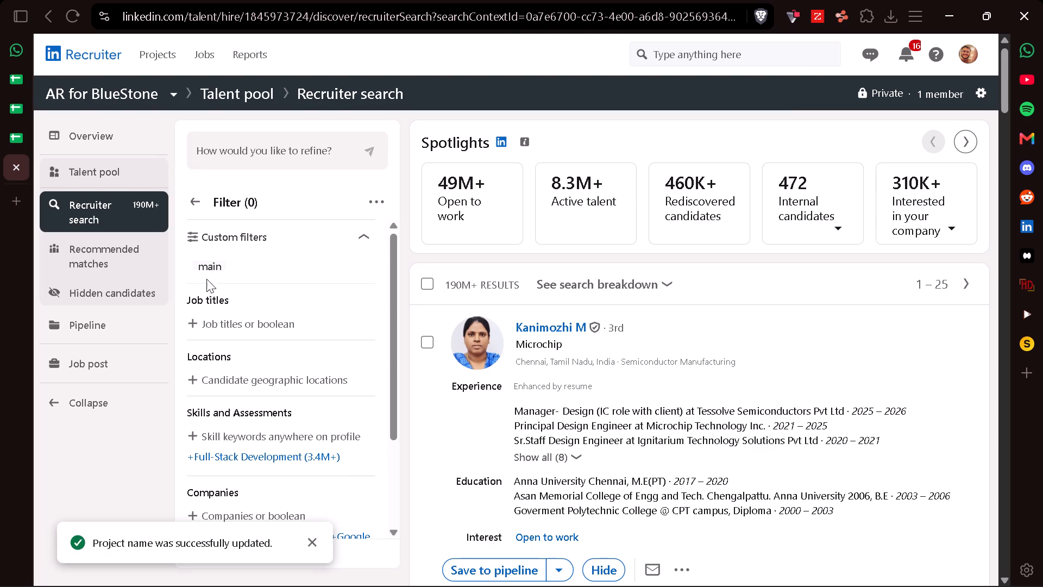
pyautogui.click(210, 267)
# Add BlueStone as a company filter and limit it to current employees.
pyautogui.scroll(-3, 305, 394)
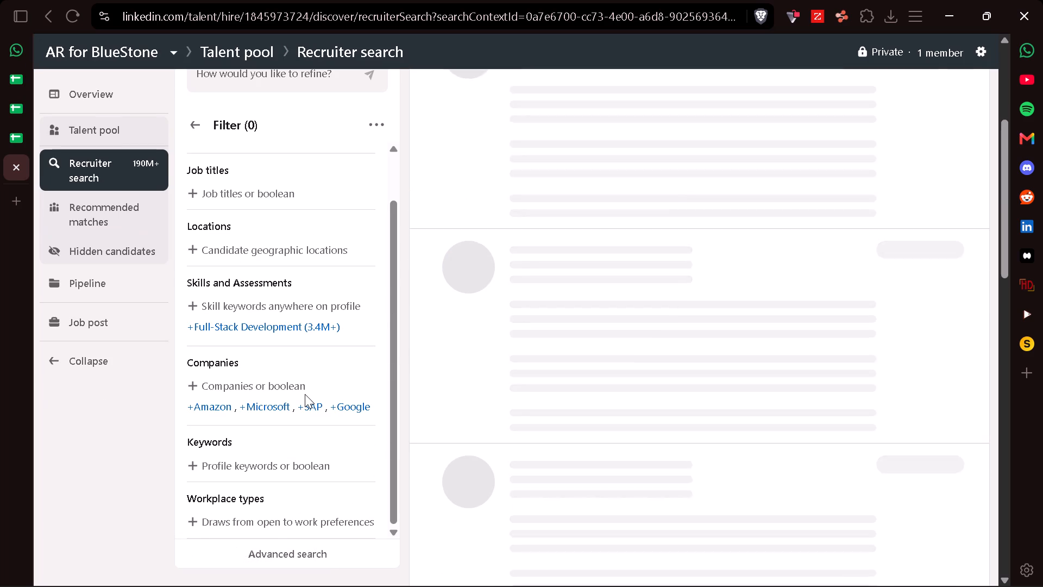
pyautogui.scroll(-1, 305, 394)
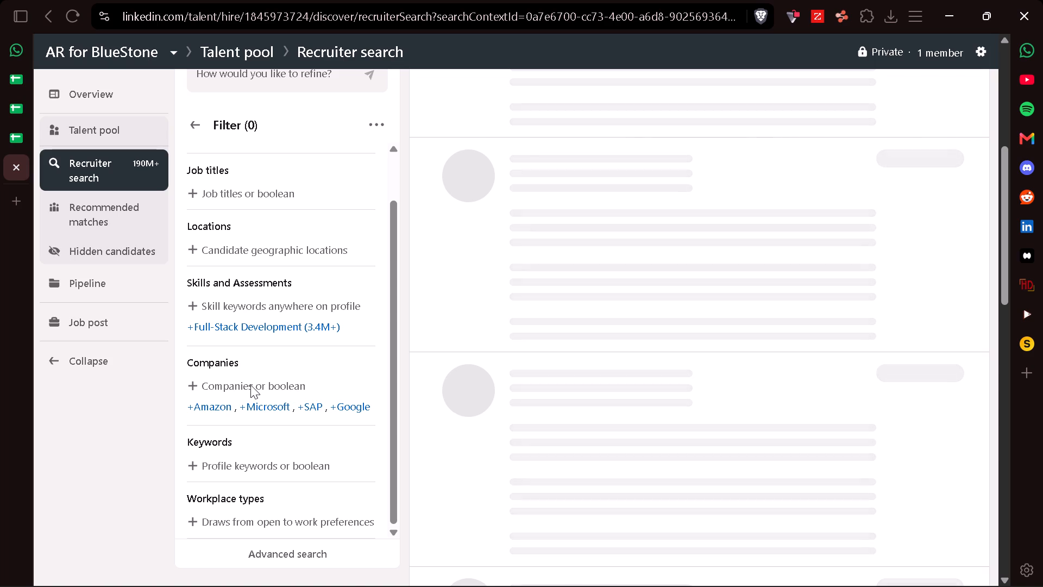
pyautogui.click(277, 454)
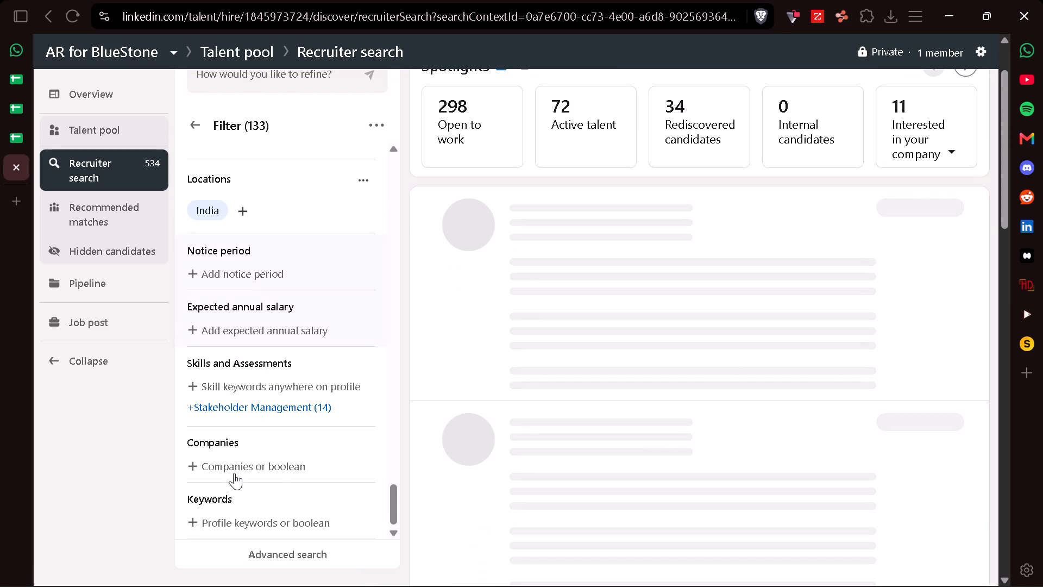
pyautogui.click(234, 473)
pyautogui.write('BL')
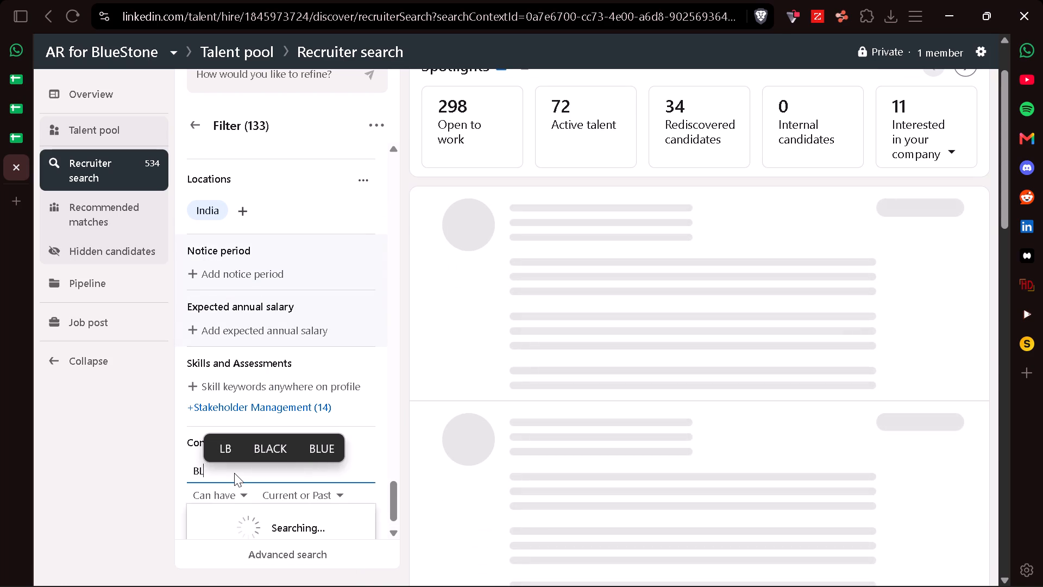
pyautogui.press('BackSpace')
pyautogui.write('lueSr')
pyautogui.press('BackSpace')
pyautogui.press('t')
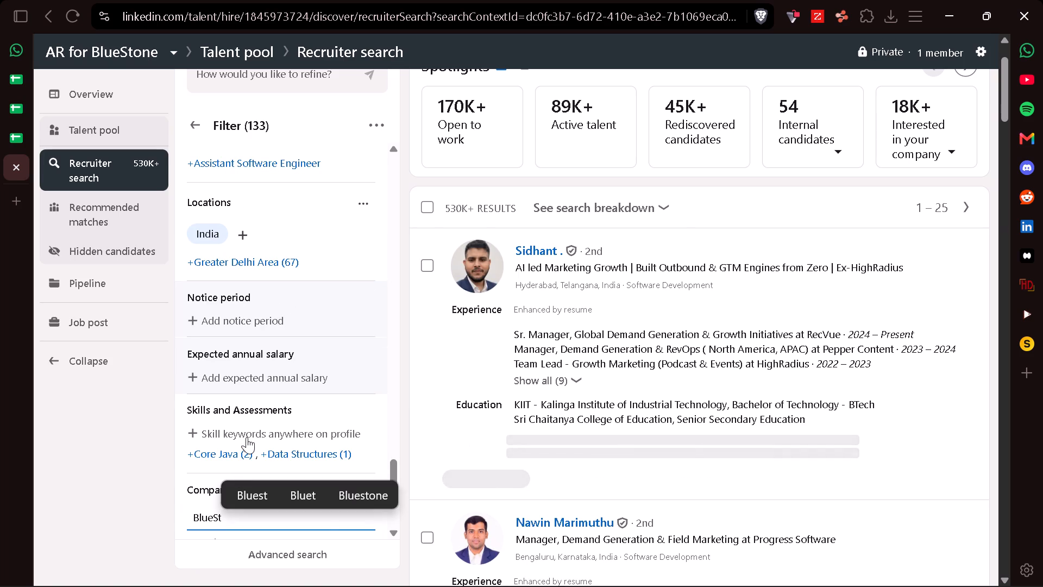
pyautogui.scroll(-3, 247, 437)
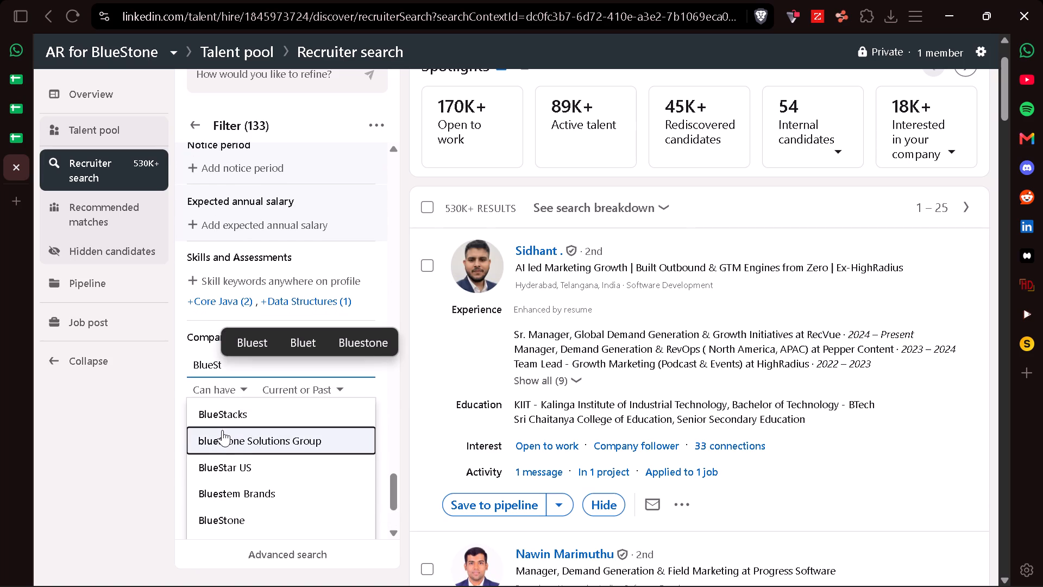
pyautogui.click(215, 517)
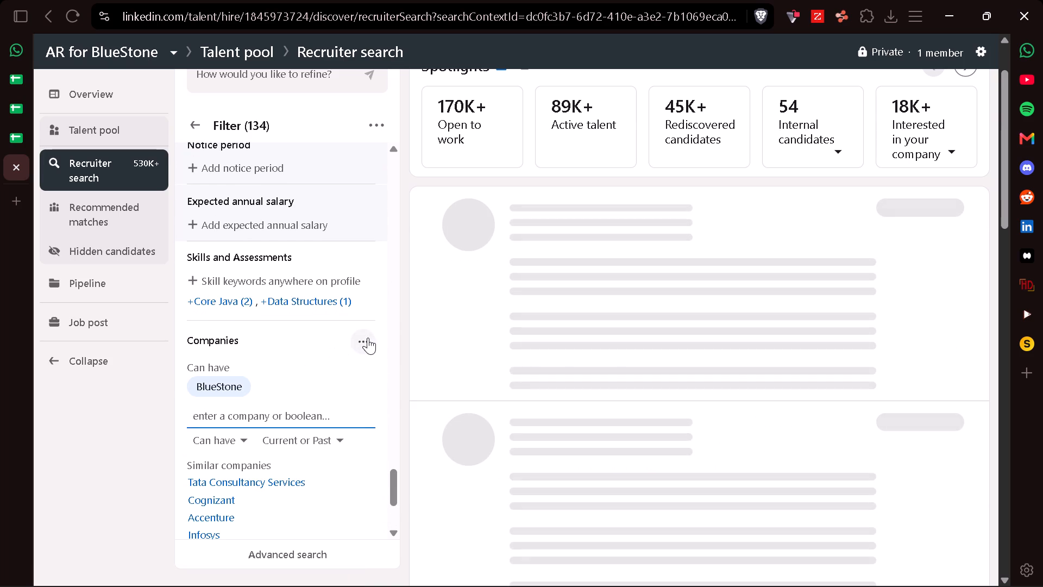
pyautogui.click(368, 338)
pyautogui.click(448, 409)
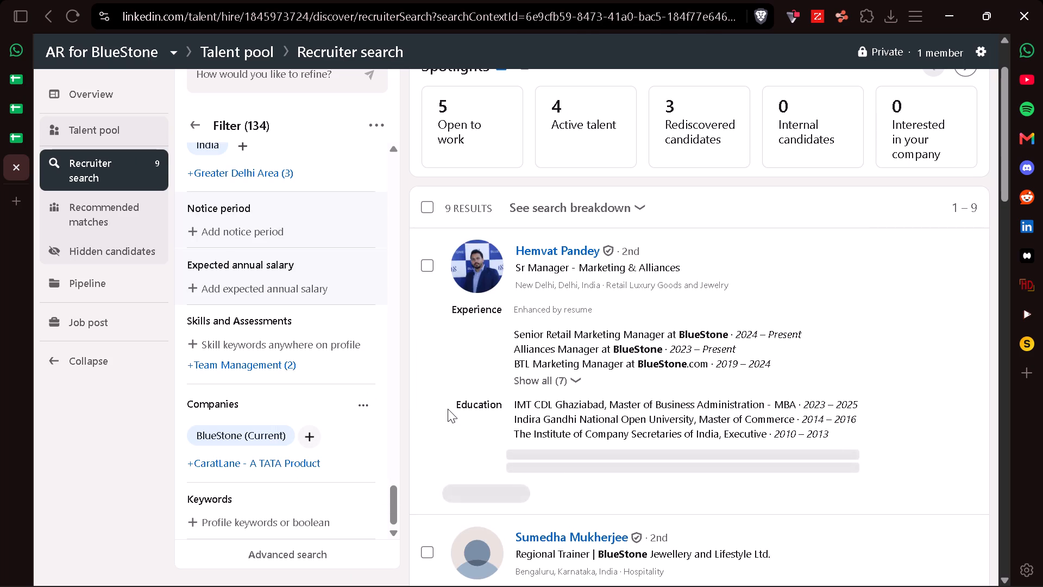
# Save the Delhi-based candidate listed as Marketing Manager at BlueStone to the project pipeline.
pyautogui.scroll(-1, 547, 348)
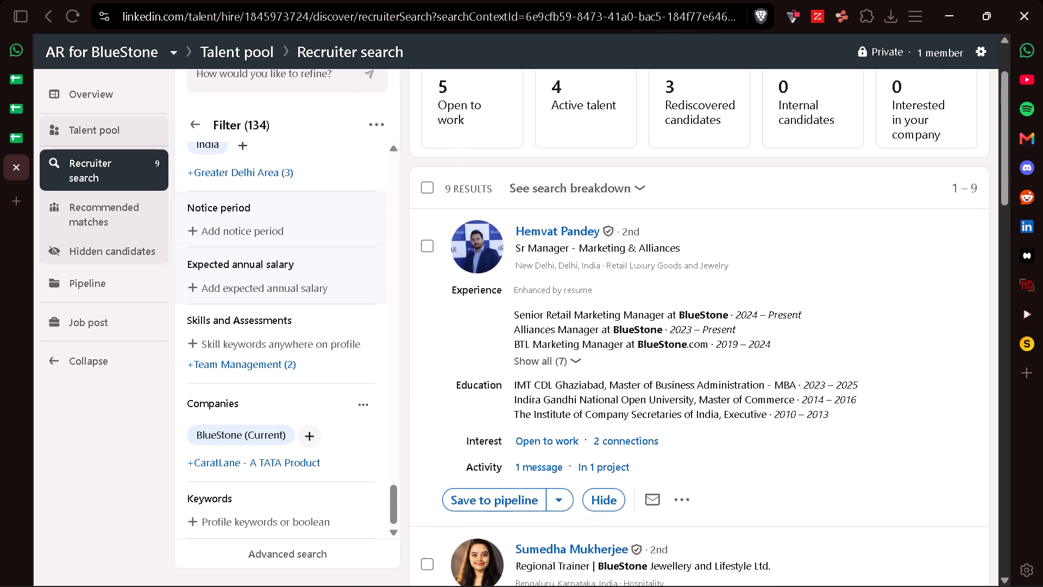
pyautogui.scroll(-1, 547, 348)
pyautogui.scroll(-2, 518, 401)
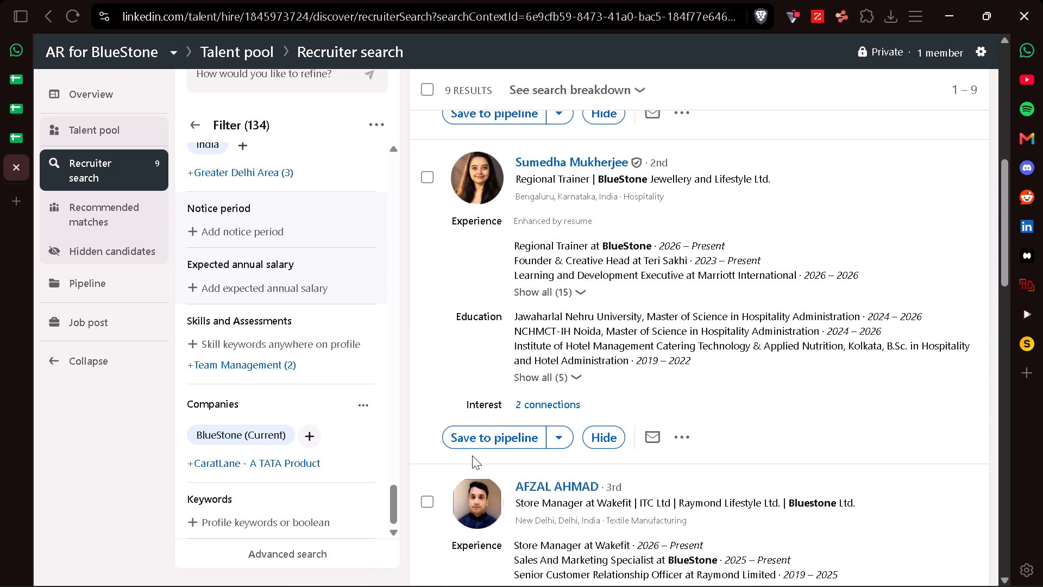
pyautogui.scroll(-4, 472, 455)
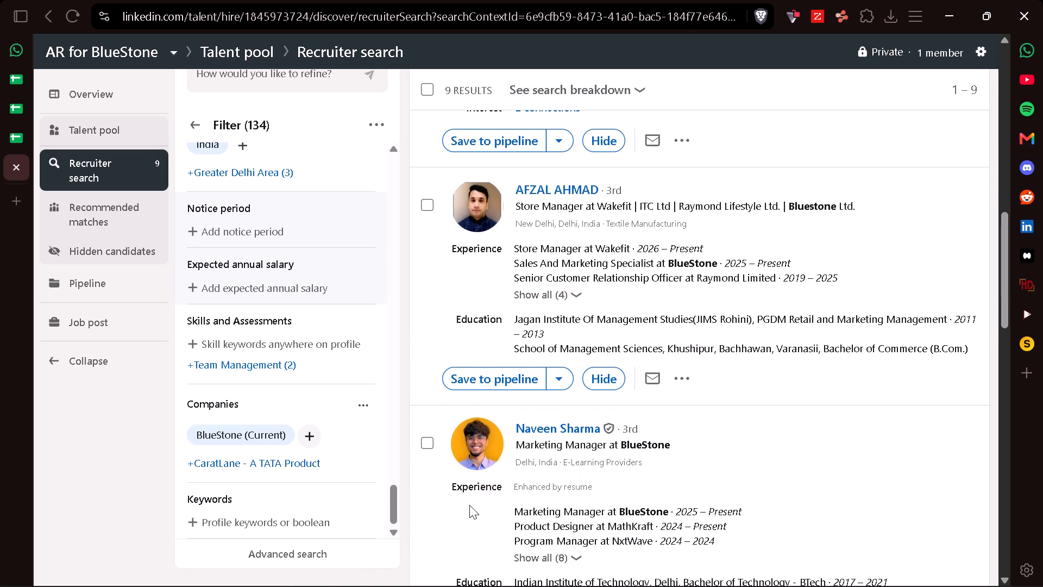
pyautogui.scroll(-2, 469, 505)
pyautogui.click(483, 523)
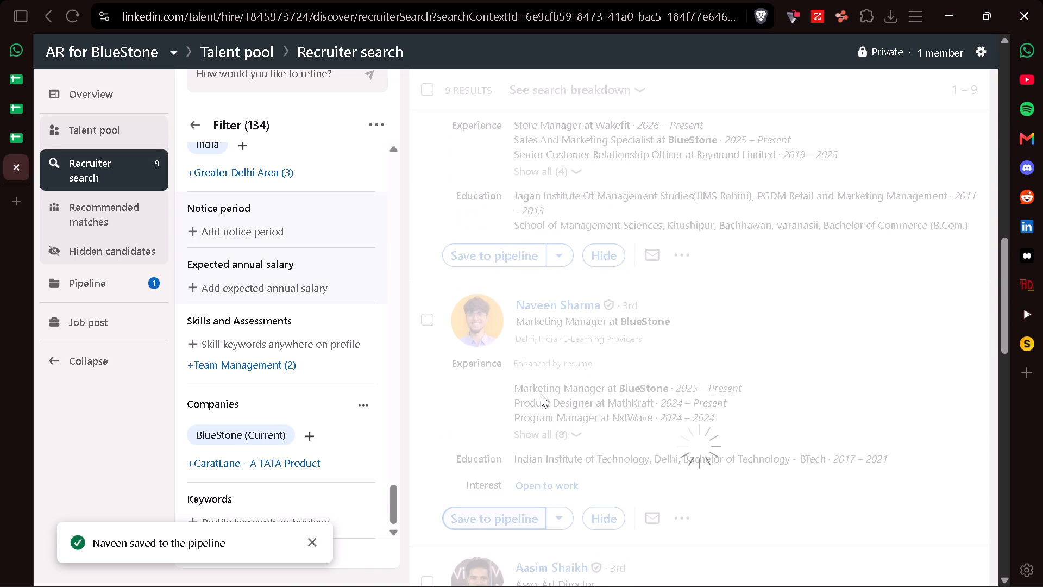
# Save the Mumbai-based Asso. Art Director candidate, Assistant Manager (Creative) at BlueStone, to the project pipeline.
pyautogui.scroll(-2, 541, 394)
pyautogui.scroll(-1, 480, 409)
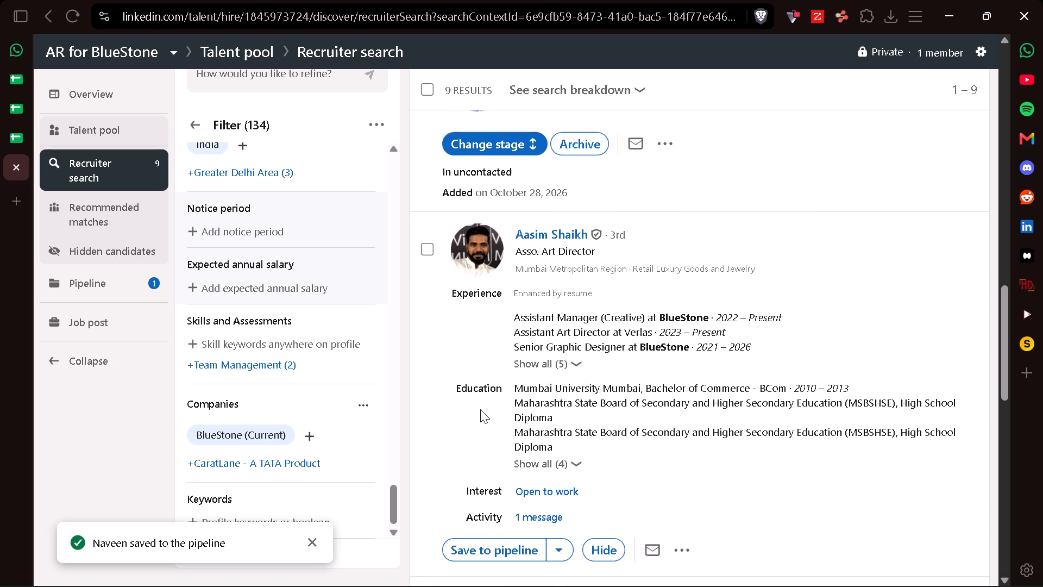
pyautogui.scroll(-1, 480, 409)
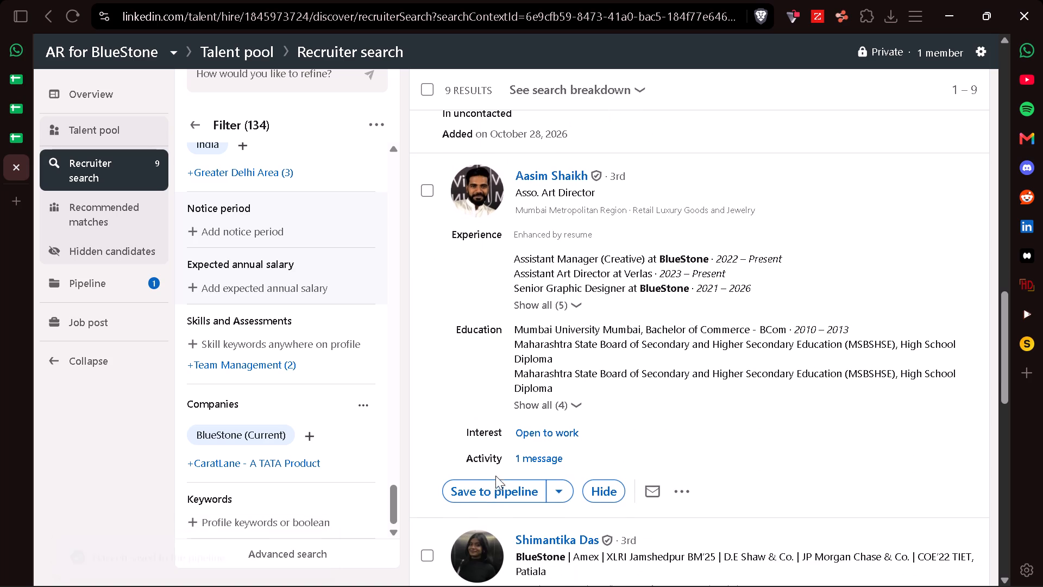
pyautogui.click(501, 488)
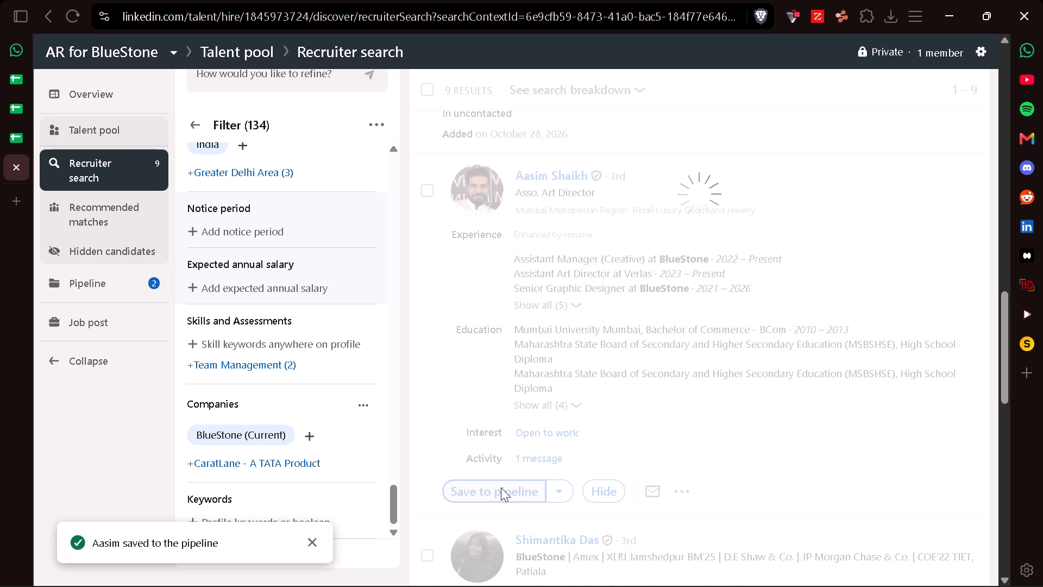
# Save the Bengaluru-based Marketing Manager at BlueStone to the project pipeline.
pyautogui.scroll(-1, 509, 380)
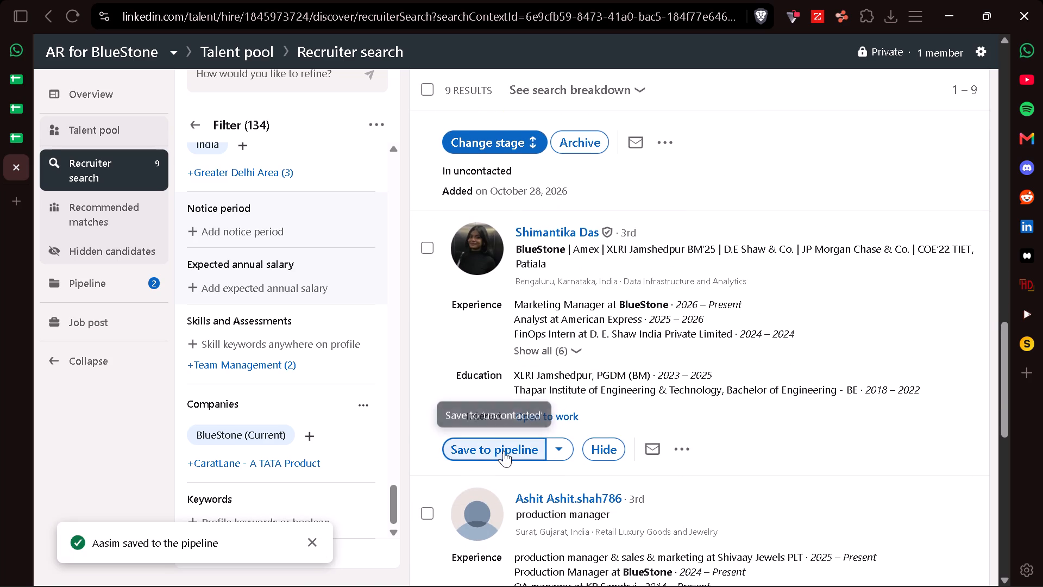
pyautogui.click(504, 451)
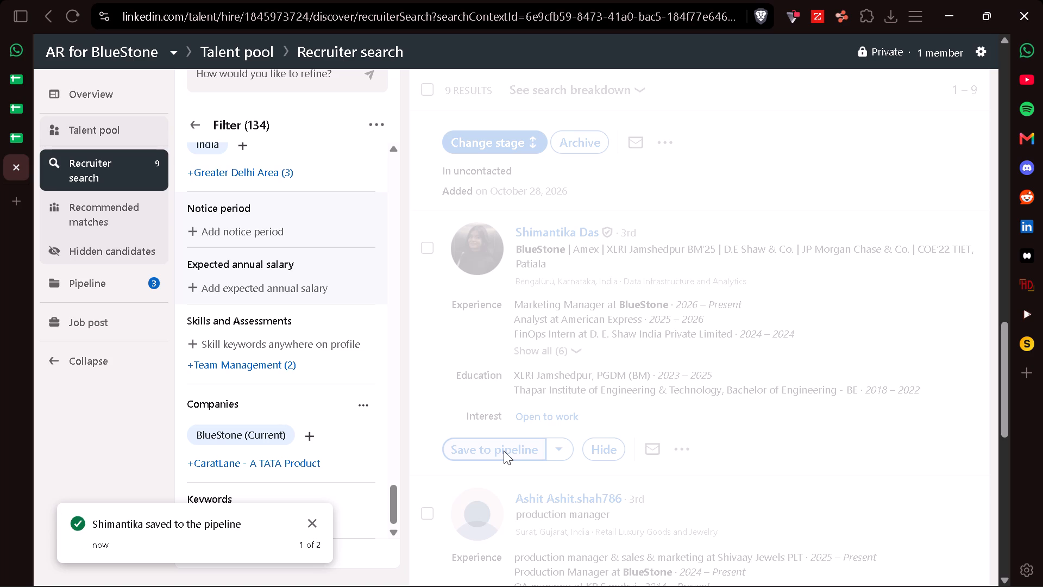
pyautogui.scroll(-6, 504, 451)
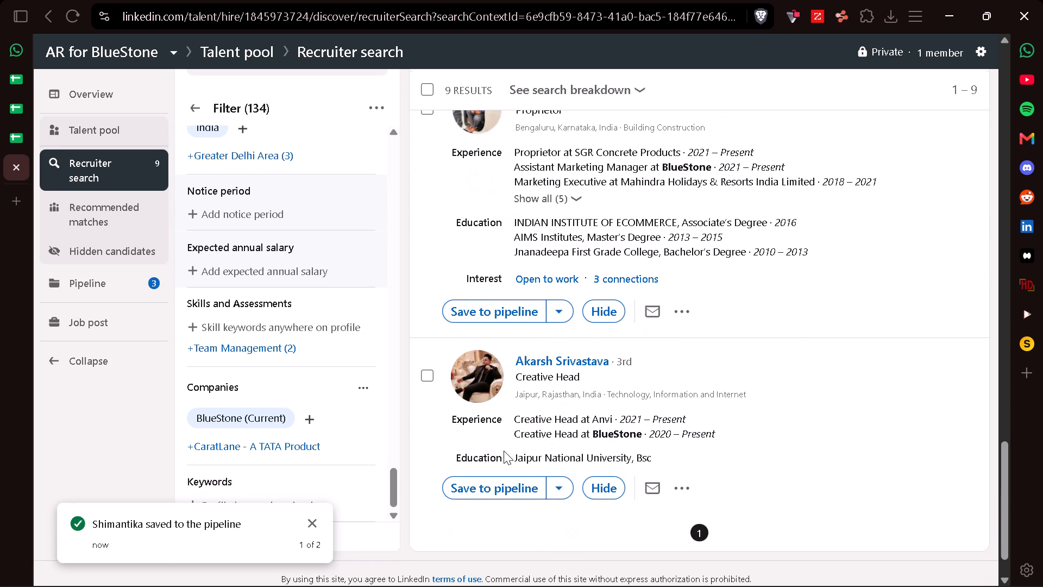
pyautogui.click(535, 359)
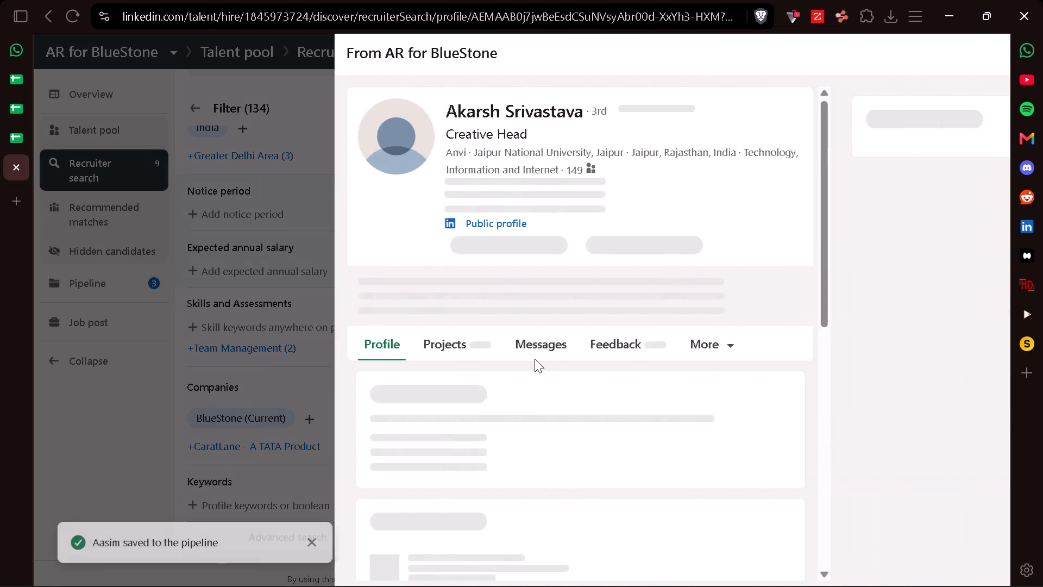
pyautogui.scroll(-3, 535, 359)
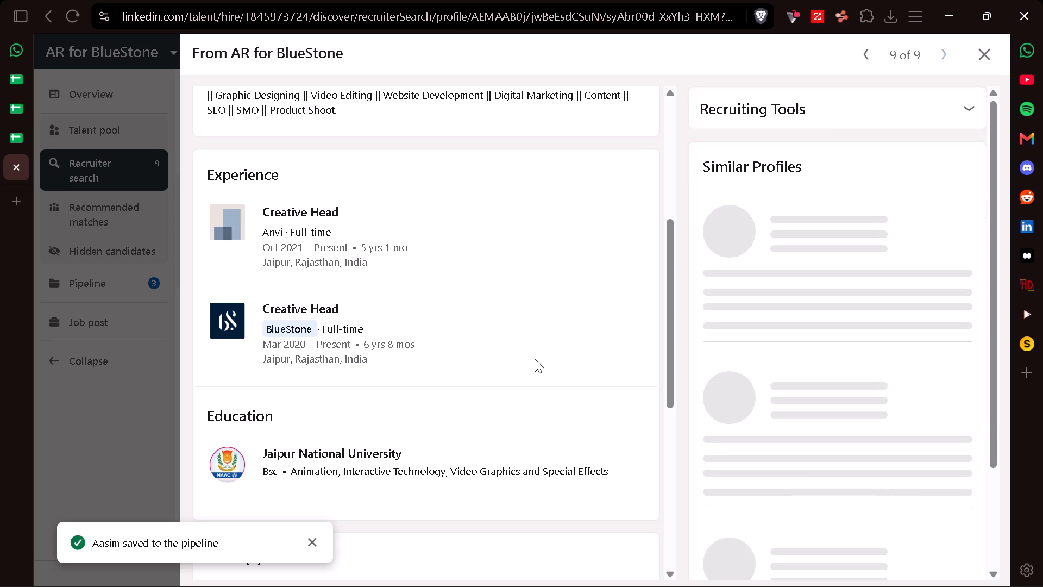
pyautogui.click(980, 54)
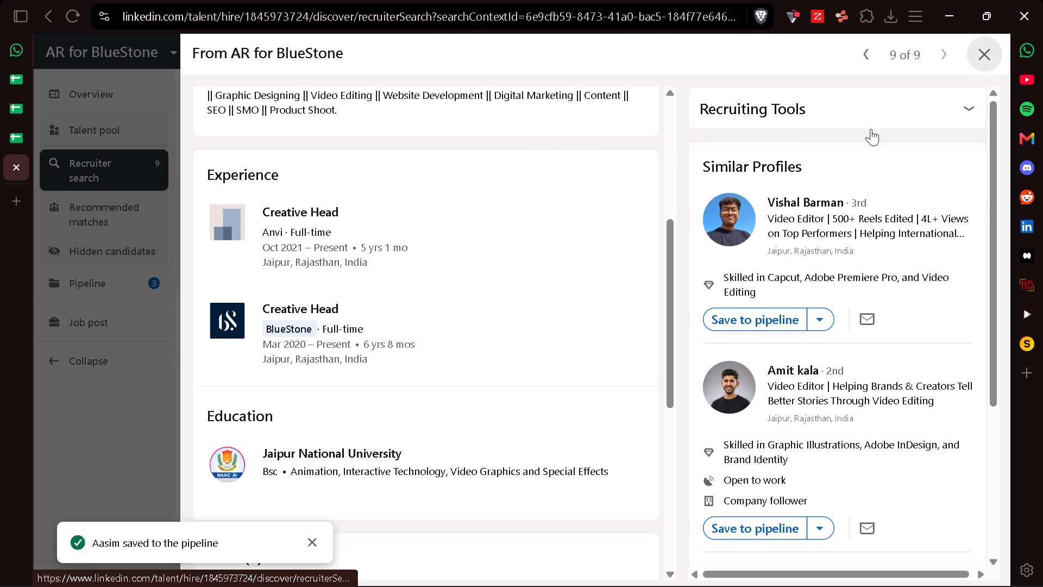
pyautogui.scroll(4, 624, 289)
pyautogui.scroll(-6, 624, 289)
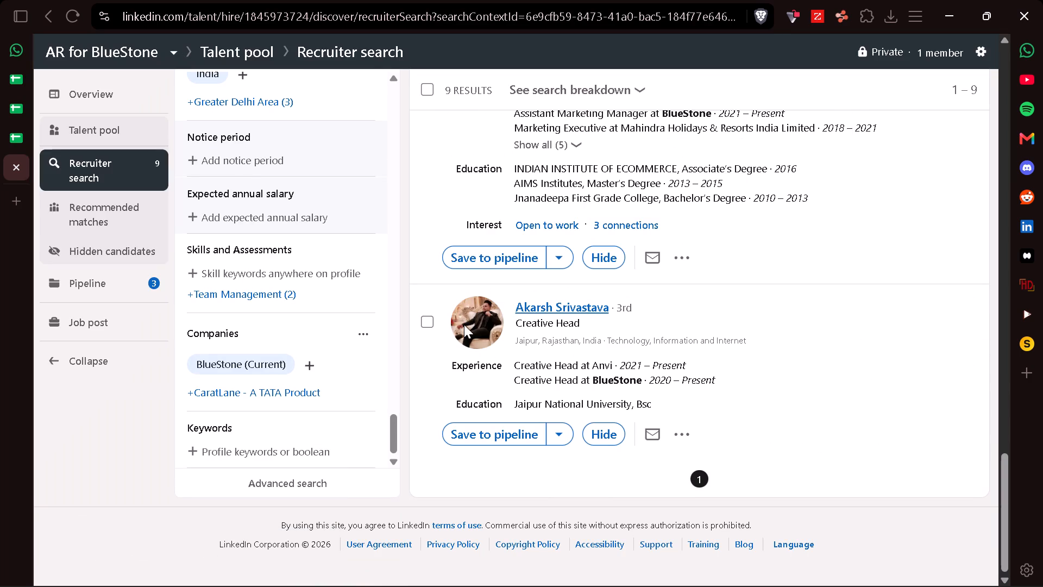
# Export all saved candidates in the project pipeline to CSV, then close the Recruiter page.
pyautogui.click(106, 280)
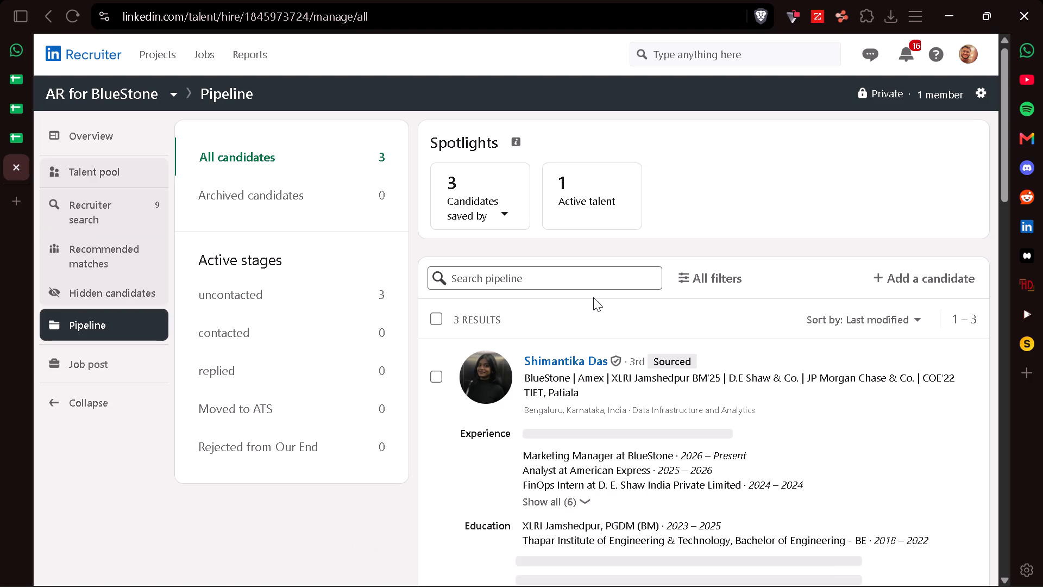
pyautogui.click(435, 319)
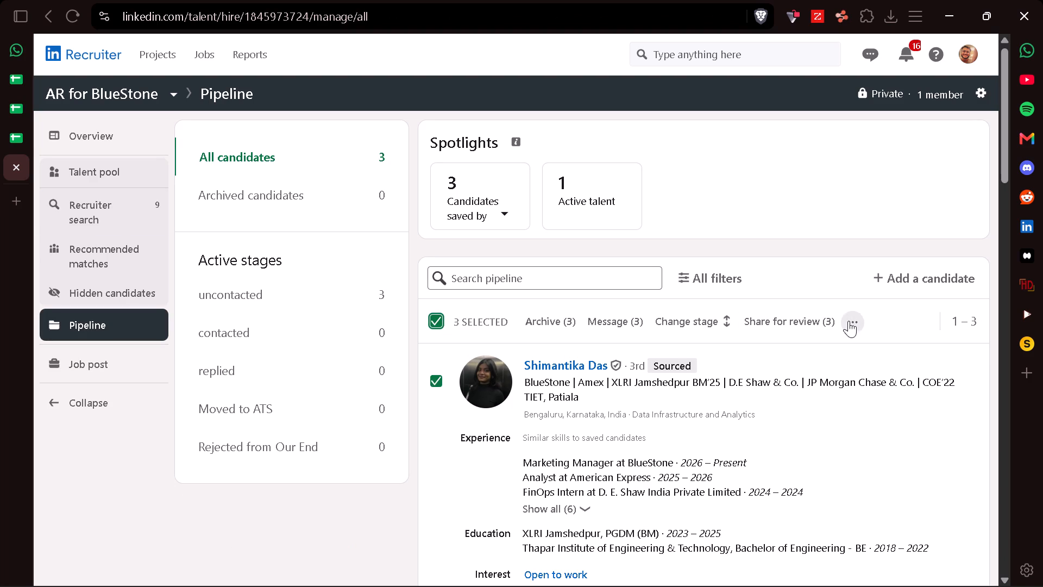
pyautogui.click(849, 321)
pyautogui.click(832, 423)
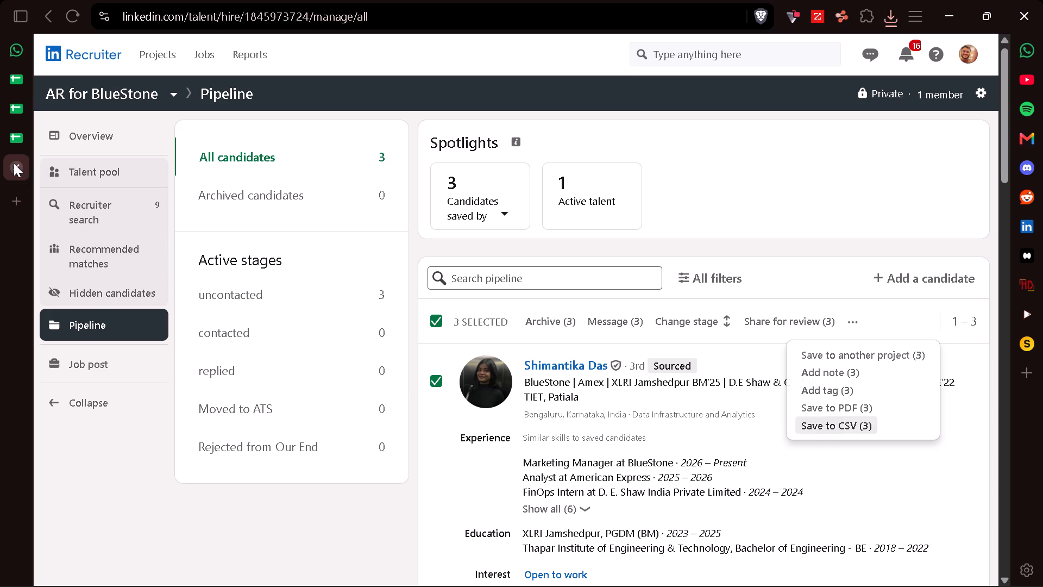
pyautogui.click(14, 161)
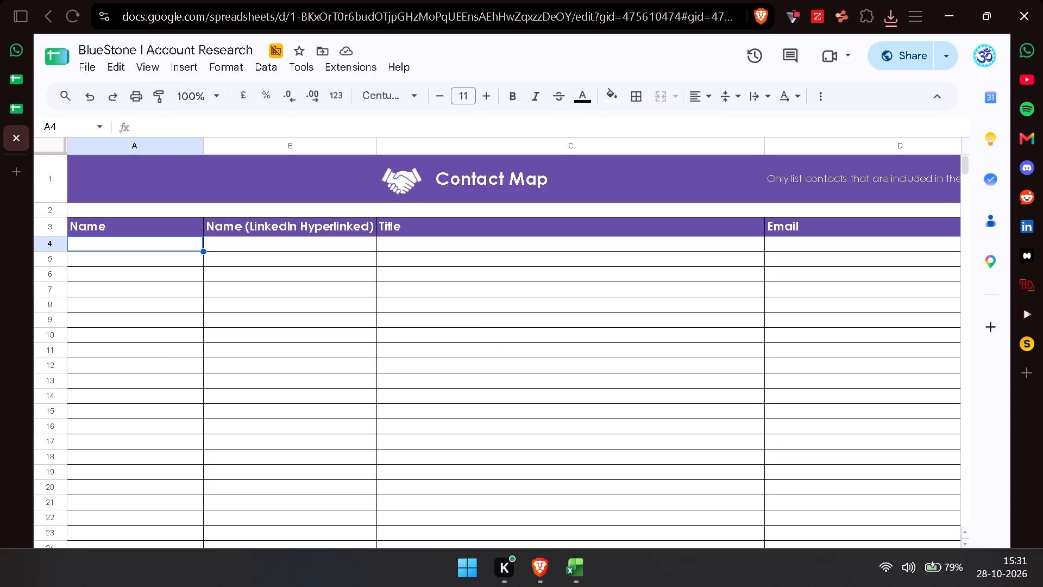
# Switch to the exported pipeline workbook in Excel and insert a blank column before Headline.
pyautogui.click(578, 566)
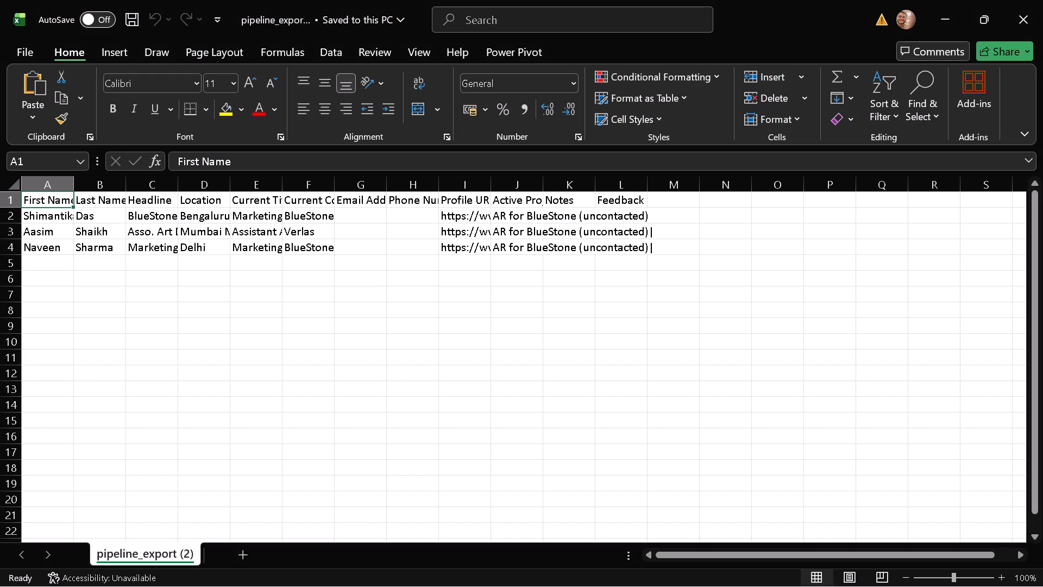
pyautogui.click(168, 187)
pyautogui.rightClick(168, 187)
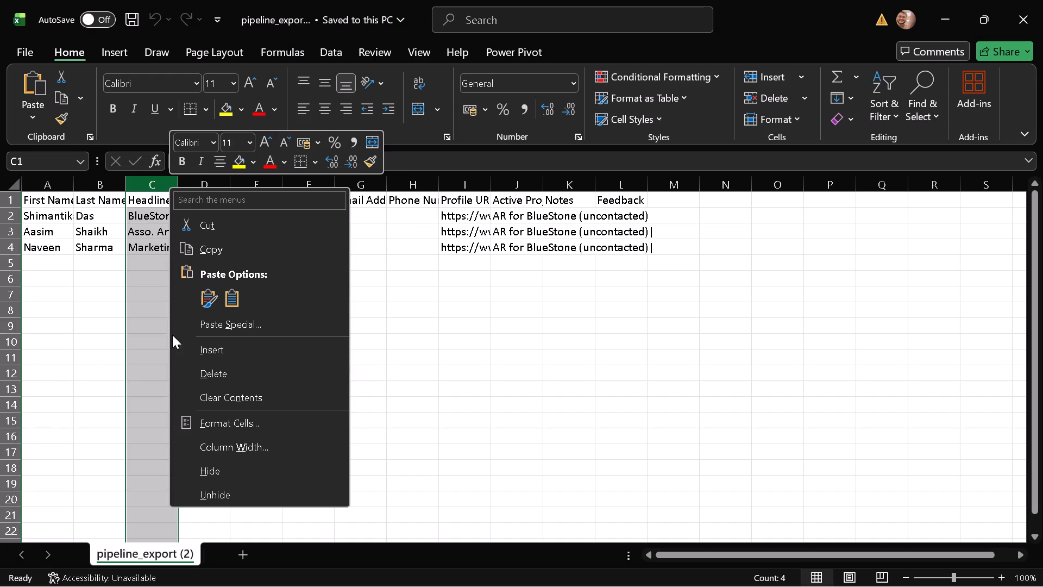
pyautogui.click(205, 354)
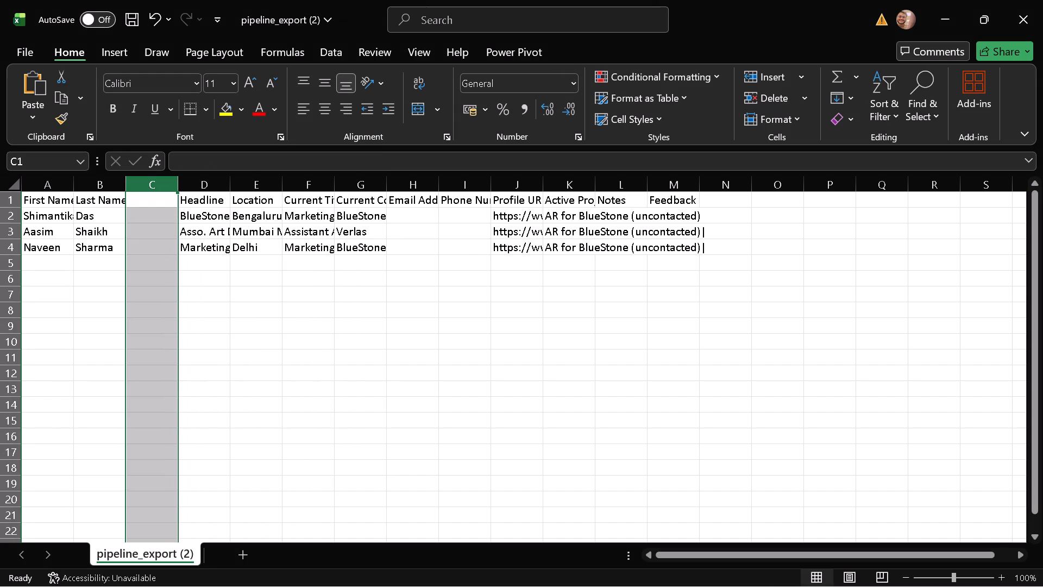
# Combine first and last names in C2 with =CONCATENATE(A2," ",B2) and fill the formula down to C4.
pyautogui.click(156, 213)
pyautogui.write('=conc')
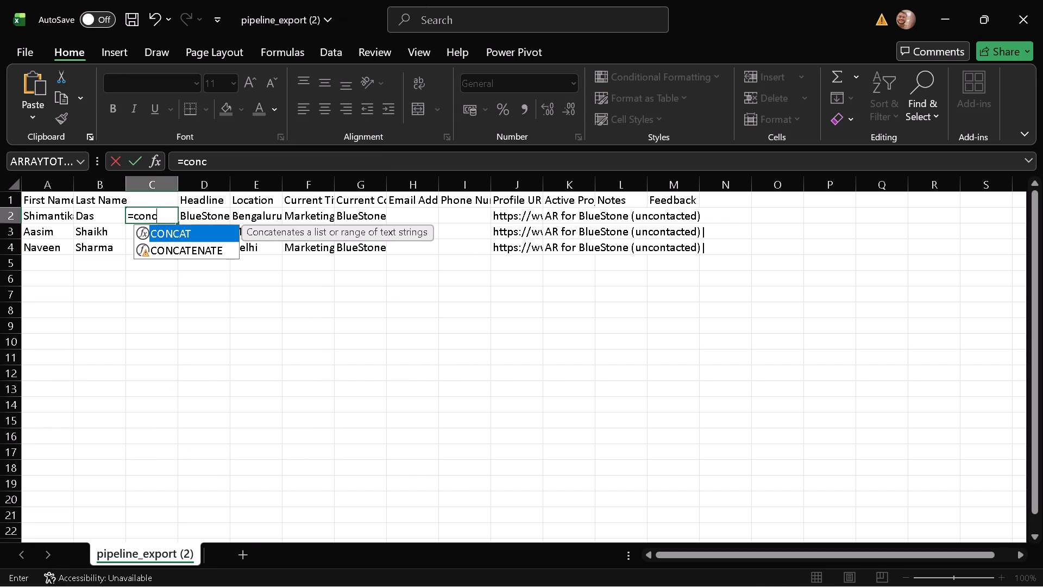
pyautogui.doubleClick(172, 253)
pyautogui.click(54, 223)
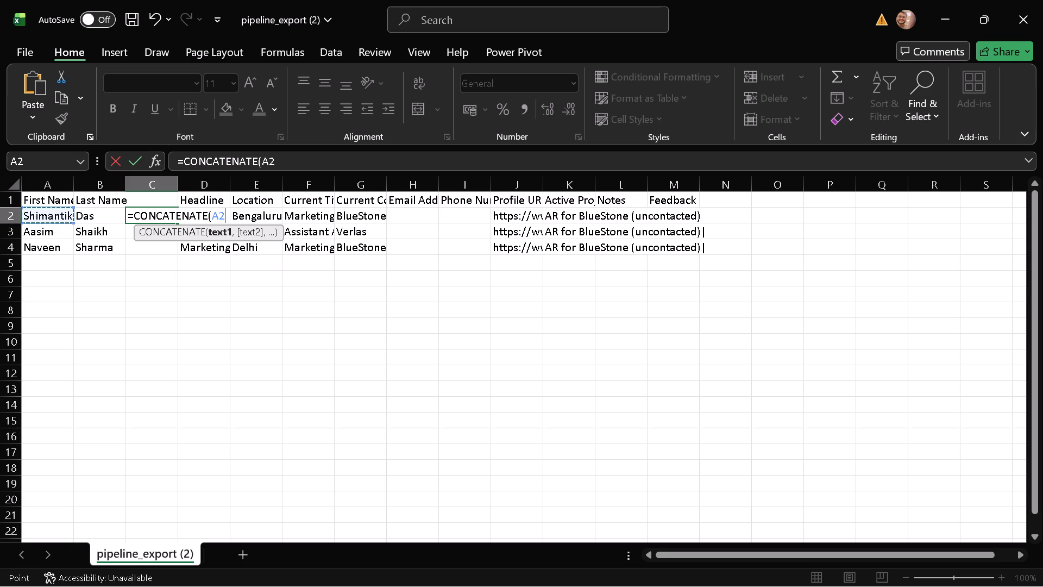
pyautogui.write('," "')
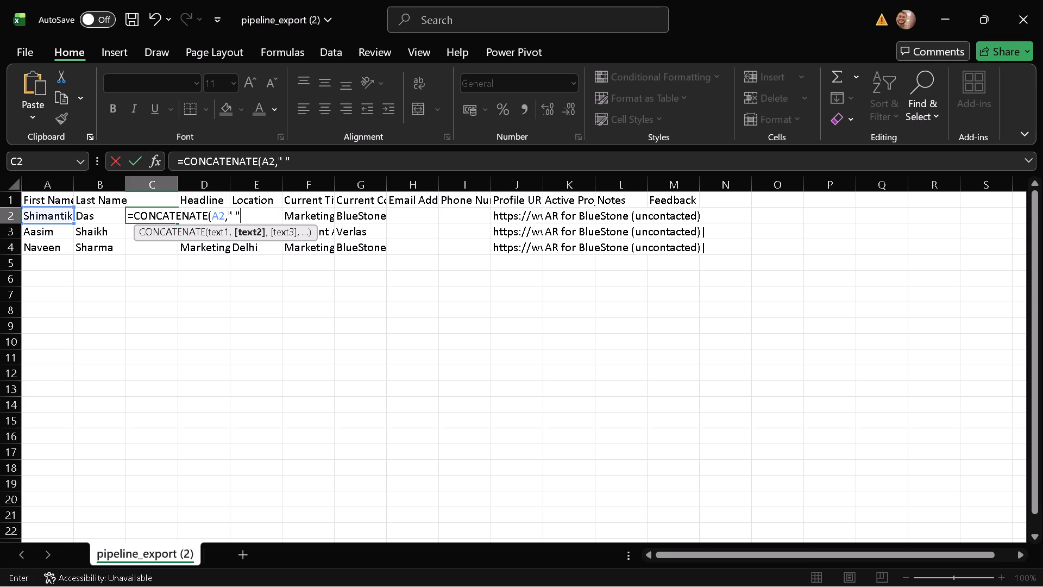
pyautogui.click(102, 215)
pyautogui.press('Return')
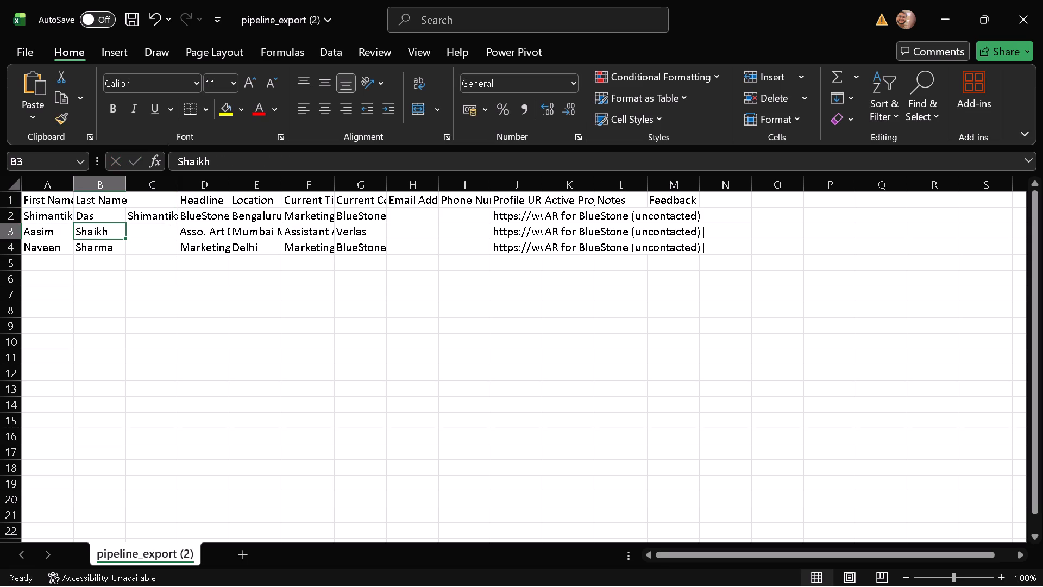
pyautogui.click(135, 217)
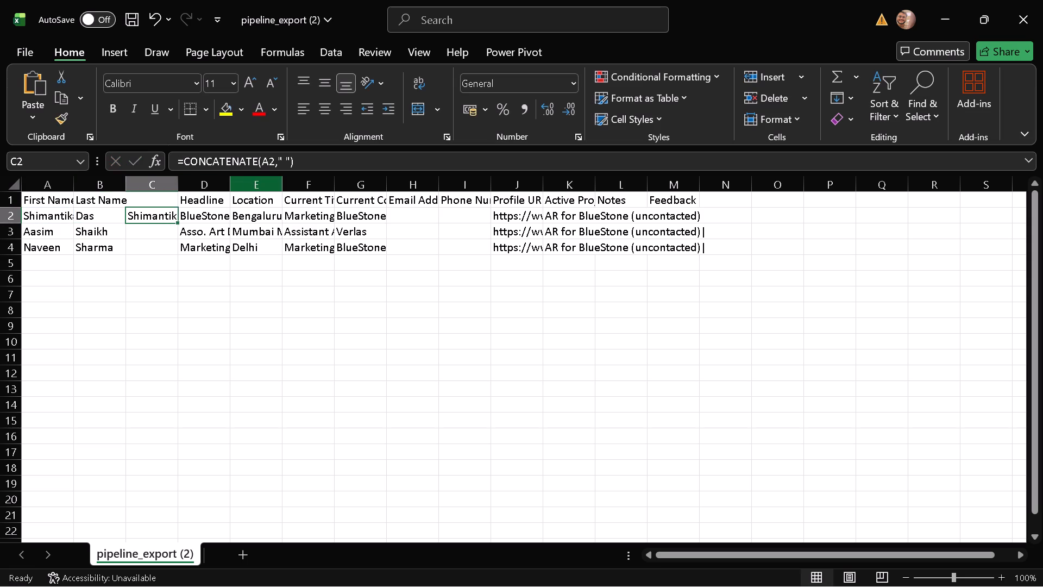
pyautogui.click(288, 163)
pyautogui.press(',')
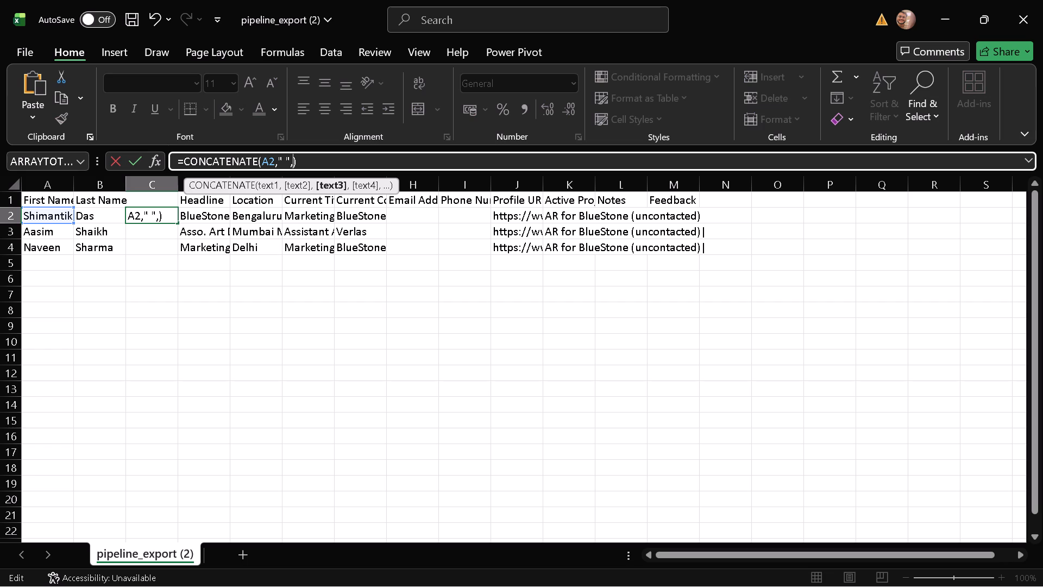
pyautogui.click(103, 216)
pyautogui.press('Return')
pyautogui.press('Up')
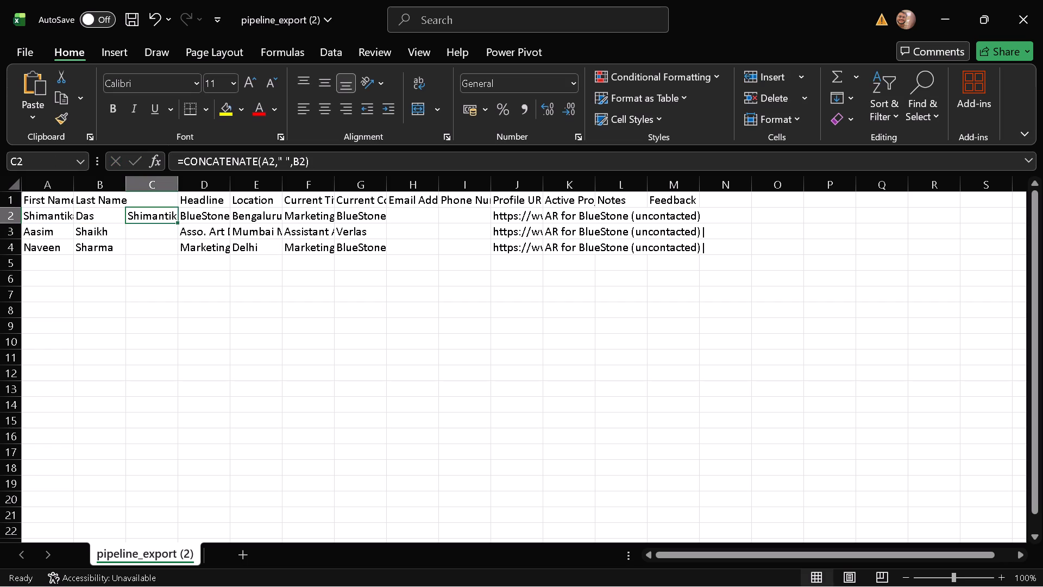
pyautogui.moveTo(176, 223); pyautogui.dragTo(174, 259)
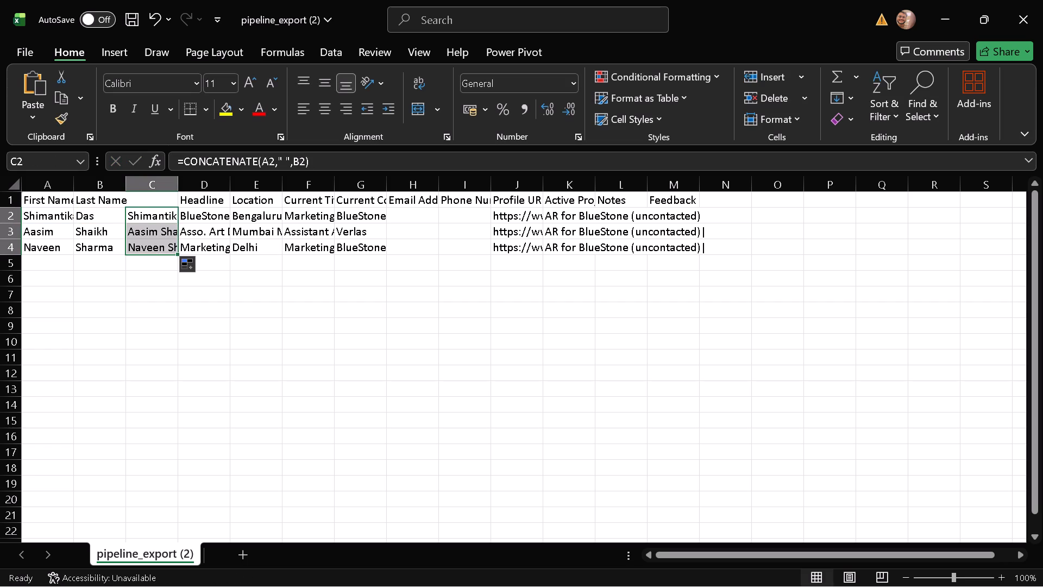
# Copy the combined names from C2:C4 into the Name column of the BlueStone Contact Map, starting at A4.
pyautogui.hotkey('ctrl', 'c')
pyautogui.click(543, 558)
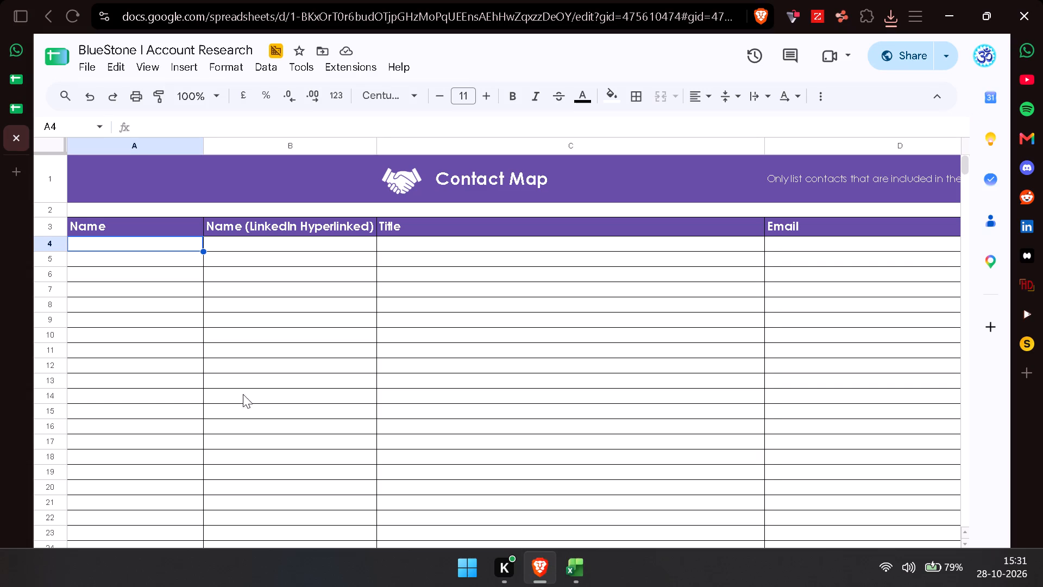
pyautogui.hotkey('ctrl', 'v')
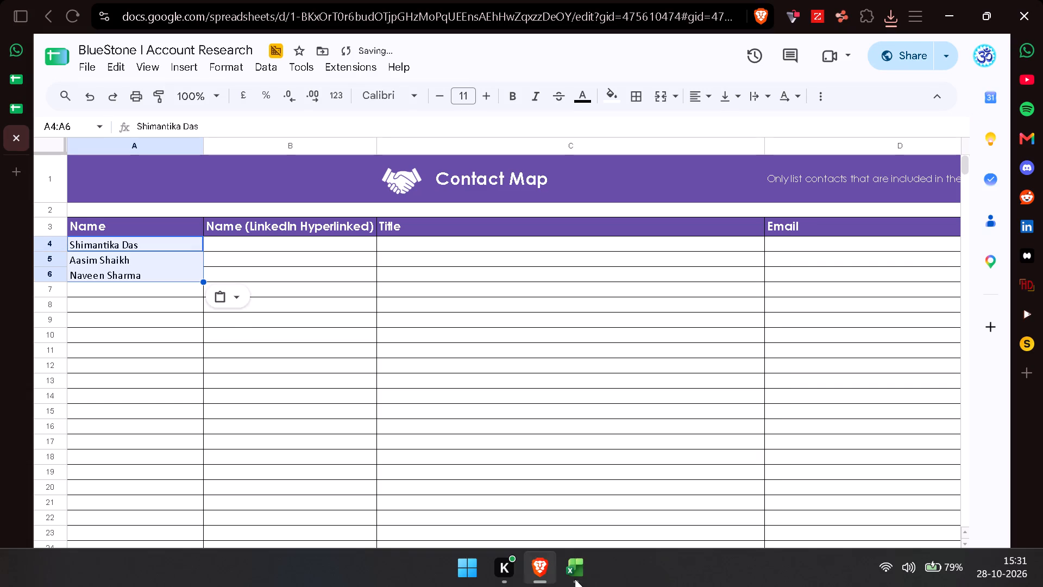
# Copy the candidates' locations from E2:E4 of the Excel export into the Contact Map's Location column, starting at G4.
pyautogui.click(564, 569)
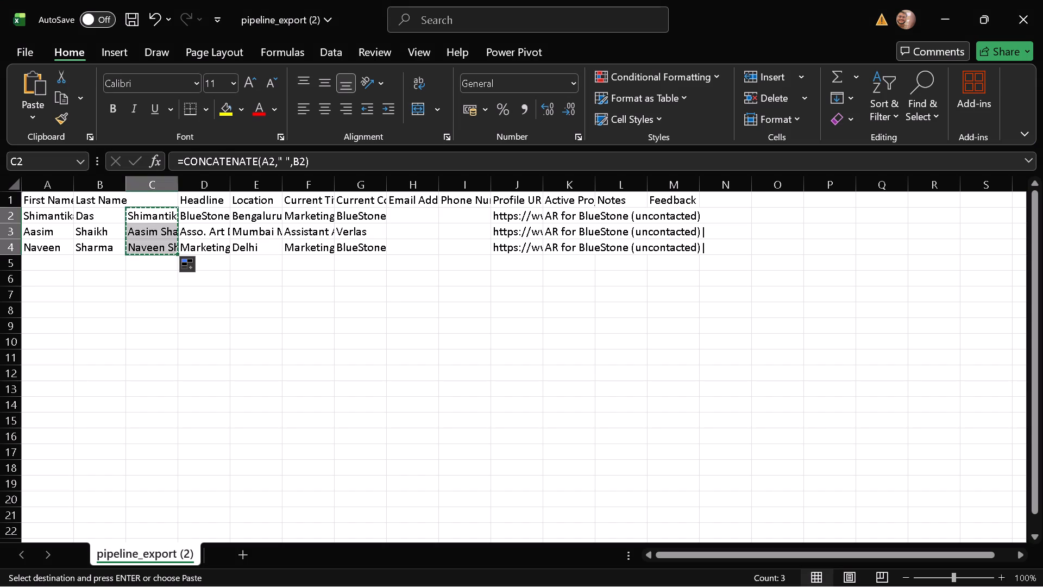
pyautogui.click(250, 219)
pyautogui.hotkey('ctrl', 'shift', 'Down')
pyautogui.hotkey('ctrl', 'c')
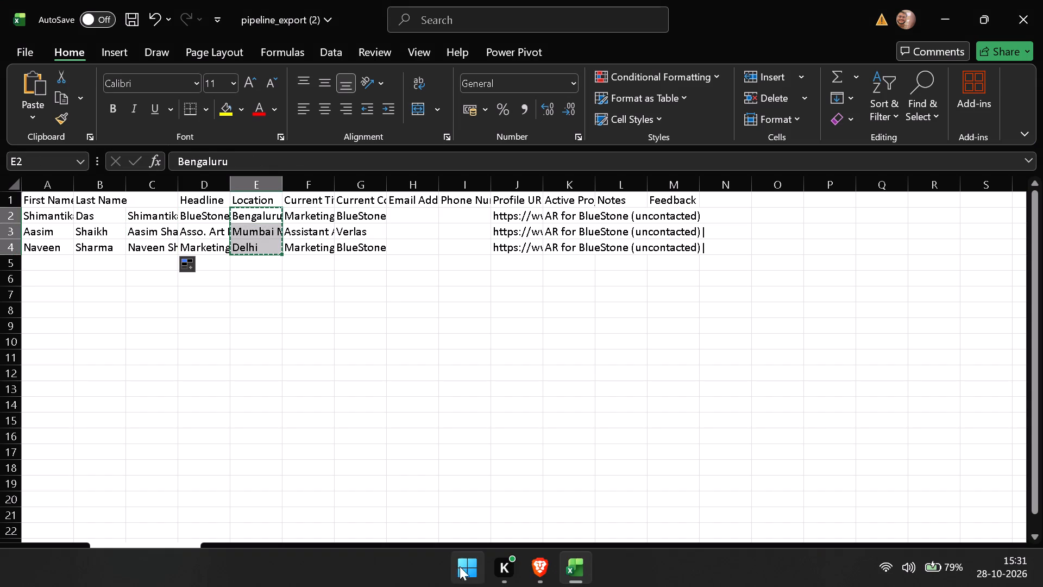
pyautogui.click(539, 563)
pyautogui.hscroll(-7, 665, 293)
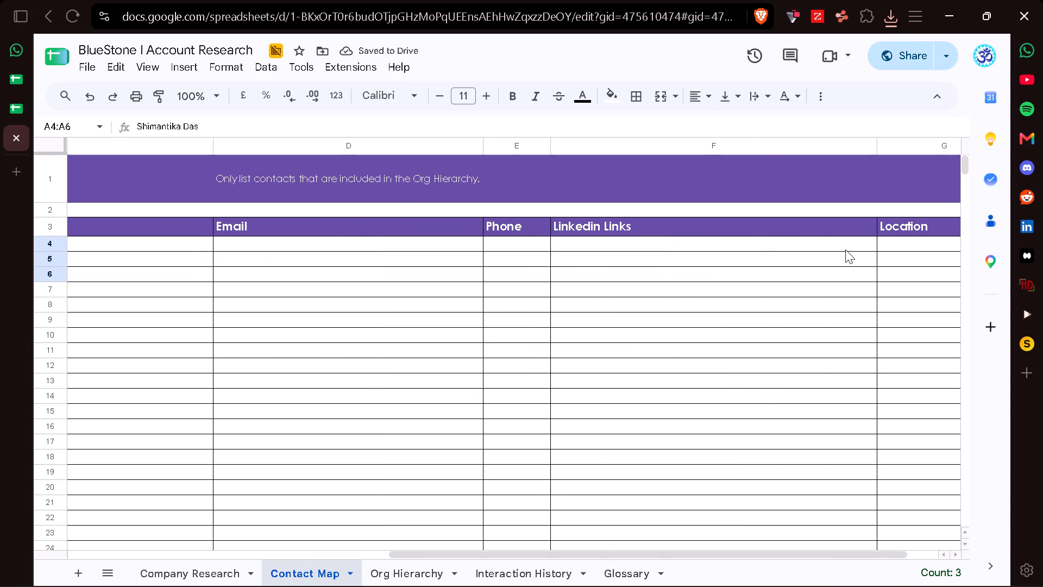
pyautogui.click(846, 249)
pyautogui.hotkey('ctrl', 'v')
# Copy the current titles from F2:F4 of the Excel export into the Contact Map's Title column, starting at C4.
pyautogui.hscroll(7, 411, 289)
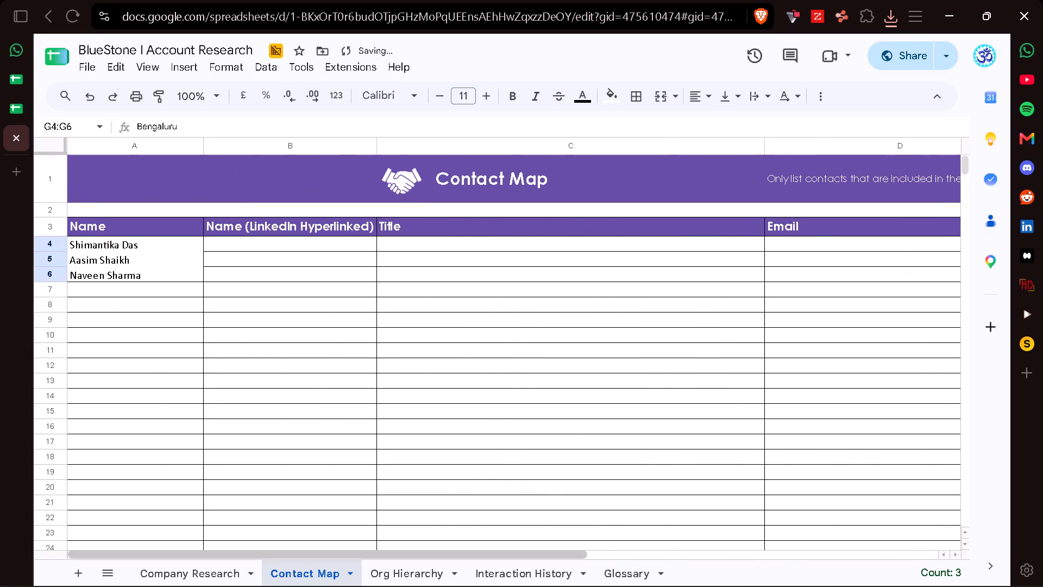
pyautogui.click(574, 566)
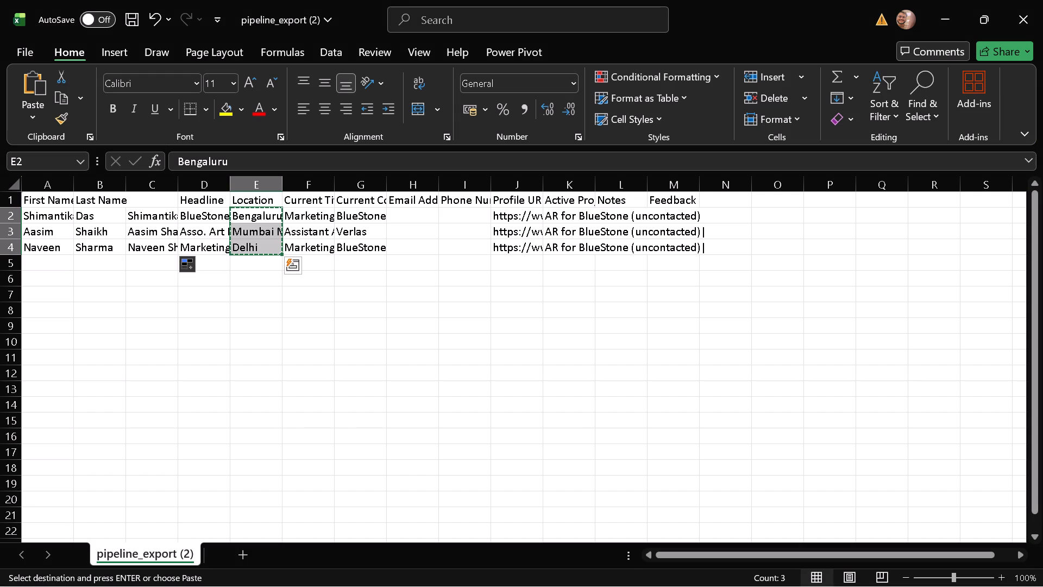
pyautogui.click(316, 213)
pyautogui.hotkey('ctrl', 'shift', 'Down')
pyautogui.hotkey('ctrl', 'c')
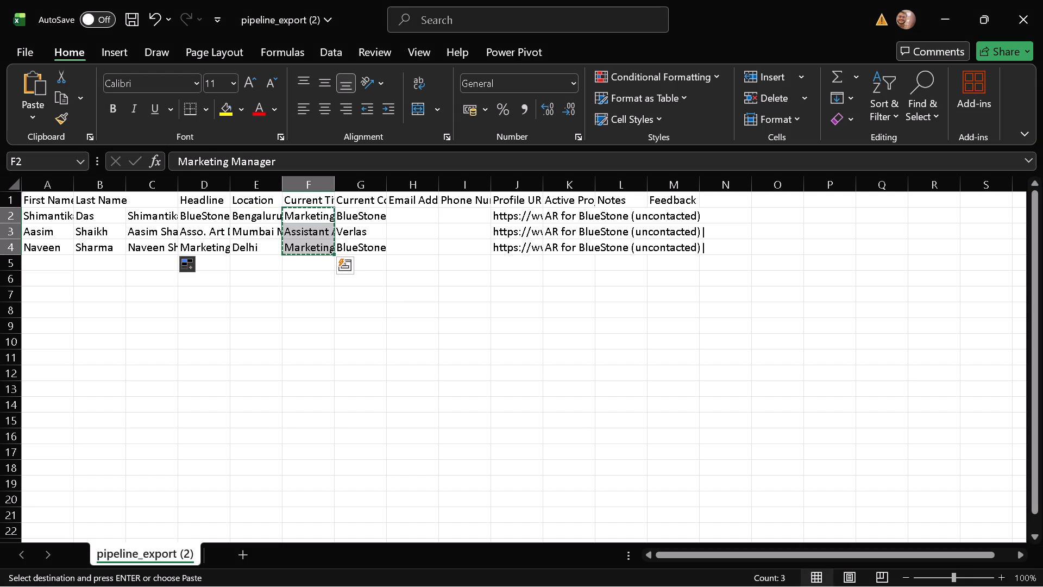
pyautogui.click(551, 562)
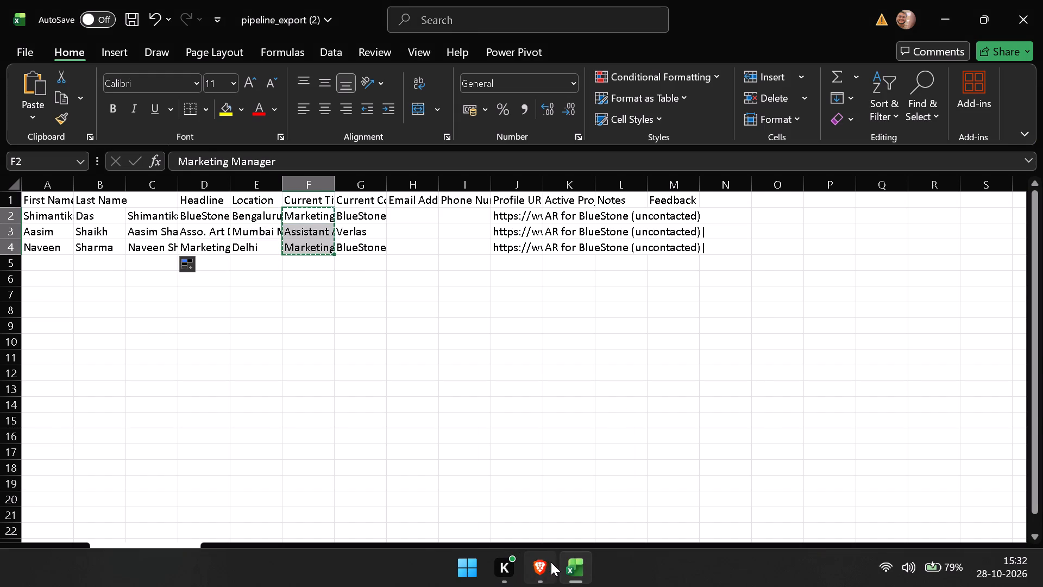
pyautogui.click(428, 250)
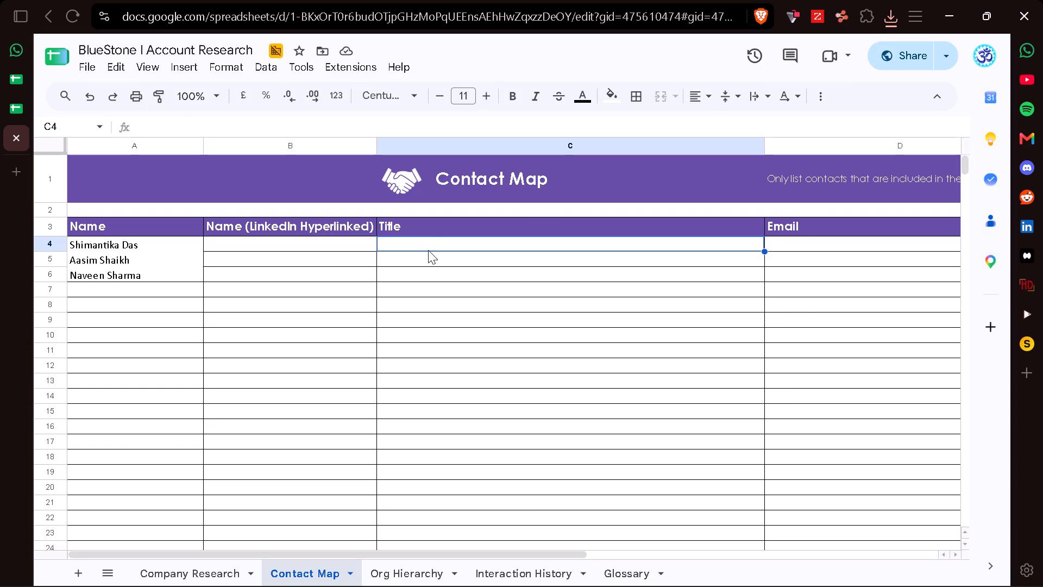
pyautogui.hotkey('ctrl', 'v')
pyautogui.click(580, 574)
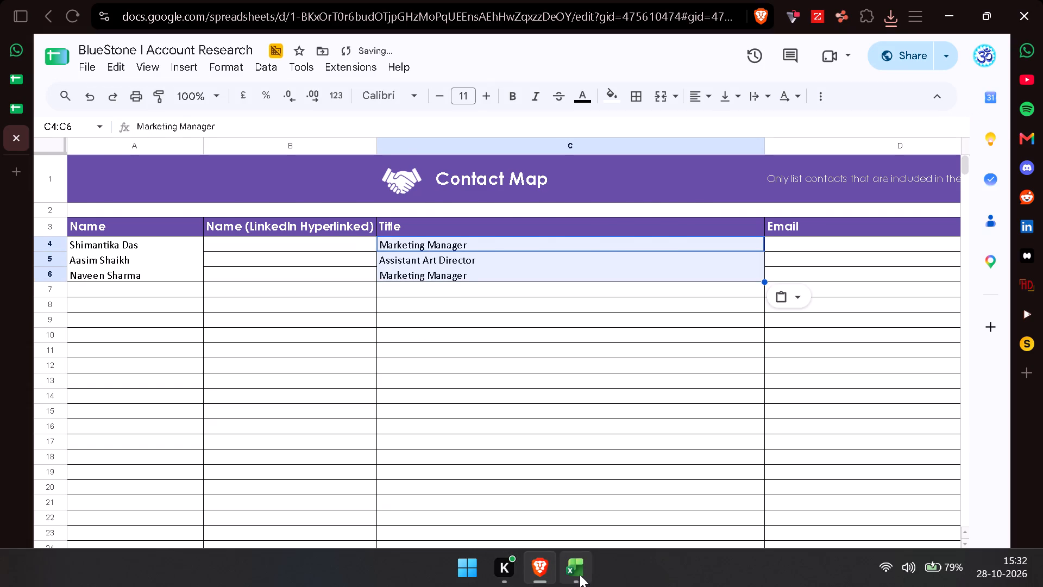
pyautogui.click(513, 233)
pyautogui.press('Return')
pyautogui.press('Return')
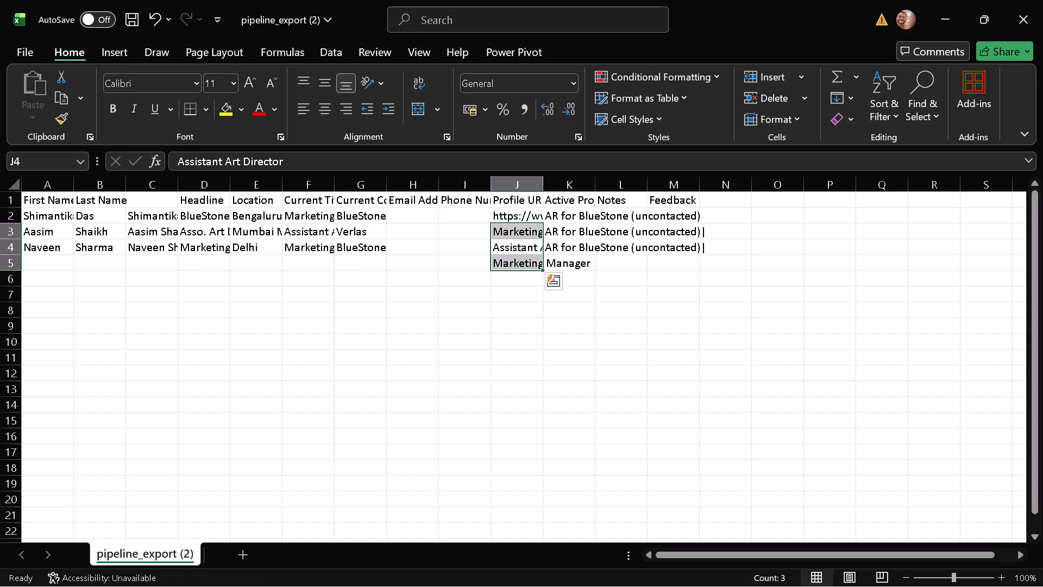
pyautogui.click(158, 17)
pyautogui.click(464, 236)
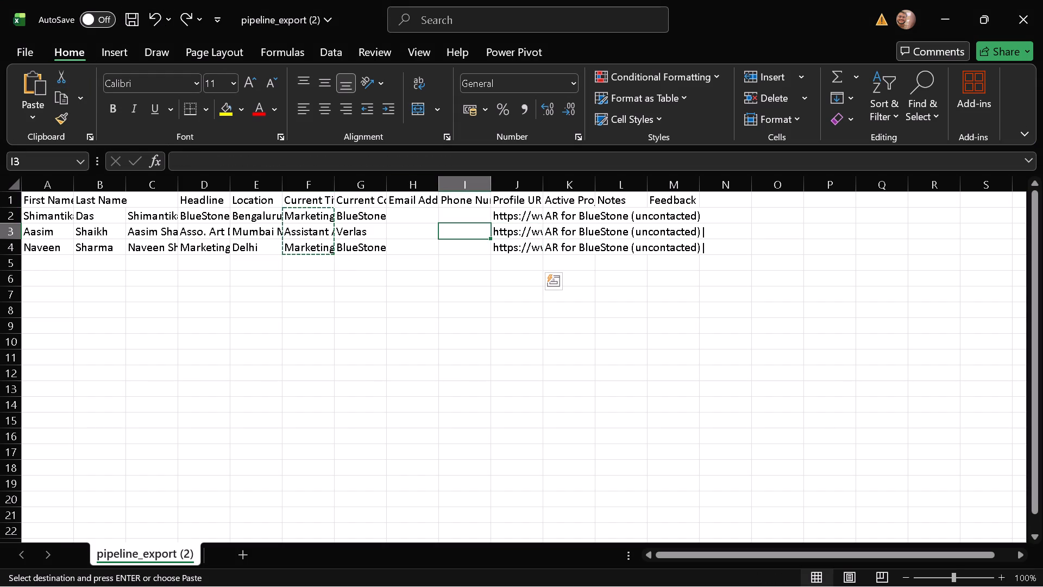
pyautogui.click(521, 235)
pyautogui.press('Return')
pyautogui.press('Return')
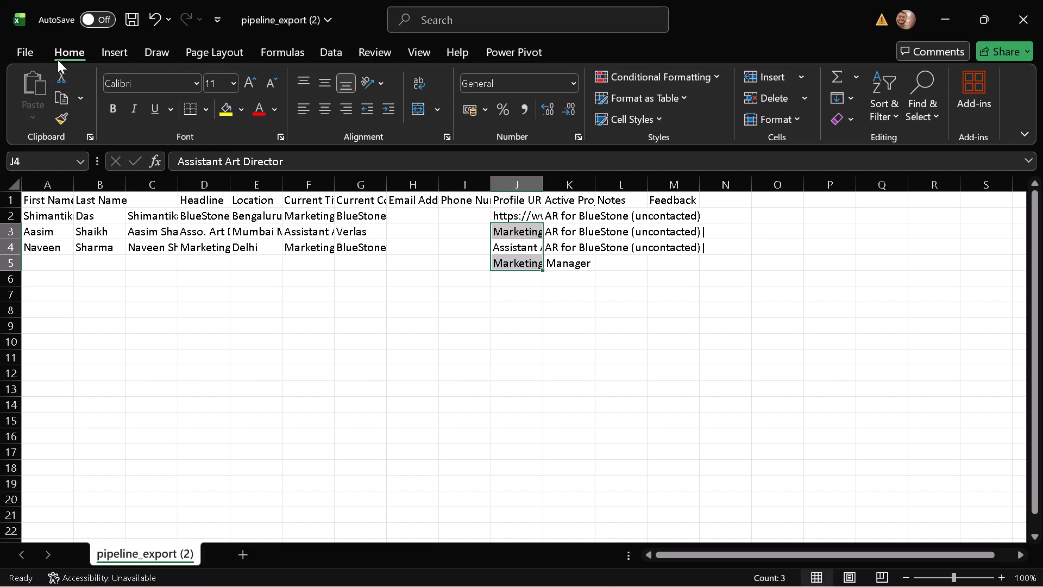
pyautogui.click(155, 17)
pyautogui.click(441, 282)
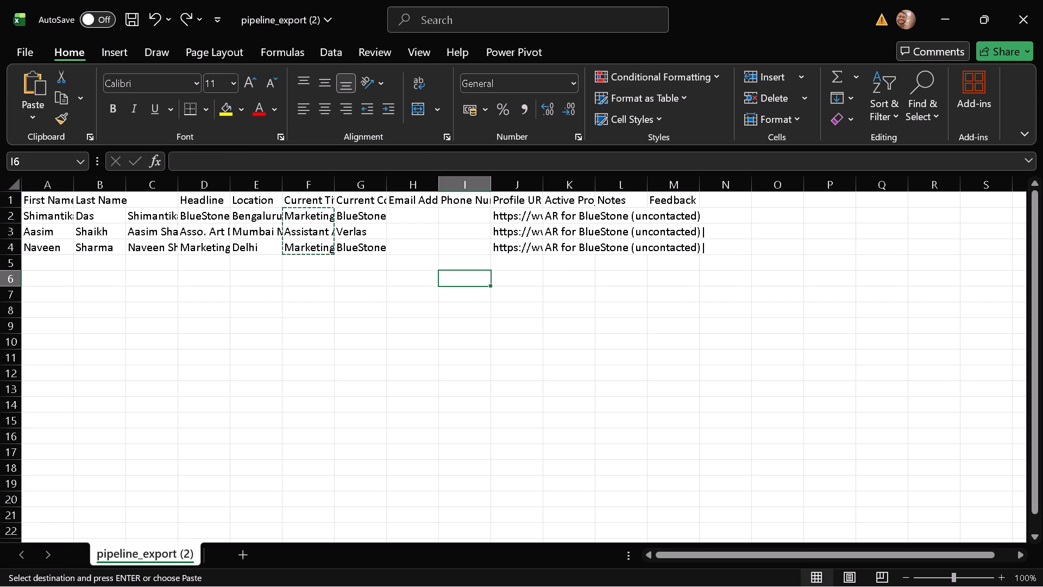
# Make the profile URL in J3 of the Excel export a live link, view the LinkedIn profile in the browser, and close it.
pyautogui.click(530, 232)
pyautogui.click(460, 164)
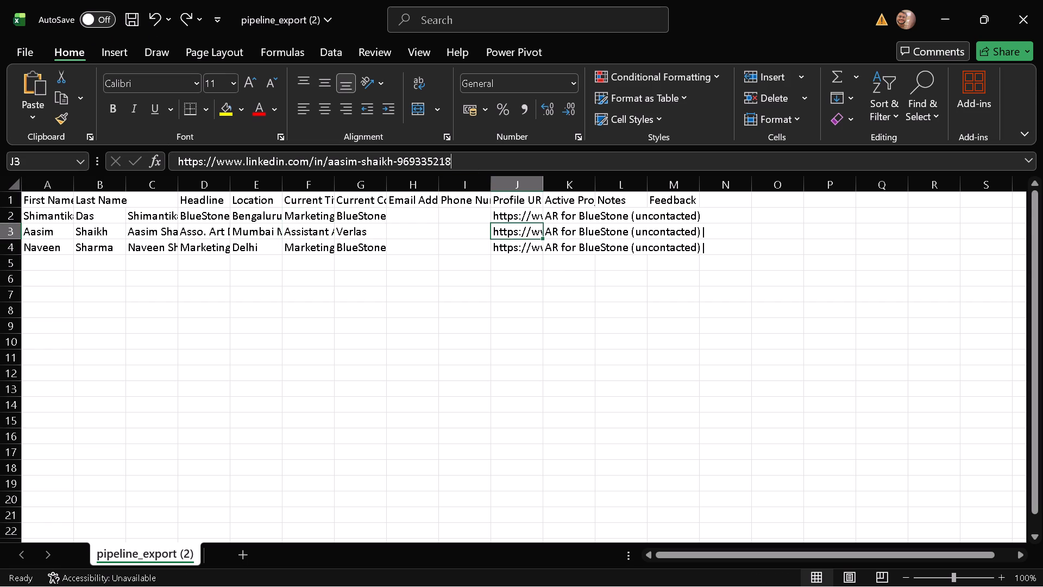
pyautogui.press('Return')
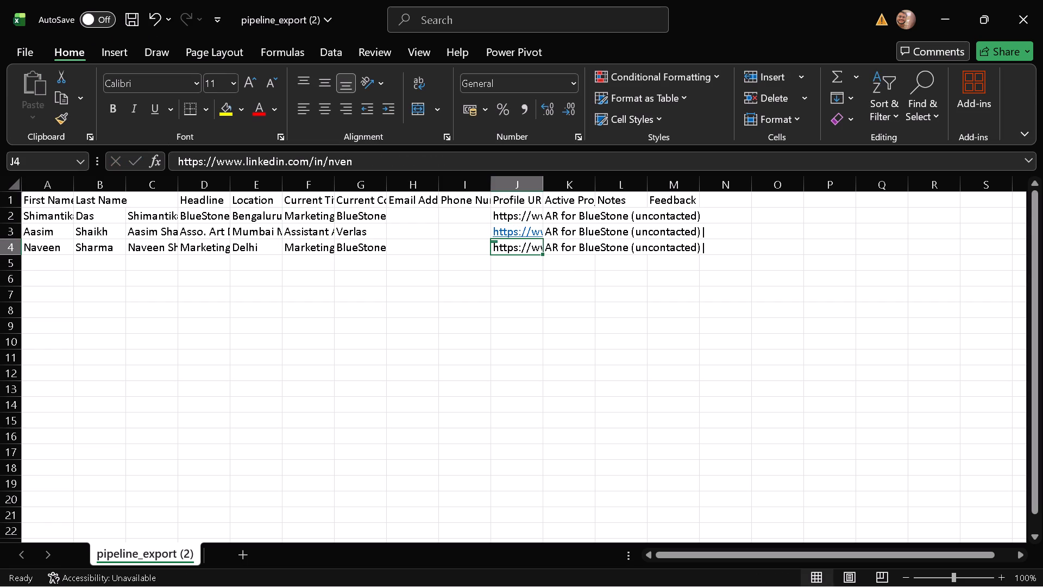
pyautogui.click(514, 231)
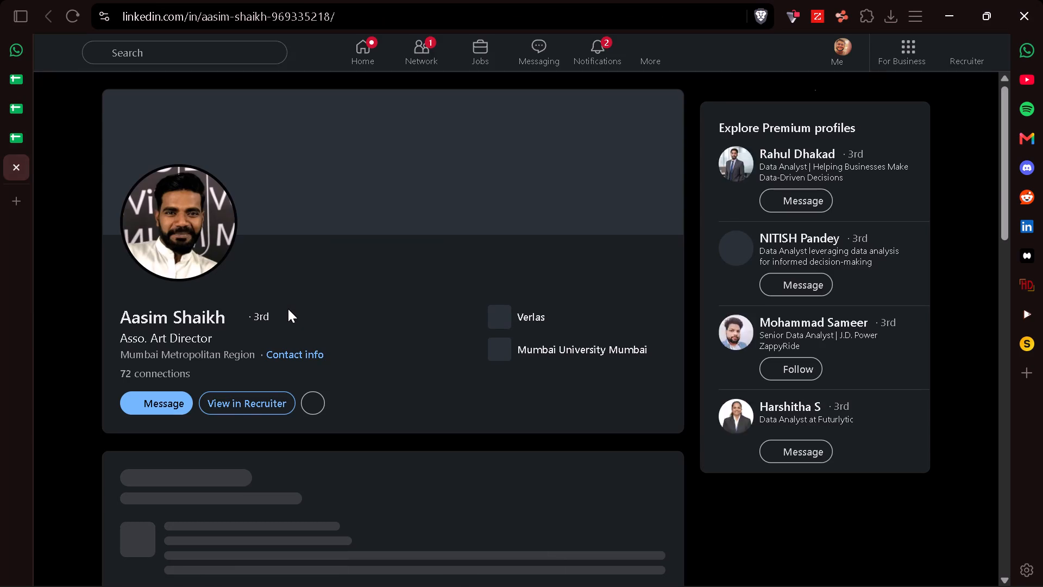
pyautogui.click(14, 166)
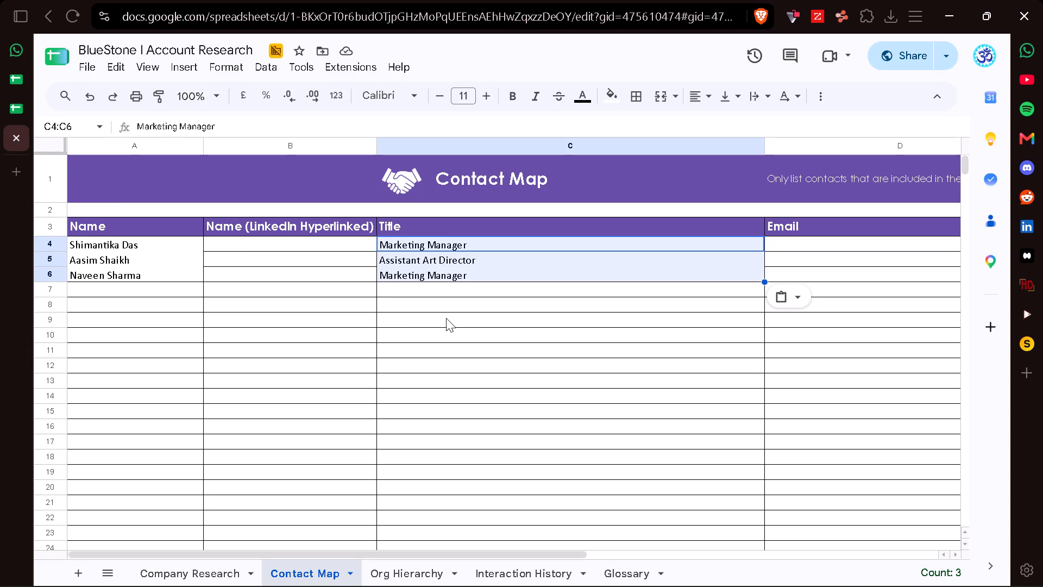
# Delete row 5, the Assistant Art Director contact, from the Contact Map.
pyautogui.hscroll(8, 446, 318)
pyautogui.click(53, 261)
pyautogui.rightClick(53, 261)
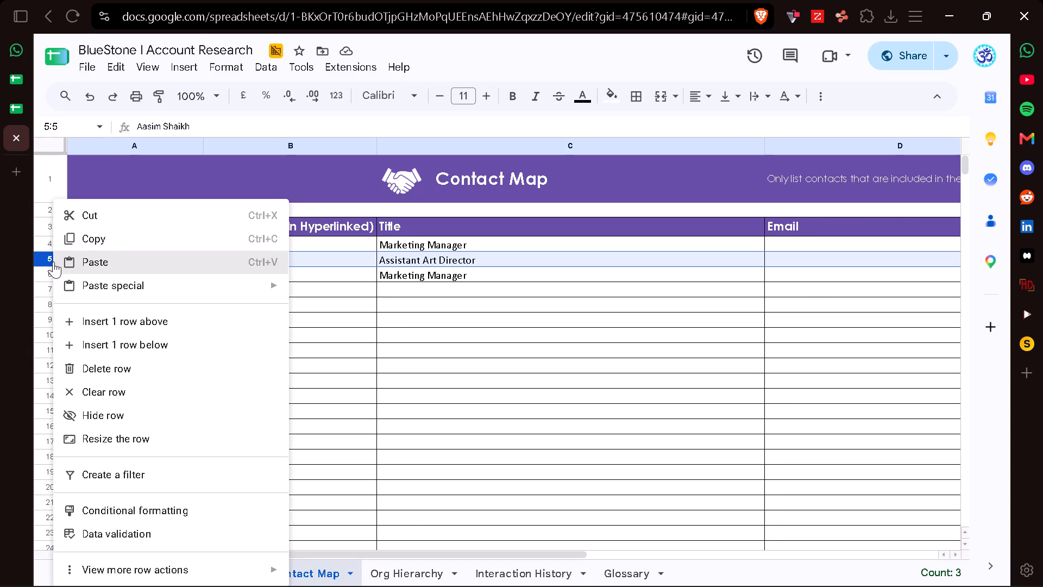
pyautogui.click(104, 368)
pyautogui.hscroll(-4, 468, 417)
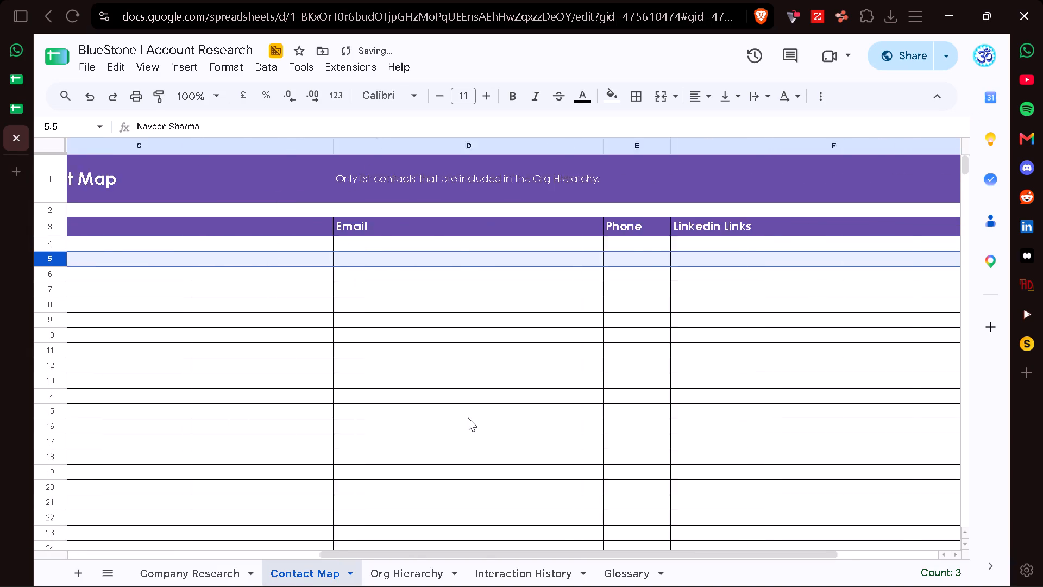
pyautogui.hscroll(7, 468, 417)
# Switch to the Excel export and delete row 3, the candidate whose current company is Verlas.
pyautogui.click(563, 569)
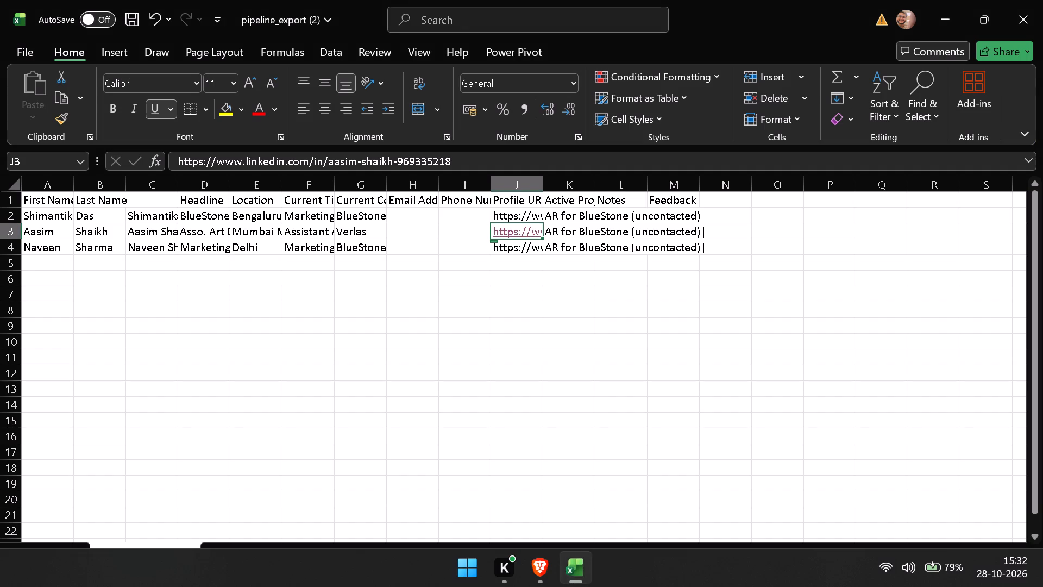
pyautogui.click(14, 233)
pyautogui.rightClick(14, 233)
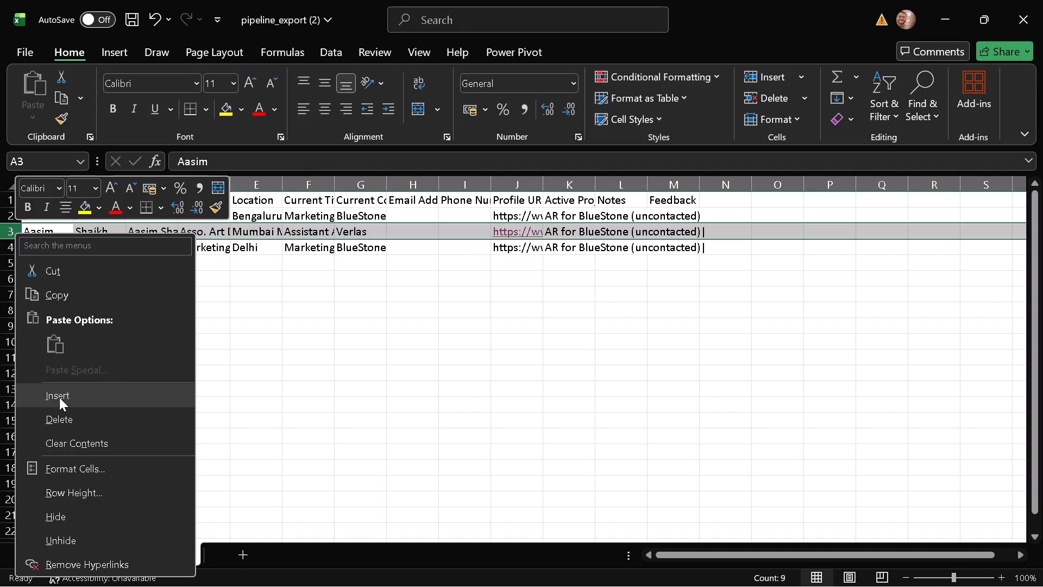
pyautogui.click(62, 414)
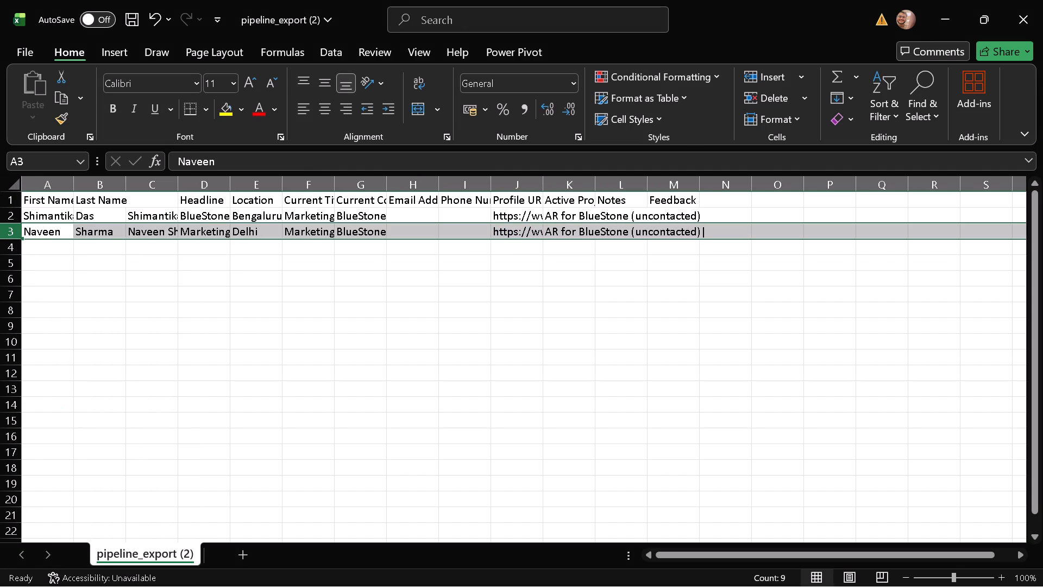
pyautogui.click(314, 218)
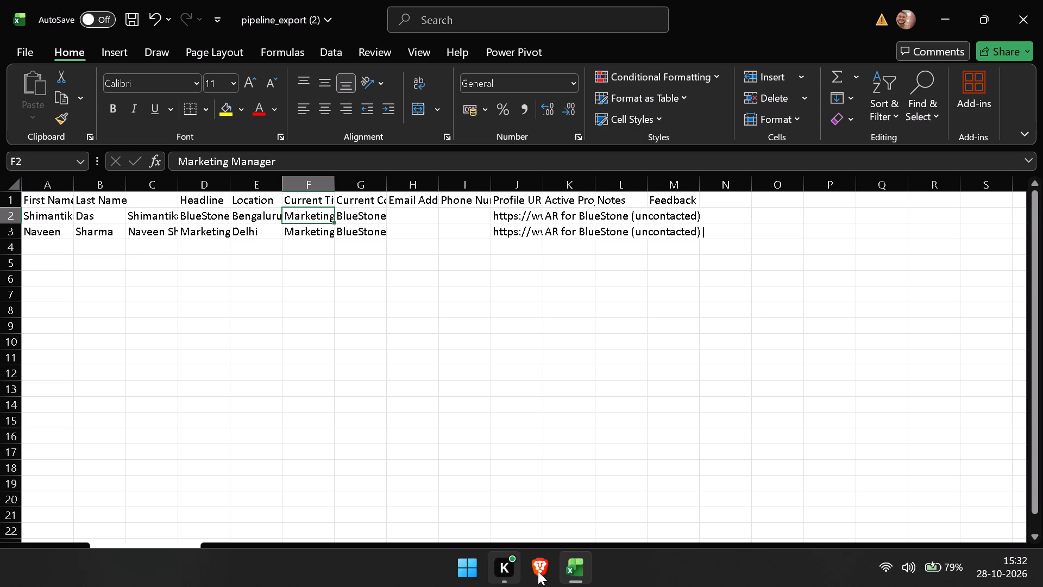
# Copy the profile URLs from J2:J3 of the Excel export into the Contact Map's Linkedin Links column, starting at F4.
pyautogui.click(548, 567)
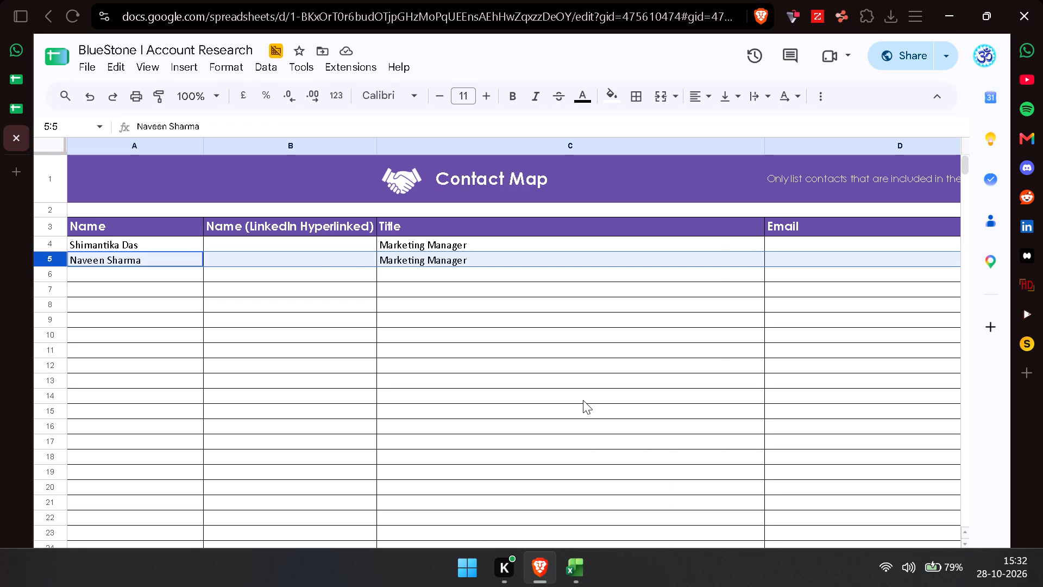
pyautogui.hscroll(-2, 583, 400)
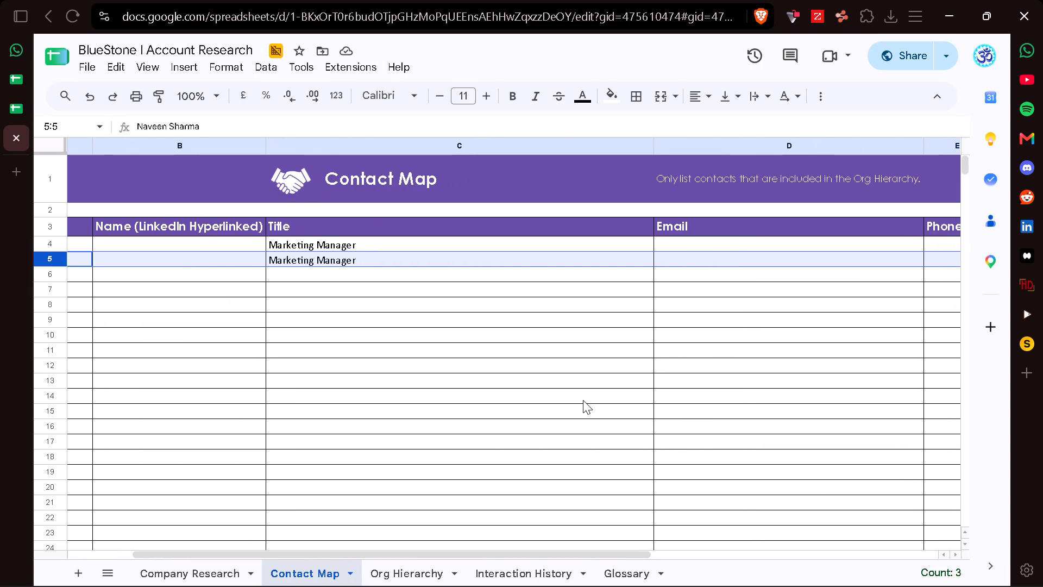
pyautogui.hscroll(-3, 583, 400)
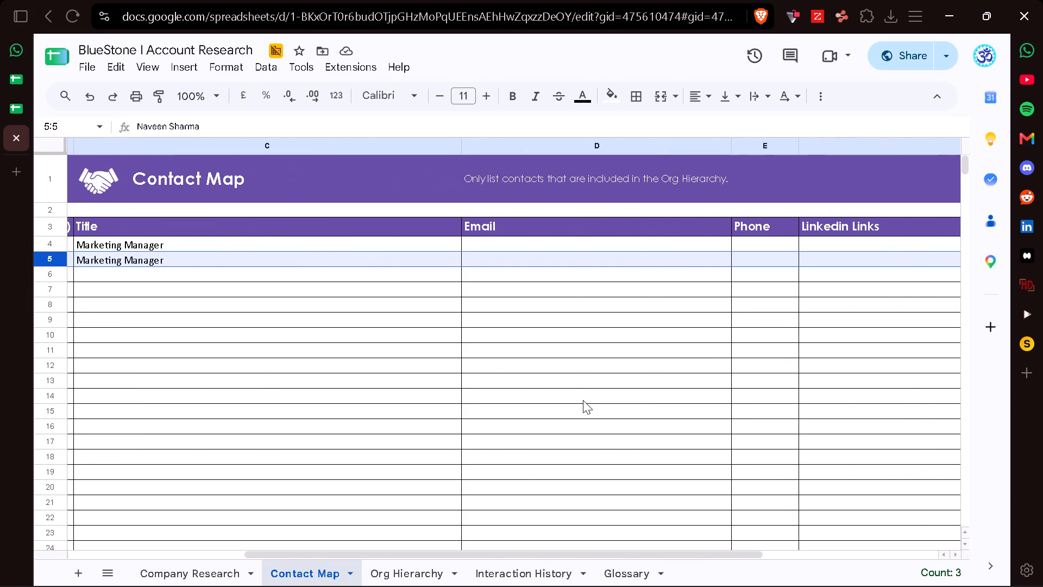
pyautogui.hscroll(-5, 583, 400)
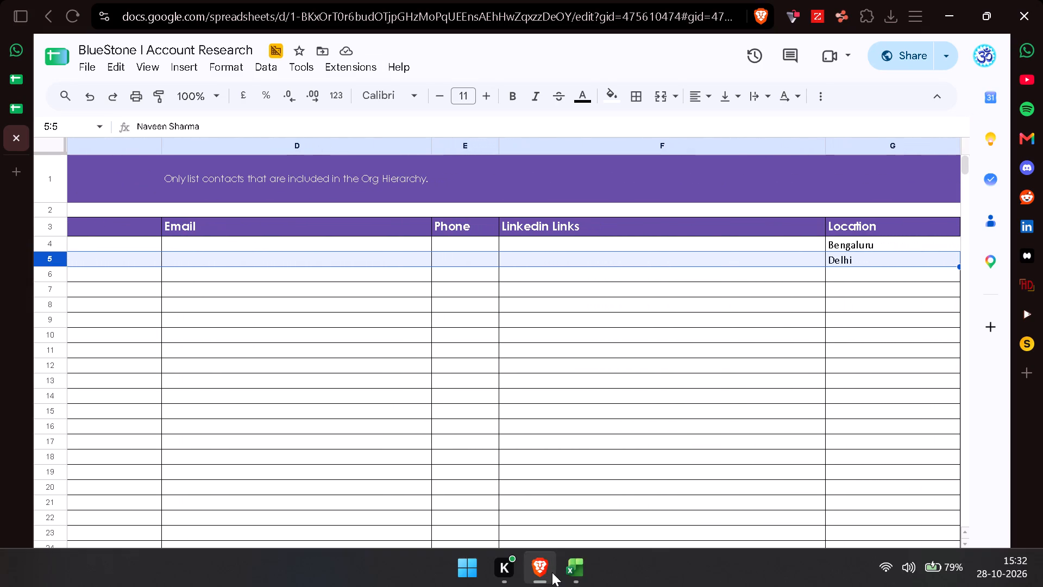
pyautogui.click(582, 571)
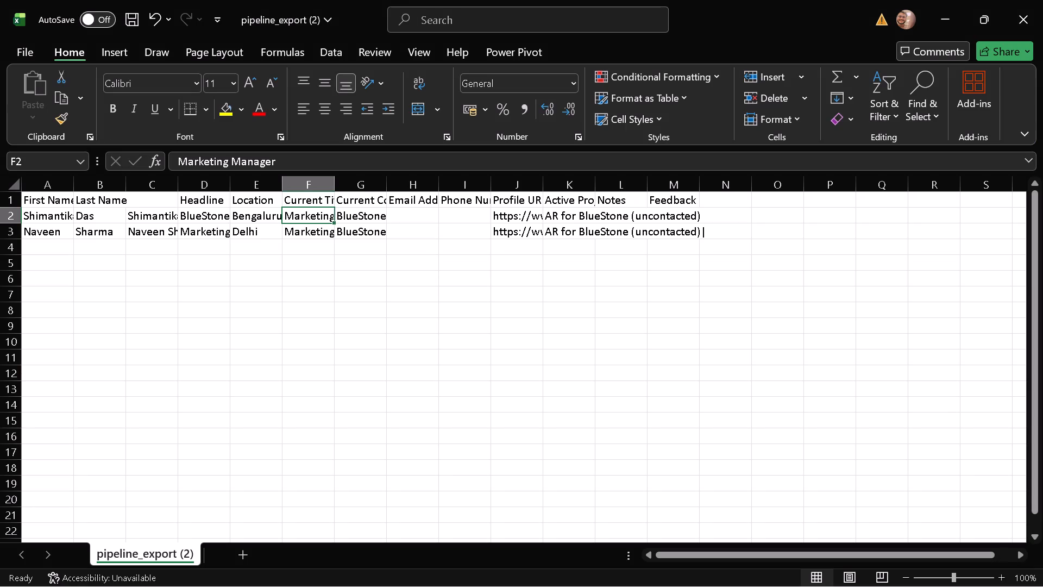
pyautogui.click(517, 217)
pyautogui.hotkey('ctrl', 'shift', 'Down')
pyautogui.hotkey('ctrl', 'c')
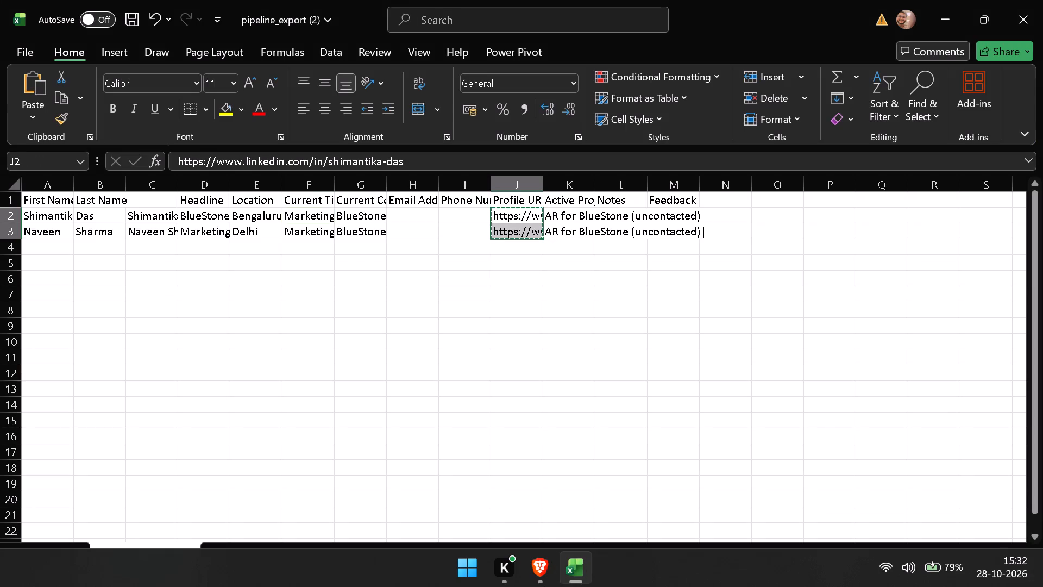
pyautogui.click(549, 569)
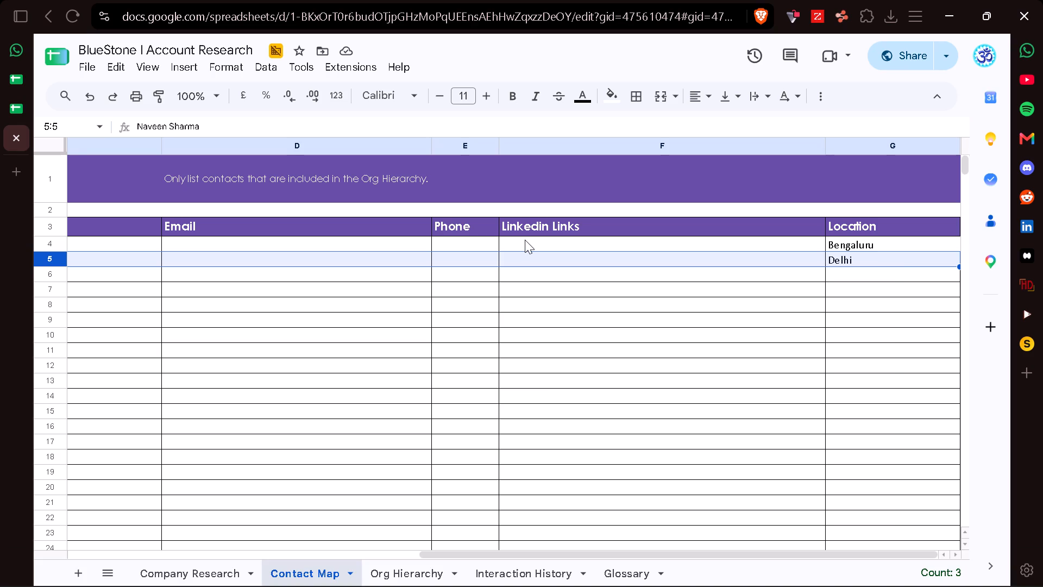
pyautogui.click(525, 240)
pyautogui.hotkey('ctrl', 'v')
# Set the font of the contact rows A4:G5 in the Contact Map to Century Gothic.
pyautogui.hscroll(6, 397, 349)
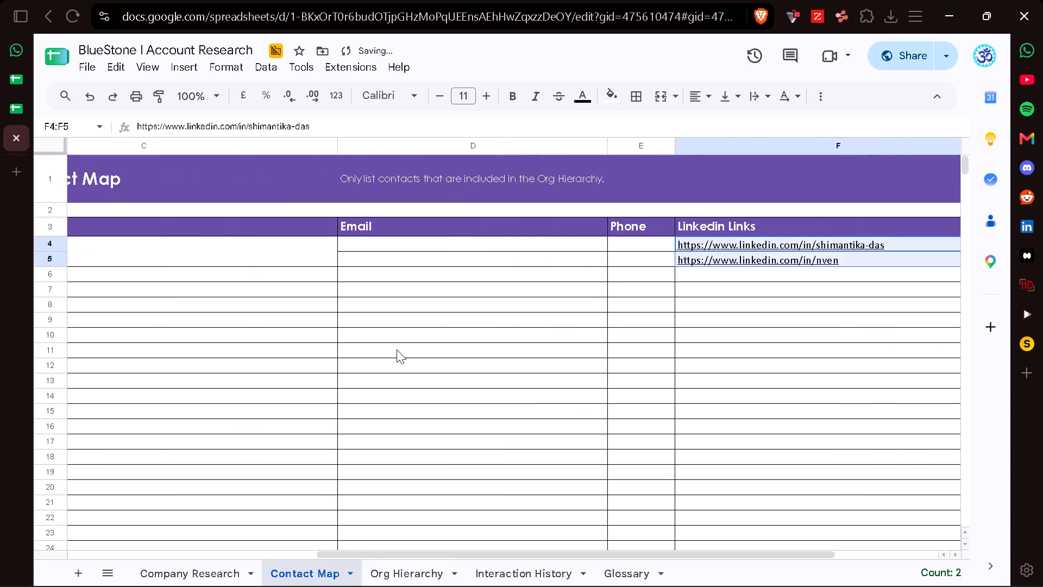
pyautogui.hscroll(2, 397, 349)
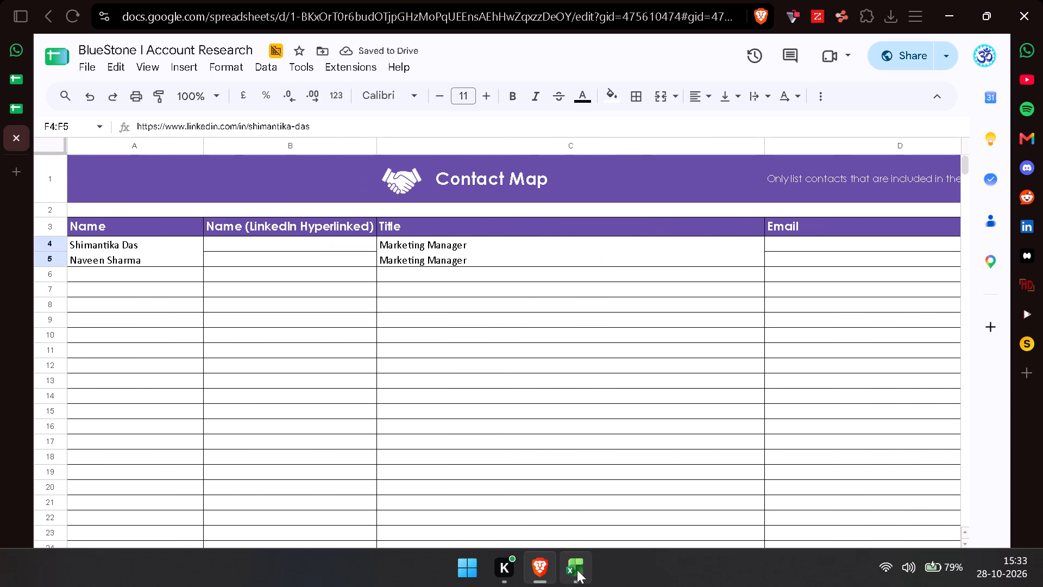
pyautogui.click(577, 570)
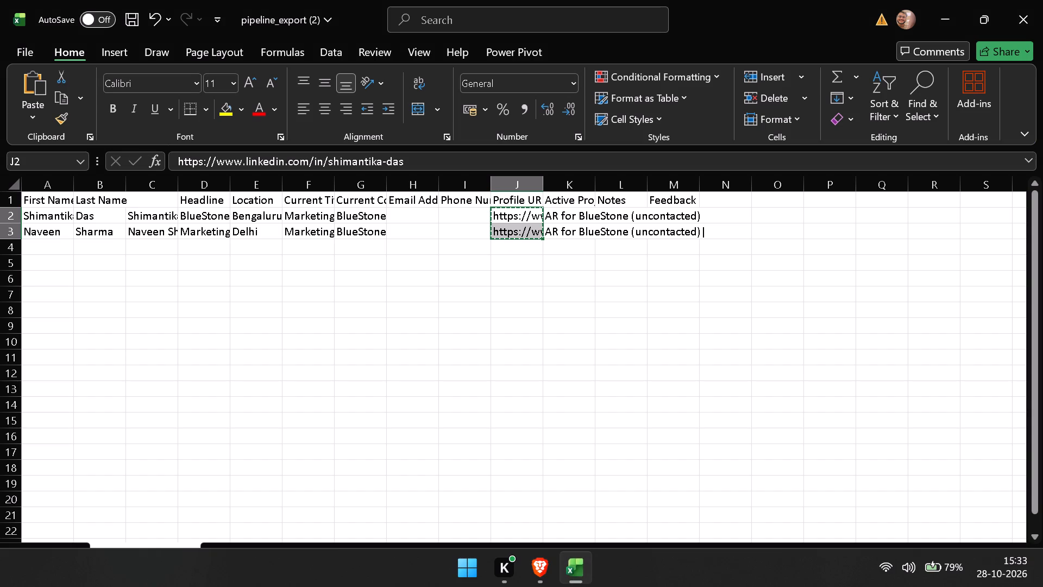
pyautogui.click(540, 571)
pyautogui.hscroll(5, 366, 393)
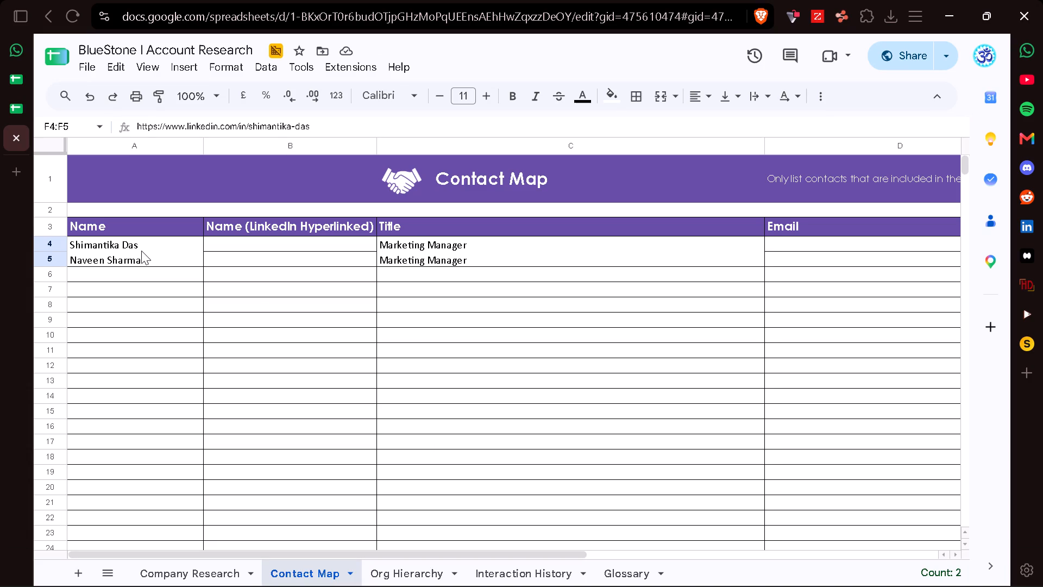
pyautogui.click(141, 251)
pyautogui.hotkey('ctrl', 'shift', 'Down')
pyautogui.hotkey('ctrl', 'shift', 'Right')
pyautogui.hotkey('ctrl', 'shift', 'Right')
pyautogui.hotkey('ctrl', 'shift', 'Right')
pyautogui.hotkey('ctrl', 'shift', 'Right')
pyautogui.hotkey('ctrl', 'shift', 'Right')
pyautogui.hotkey('ctrl', 'shift', 'Right')
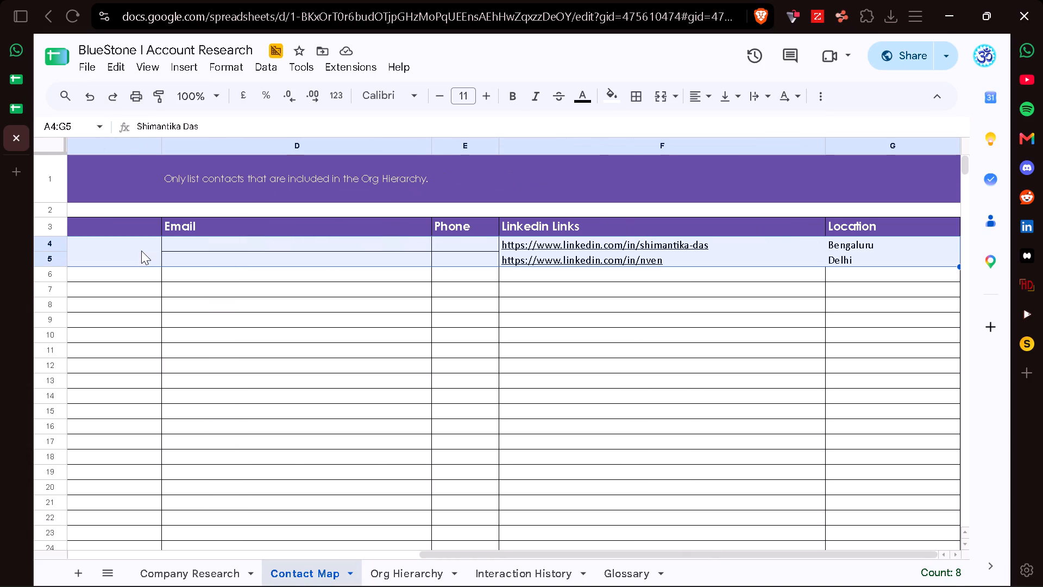
pyautogui.click(417, 99)
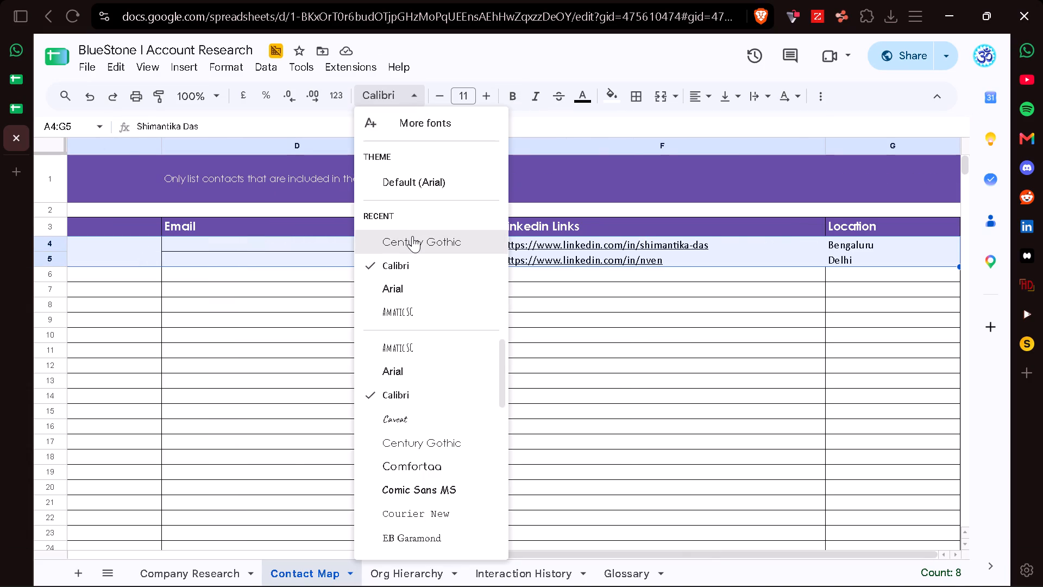
pyautogui.click(412, 236)
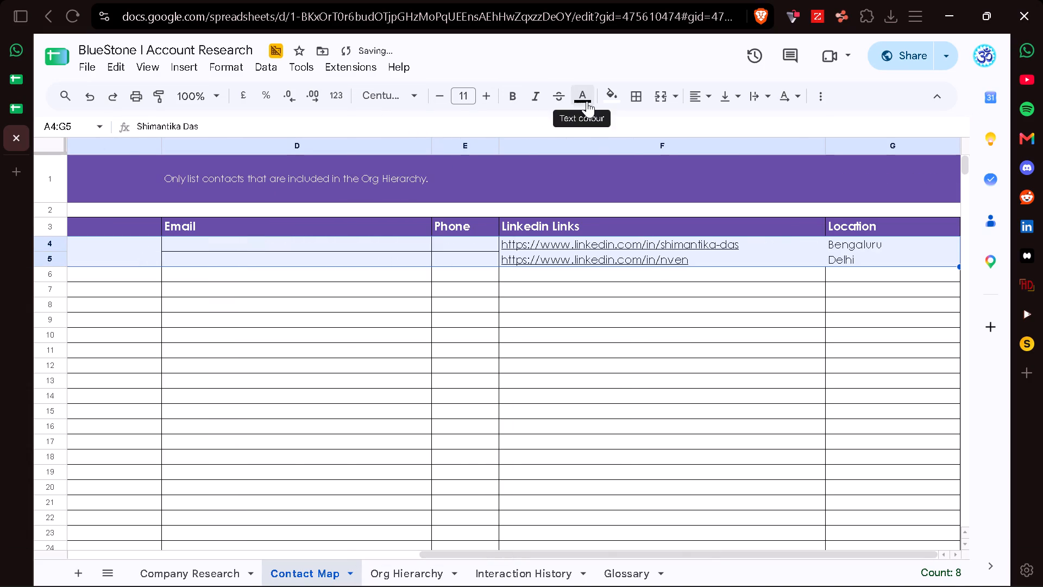
# Reset the fill colour and the text colour of A4:G5 to their defaults.
pyautogui.click(605, 101)
pyautogui.click(626, 129)
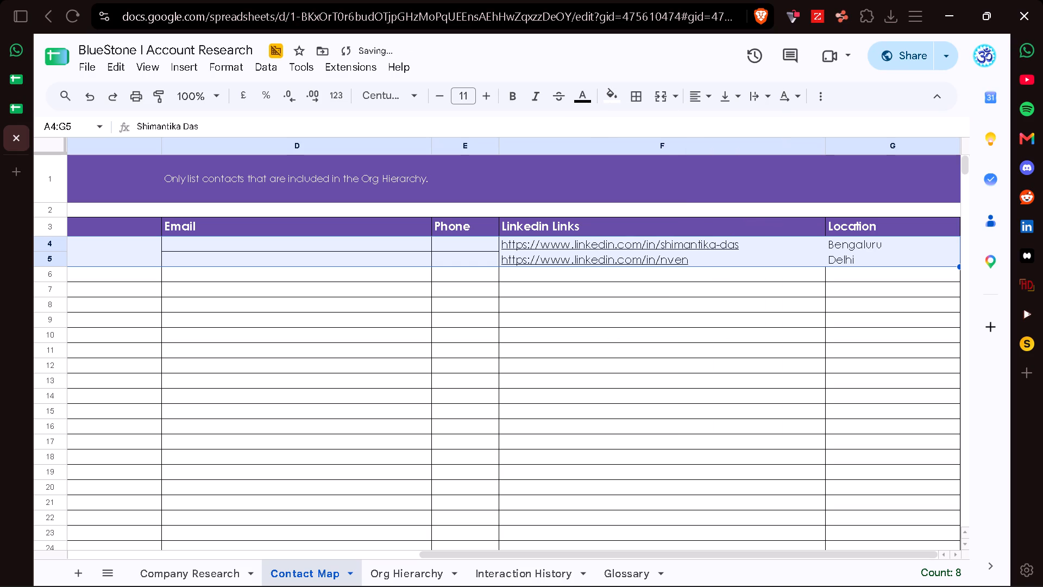
pyautogui.click(579, 95)
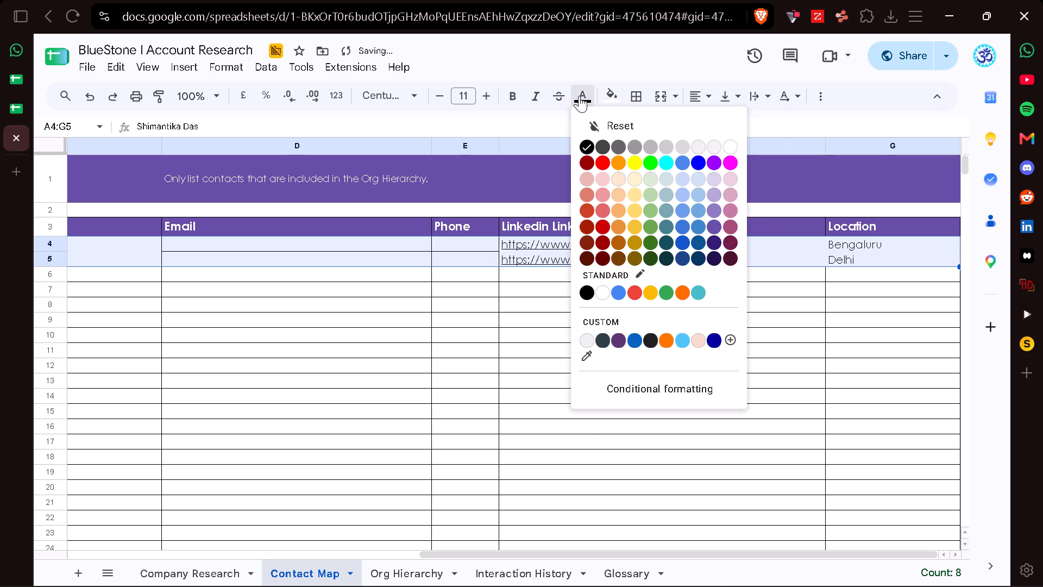
pyautogui.click(606, 122)
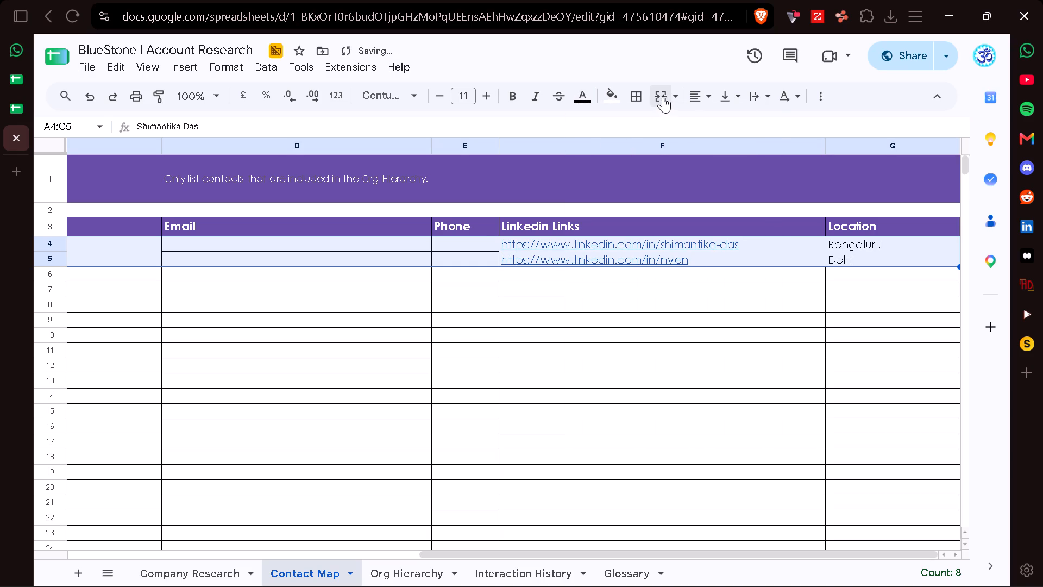
# Apply all borders to A4:G5 and align the cell contents vertically to the middle.
pyautogui.click(638, 97)
pyautogui.click(645, 121)
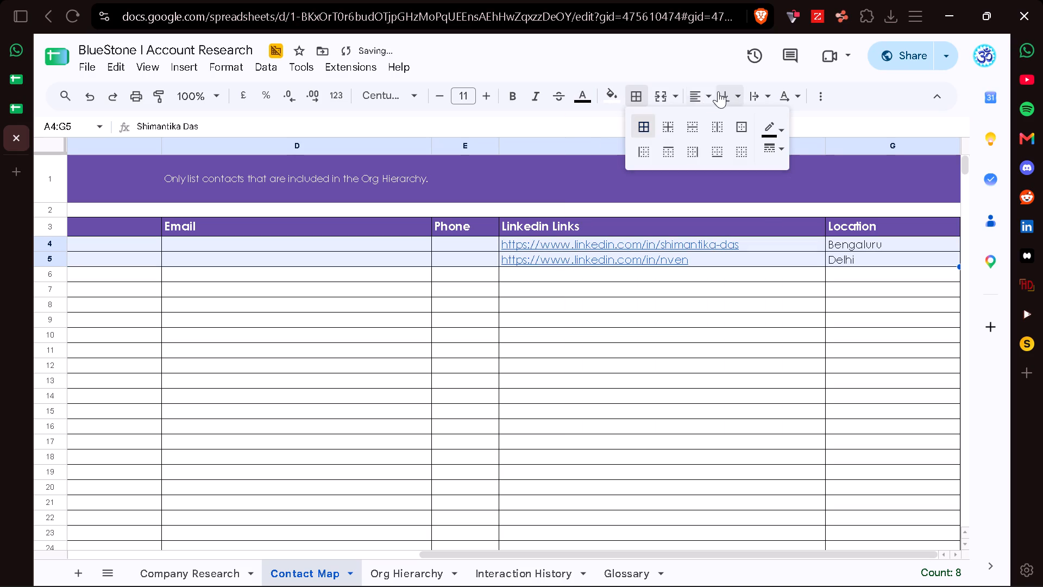
pyautogui.click(725, 91)
pyautogui.click(751, 121)
# Enter =HYPERLINK(F4,A4) in B4 of the Name (LinkedIn Hyperlinked) column and fill the formula down to B5.
pyautogui.hscroll(6, 633, 276)
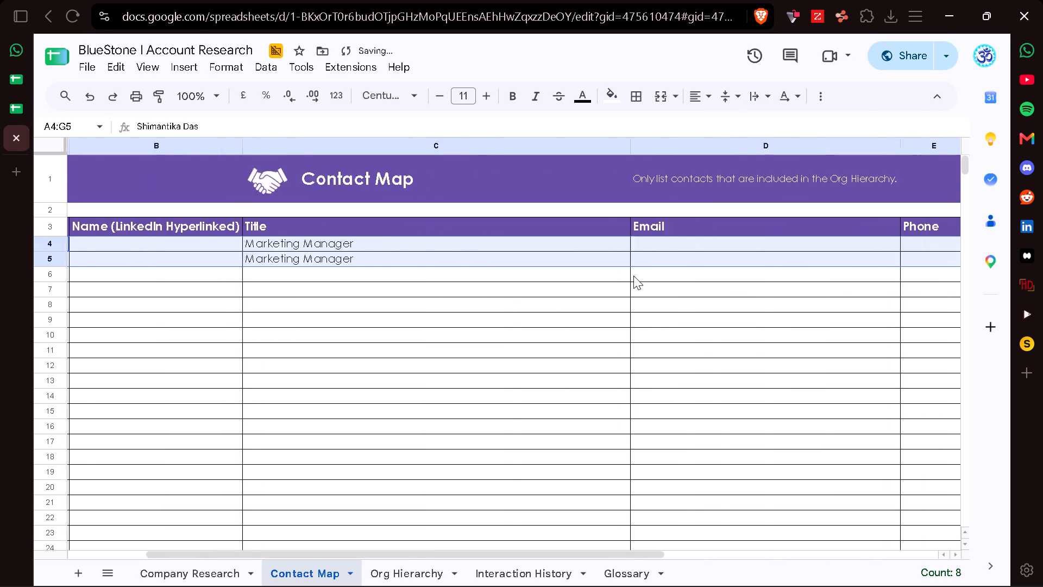
pyautogui.hscroll(6, 633, 276)
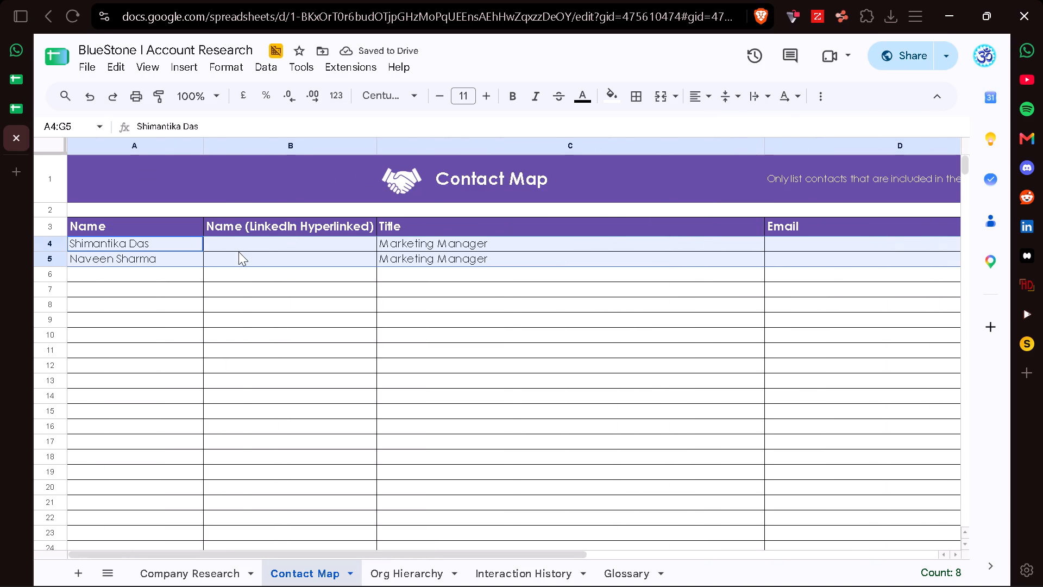
pyautogui.click(221, 247)
pyautogui.write('=hyp')
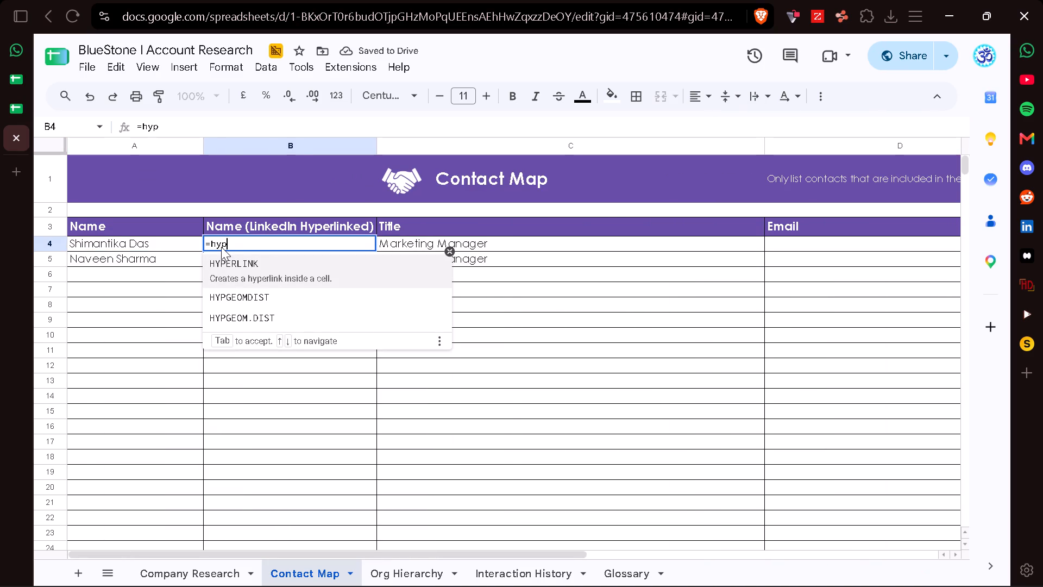
pyautogui.click(237, 271)
pyautogui.hscroll(-4, 694, 302)
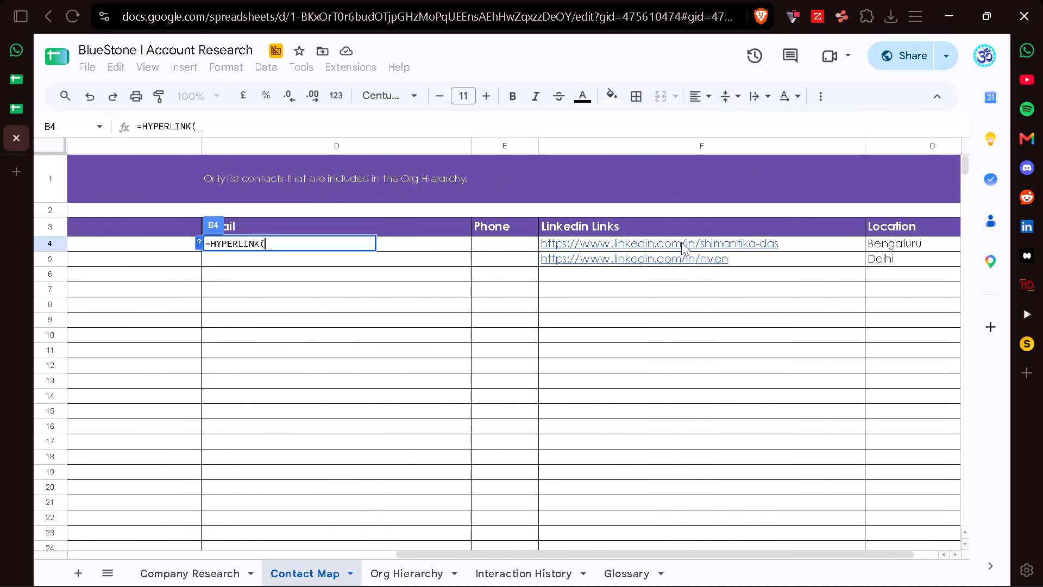
pyautogui.click(681, 242)
pyautogui.hscroll(9, 398, 281)
pyautogui.press(',')
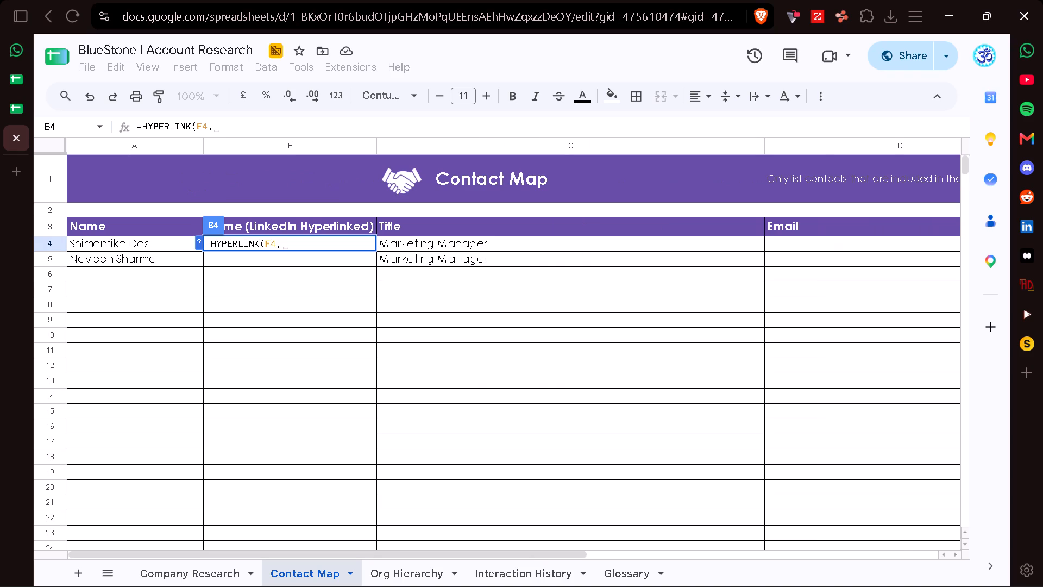
pyautogui.click(121, 241)
pyautogui.press('Return')
pyautogui.press('Up')
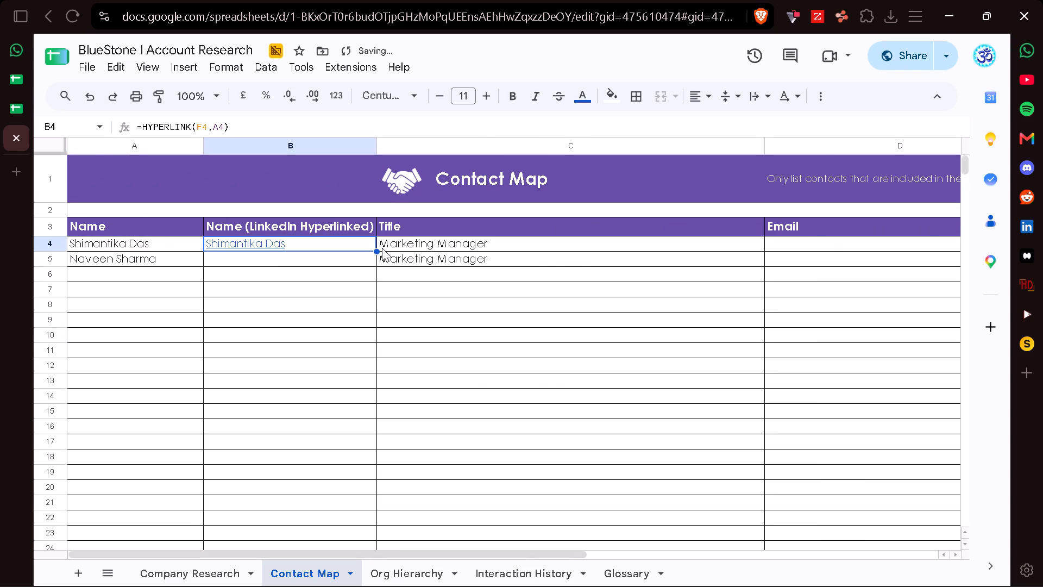
pyautogui.moveTo(374, 248); pyautogui.dragTo(374, 255)
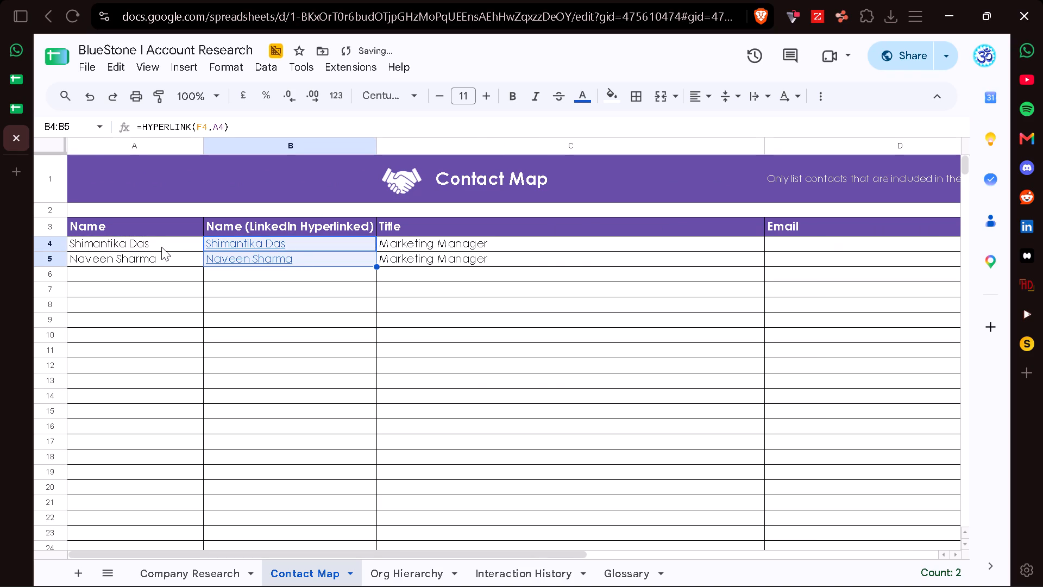
# Review the contact rows A4:G5 across all columns, from Name to Location, including the Email and Phone cells.
pyautogui.click(161, 247)
pyautogui.hotkey('ctrl', 'shift', 'Down')
pyautogui.hotkey('ctrl', 'shift', 'Right')
pyautogui.hotkey('ctrl', 'shift', 'Right')
pyautogui.hotkey('ctrl', 'shift', 'Right')
pyautogui.hotkey('ctrl', 'shift', 'Right')
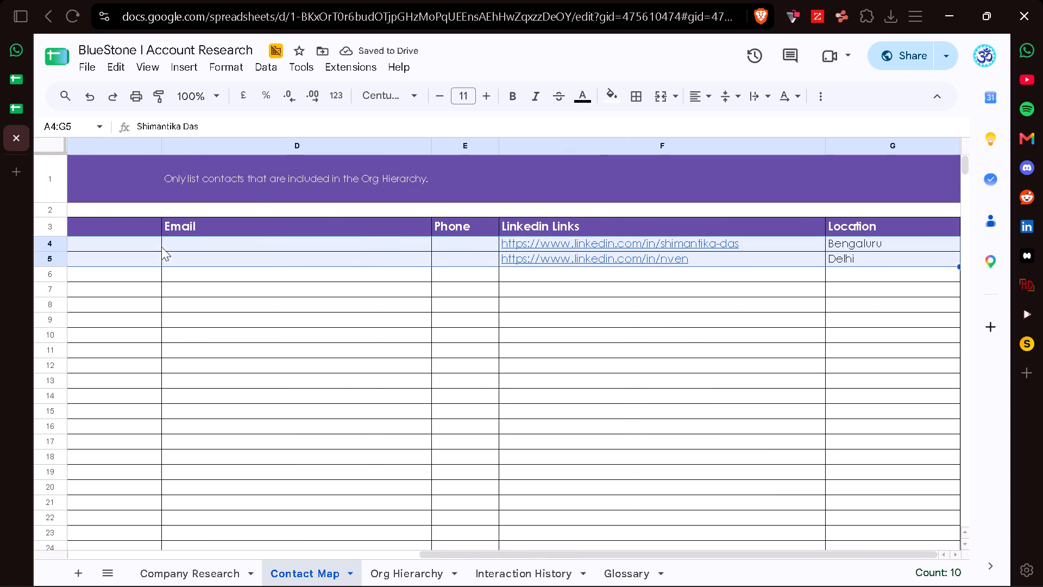
pyautogui.hscroll(7, 443, 305)
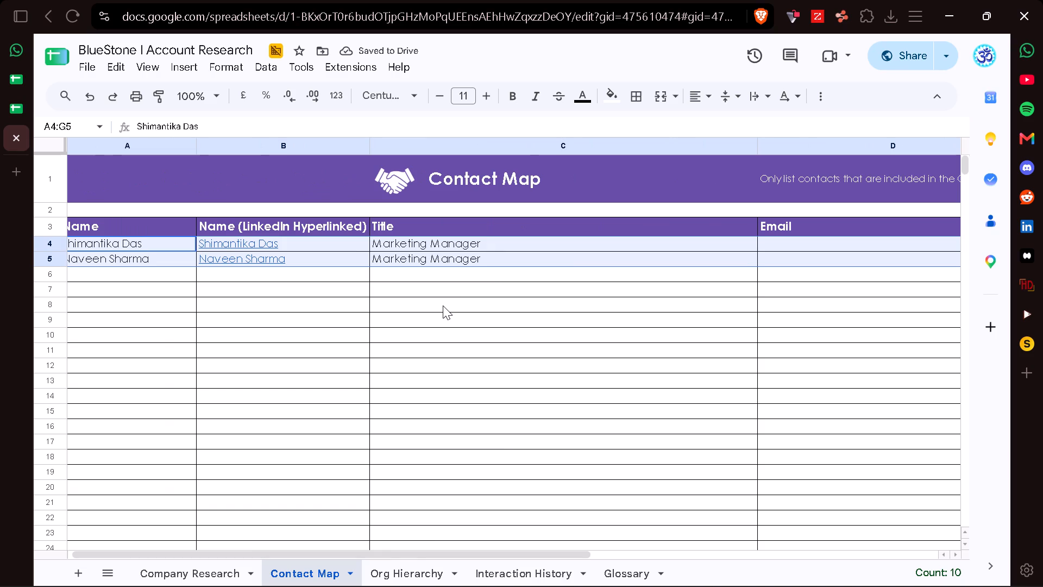
pyautogui.hscroll(-4, 618, 270)
pyautogui.click(552, 247)
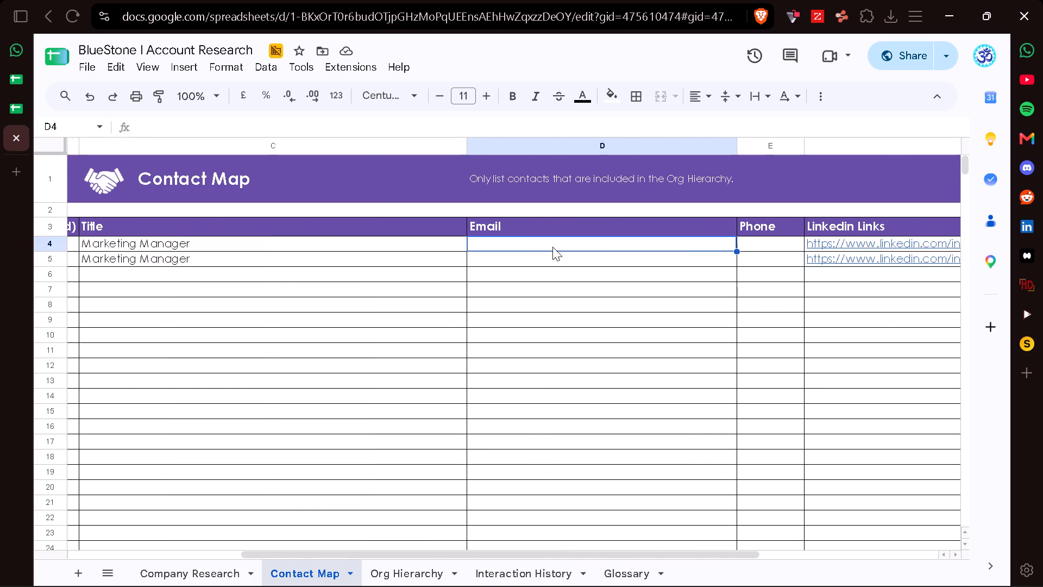
pyautogui.hscroll(-2, 552, 247)
# Switch to Excel and close the pipeline_export (2) workbook without saving changes.
pyautogui.click(580, 570)
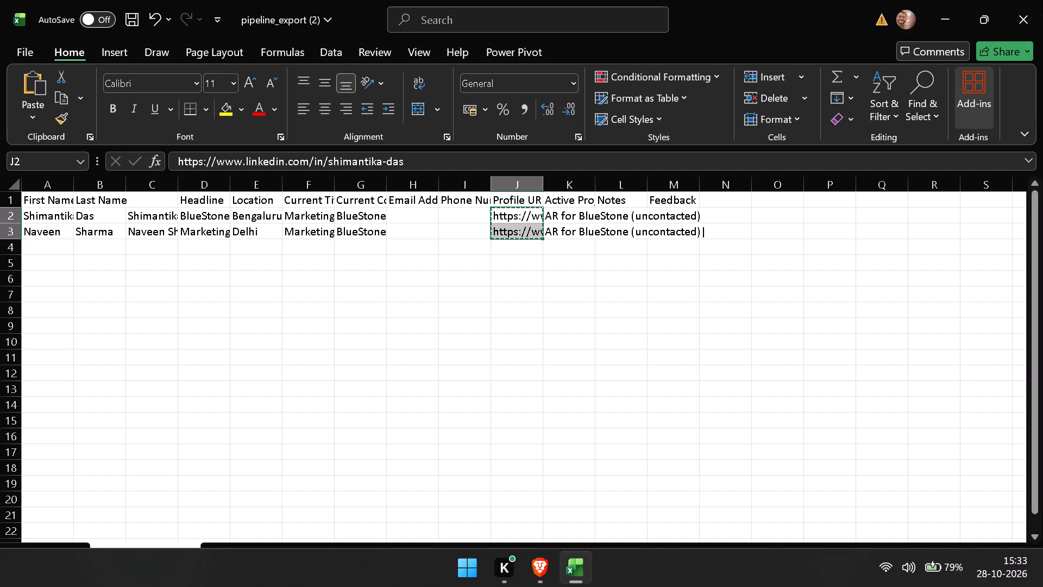
pyautogui.click(1042, 0)
pyautogui.click(554, 335)
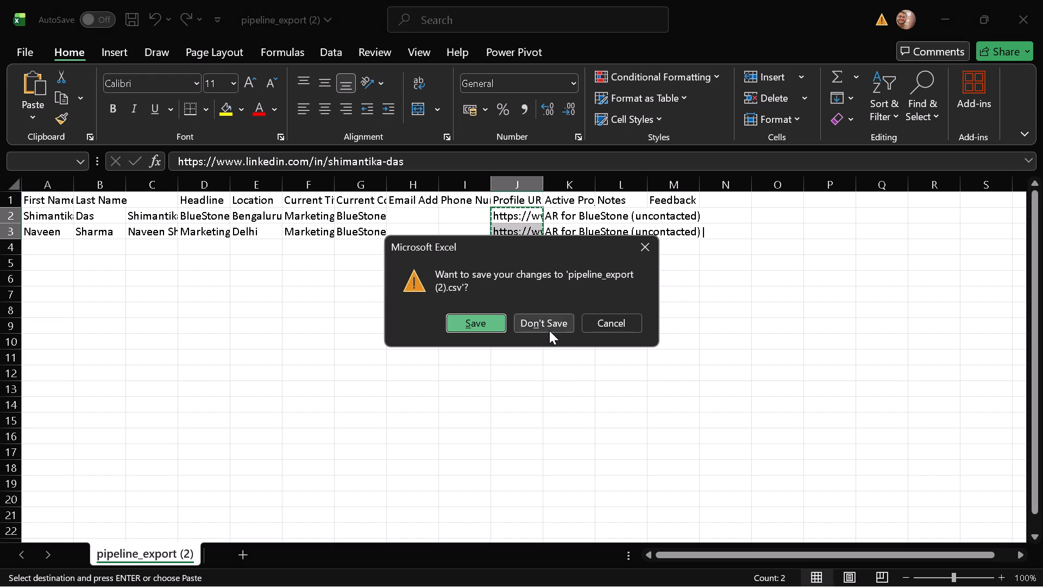
pyautogui.click(549, 330)
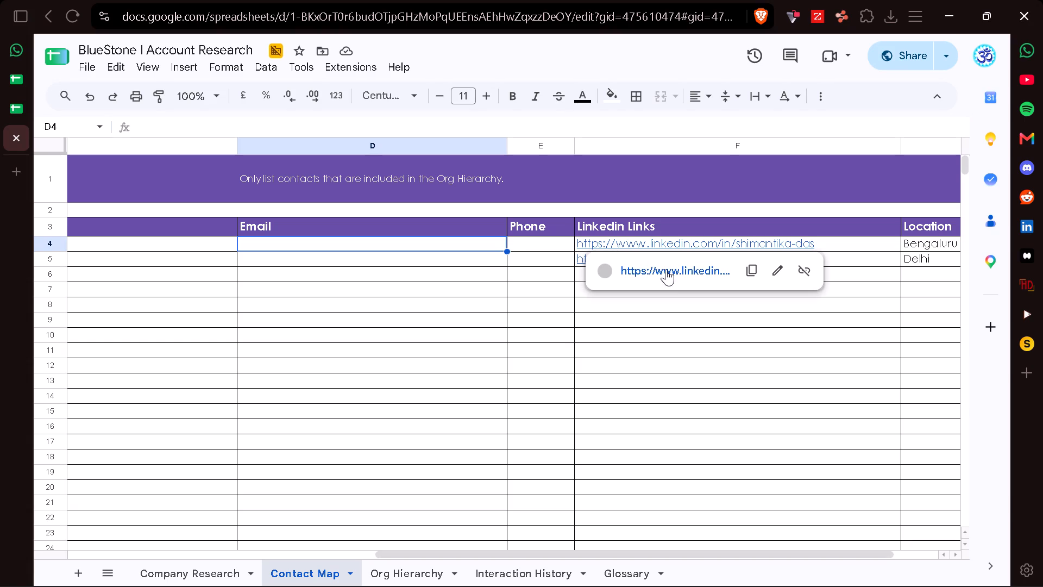
# Open the first contact's LinkedIn profile from the link in F4 with the ZoomInfo extension alongside, and look through the profile.
pyautogui.click(675, 274)
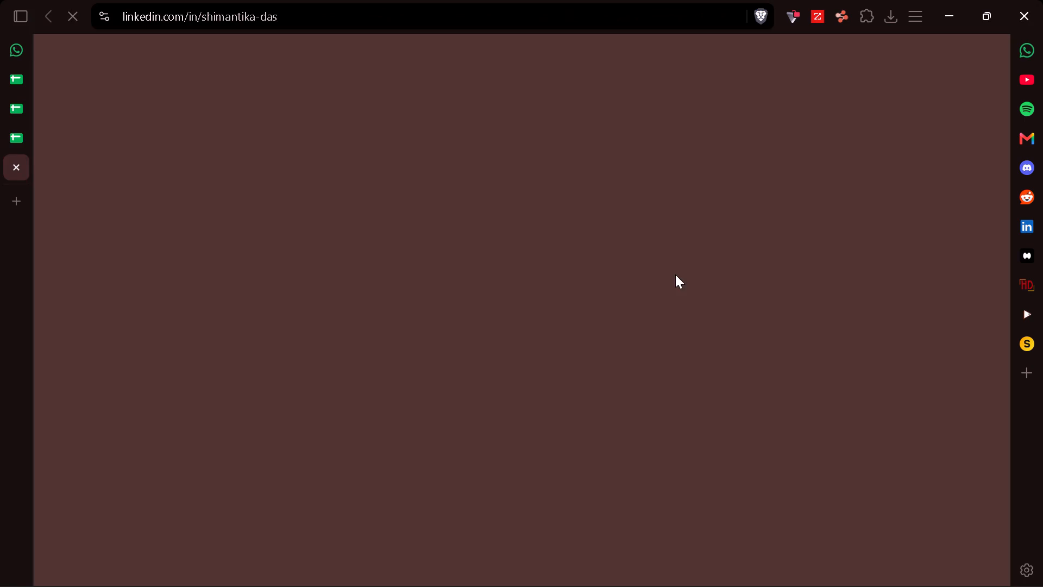
pyautogui.click(813, 16)
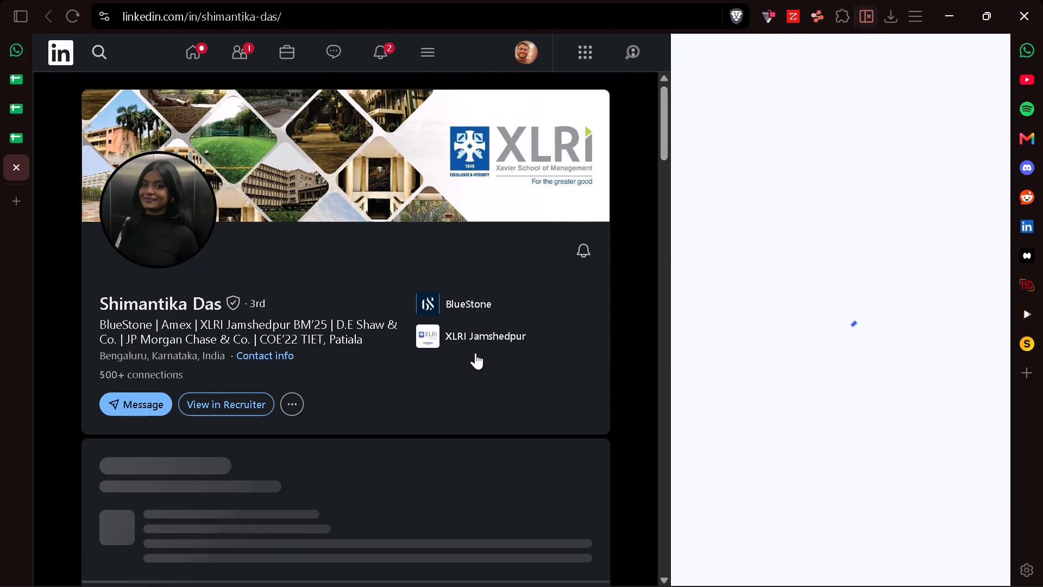
pyautogui.scroll(-5, 472, 360)
pyautogui.scroll(-1, 344, 422)
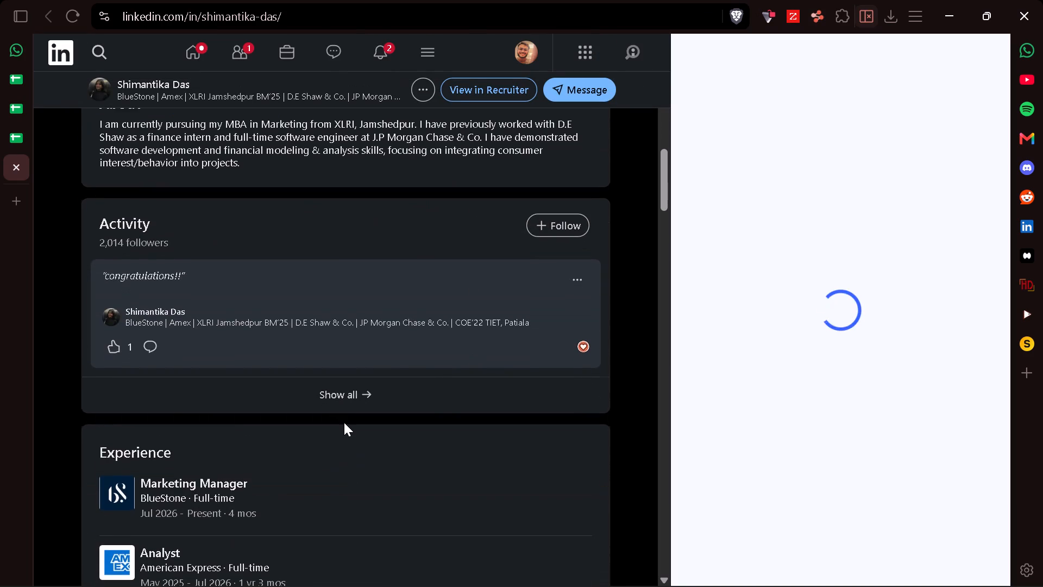
pyautogui.scroll(15, 344, 422)
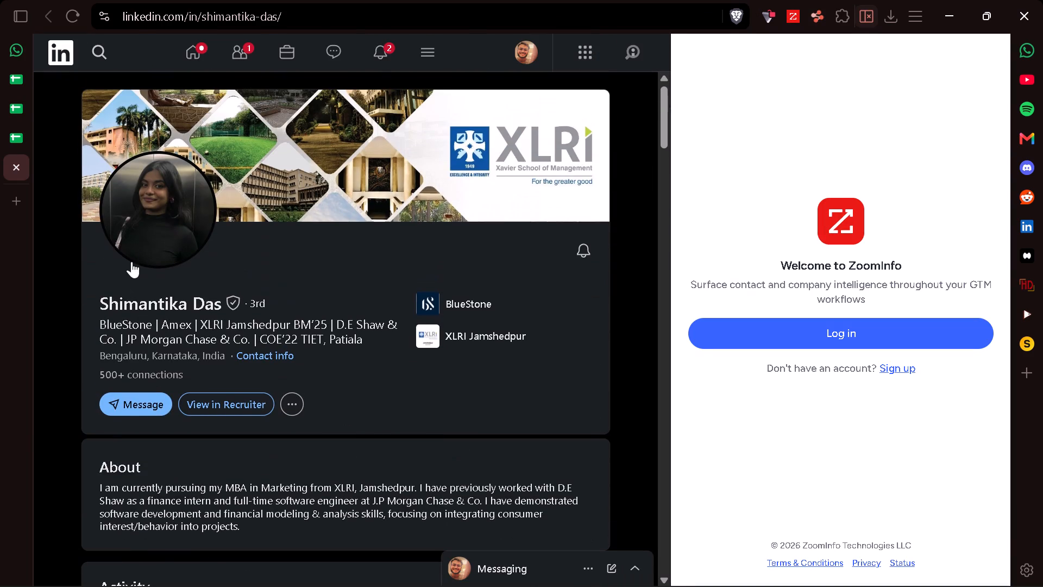
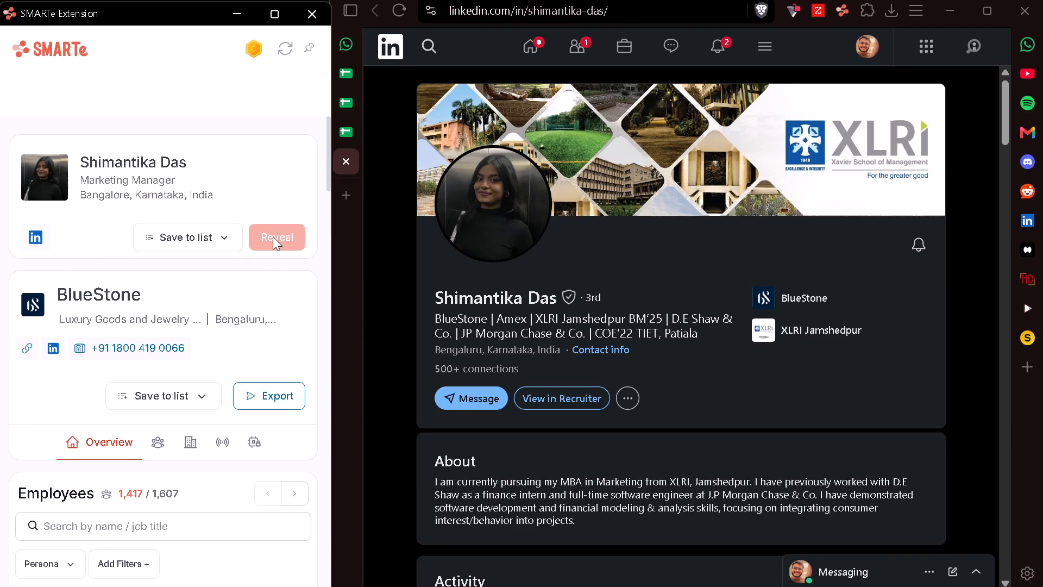
# Copy the first contact's revealed email from the SMARTe extension into D4 of the Contact Map and enter nf as the phone in E4.
pyautogui.scroll(1, 273, 236)
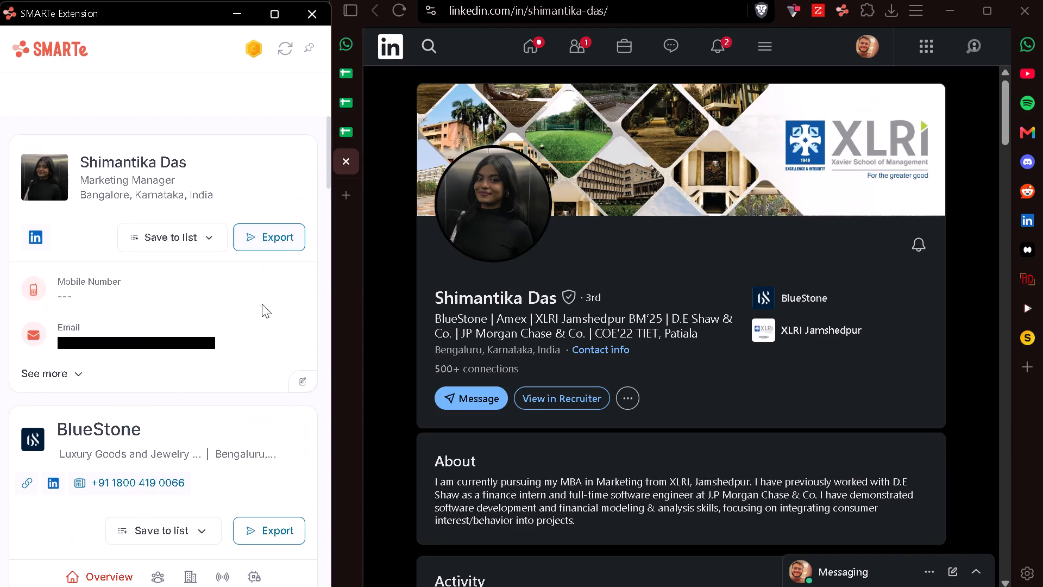
pyautogui.click(236, 345)
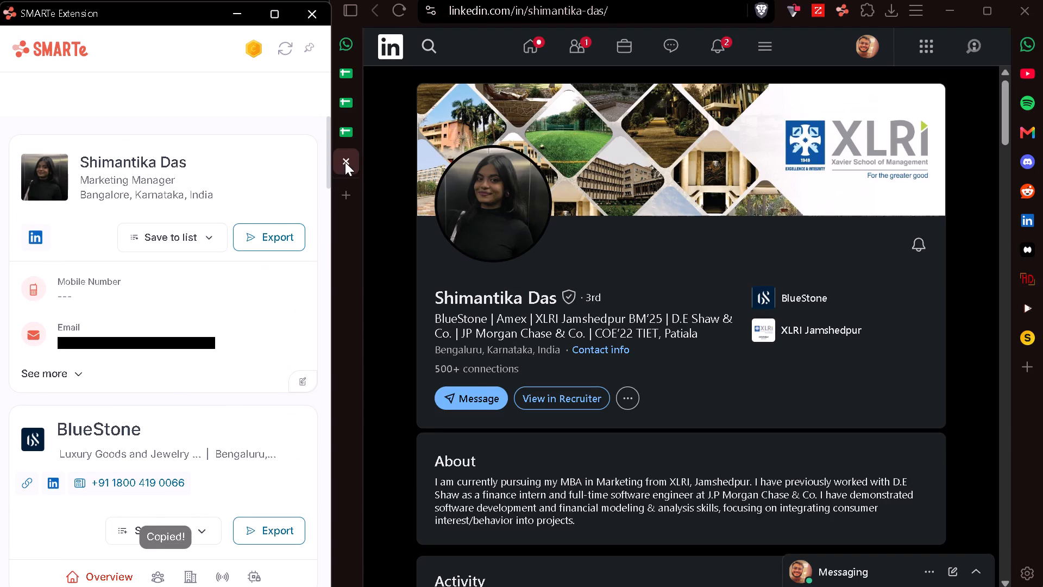
pyautogui.click(345, 162)
pyautogui.hotkey('ctrl', 'v')
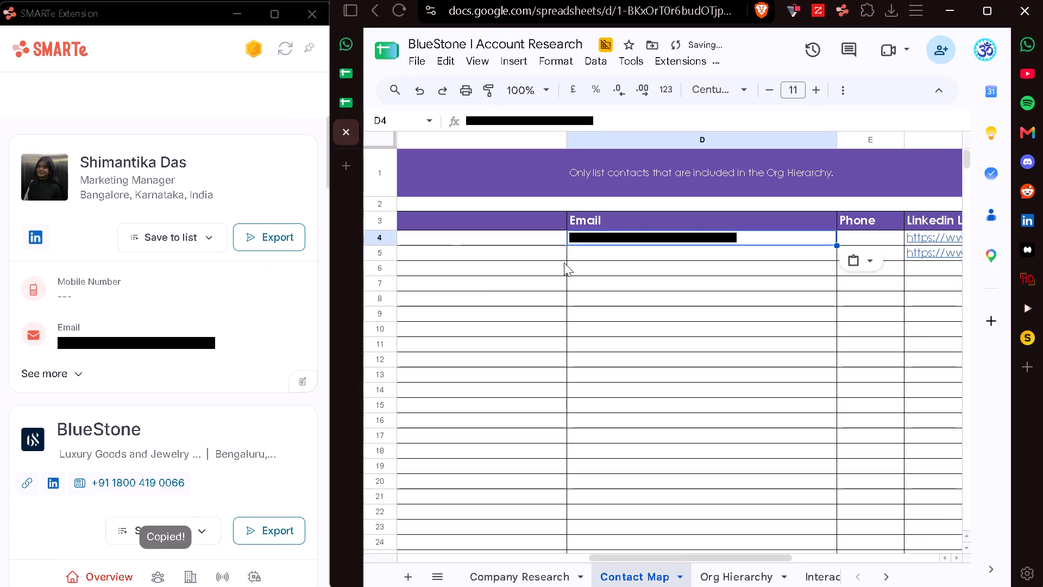
pyautogui.press('Right')
pyautogui.write('nf')
pyautogui.press('Down')
# Open the second contact's LinkedIn profile from the link in F5 and check the contact in the ZoomInfo extension.
pyautogui.press('Left')
pyautogui.hscroll(-1, 520, 330)
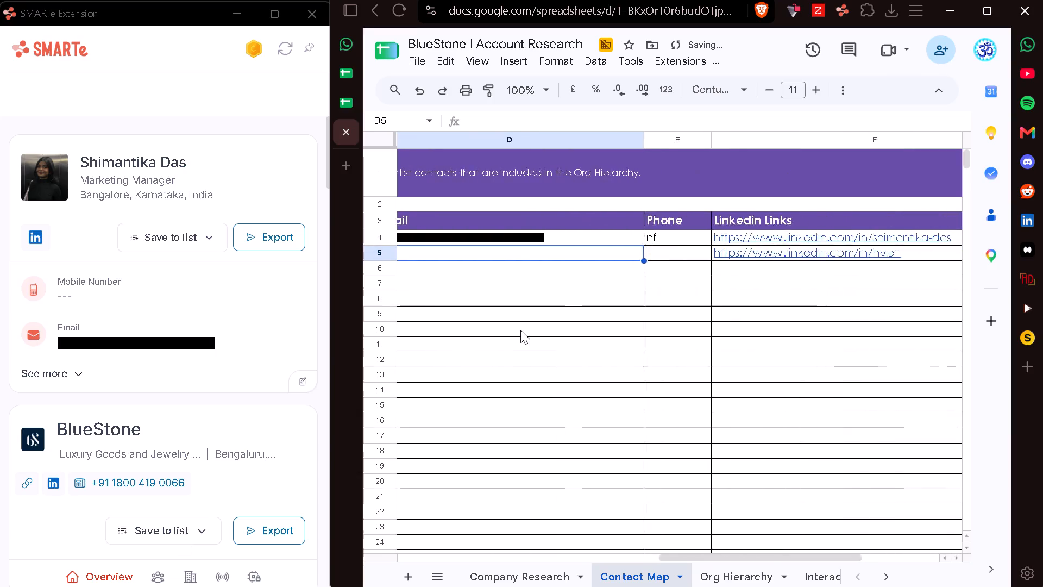
pyautogui.hscroll(-1, 520, 330)
pyautogui.click(772, 274)
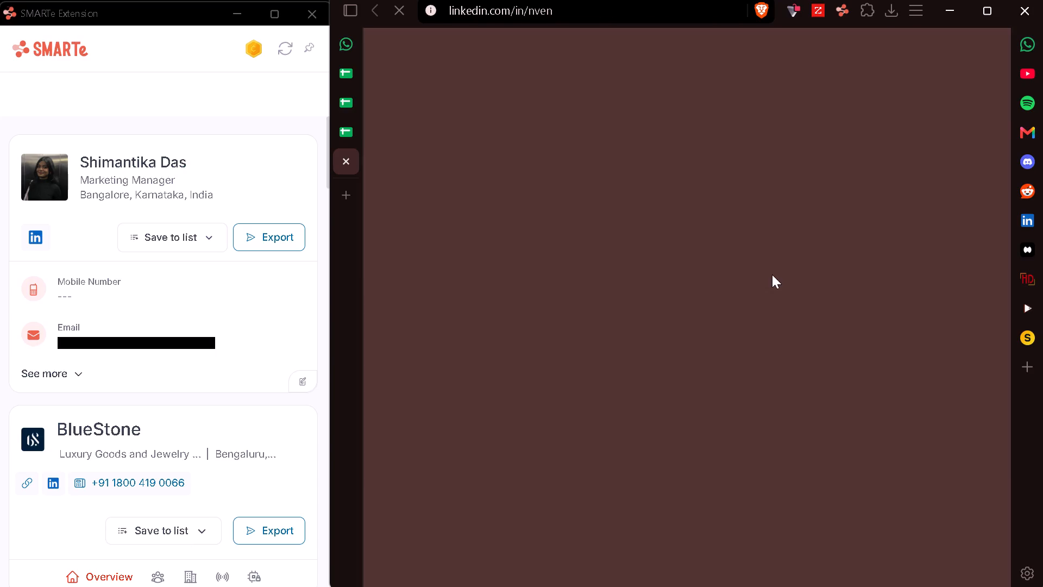
pyautogui.click(818, 12)
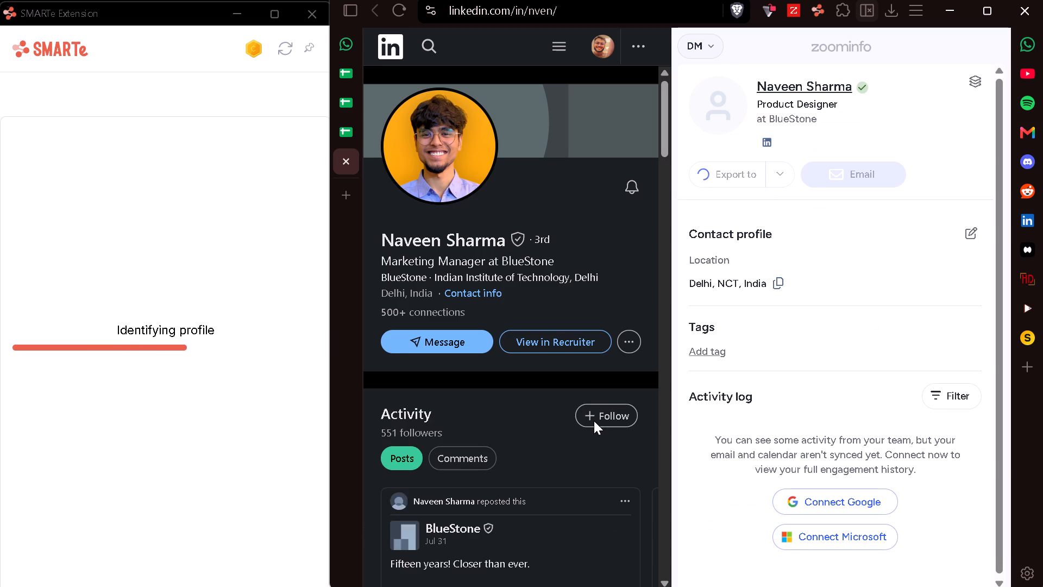
pyautogui.click(870, 5)
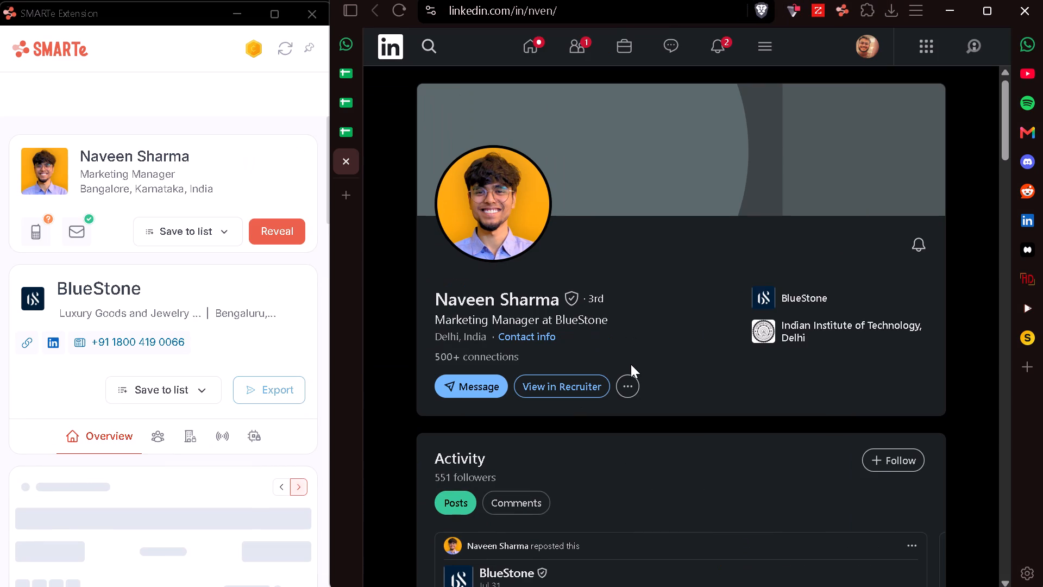
# Reveal the second contact's details in the SMARTe extension and copy the email address.
pyautogui.click(267, 240)
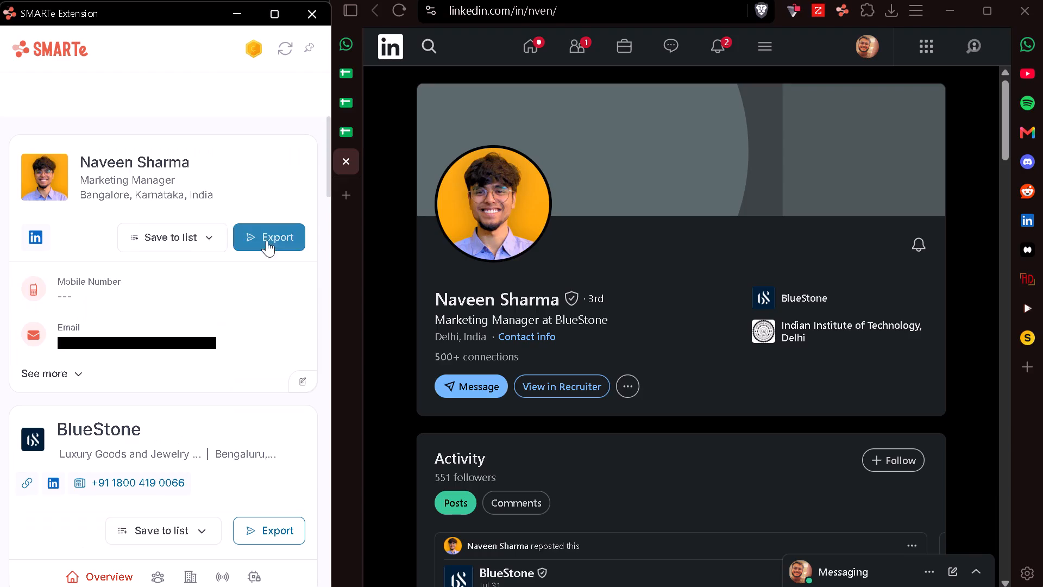
pyautogui.click(229, 343)
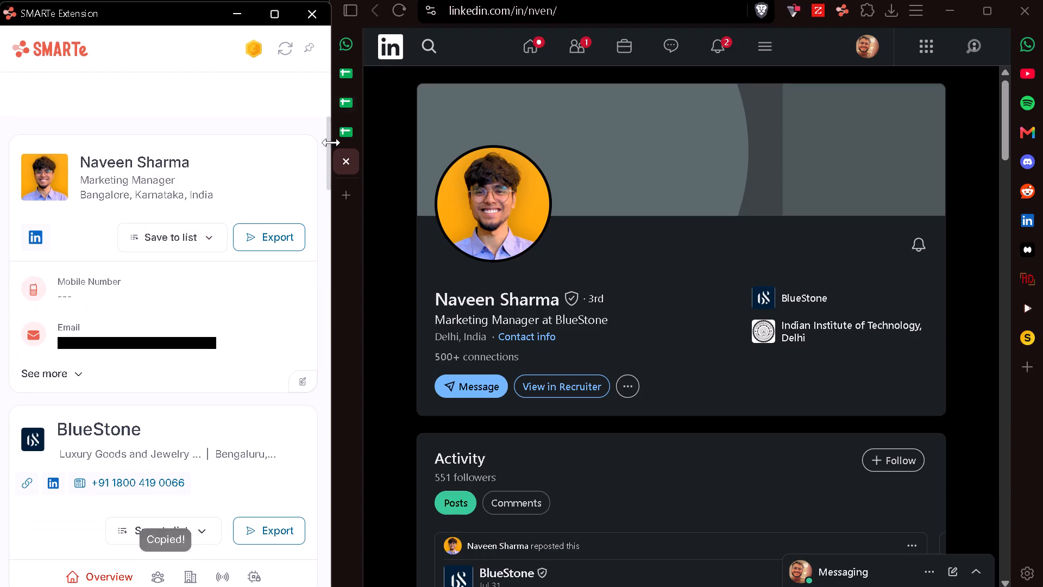
# Close the SMARTe extension window and open BlueStone's LinkedIn company page from the second contact's Marketing Manager experience entry.
pyautogui.click(315, 16)
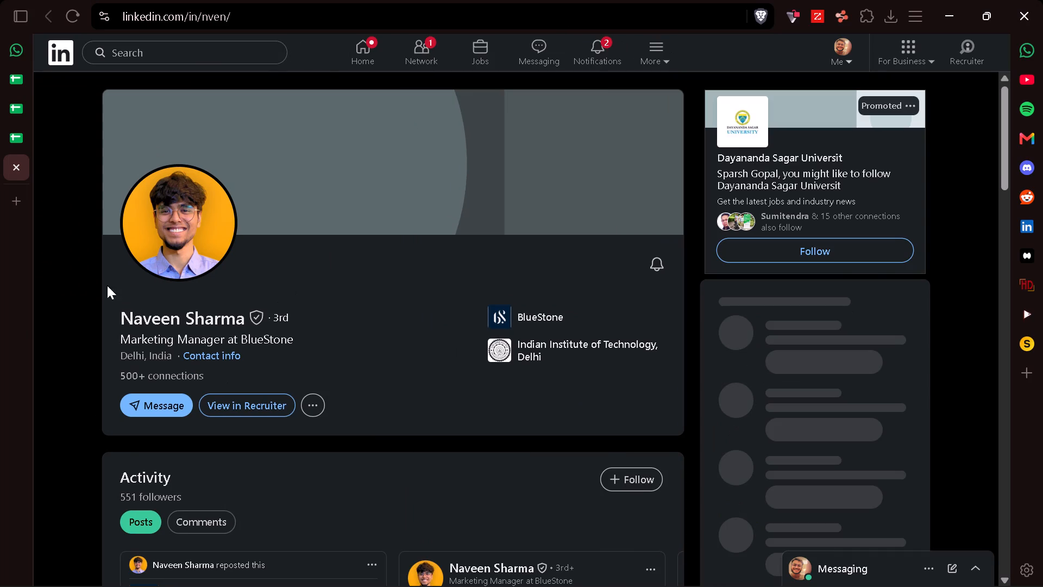
pyautogui.scroll(-8, 280, 393)
pyautogui.scroll(2, 241, 315)
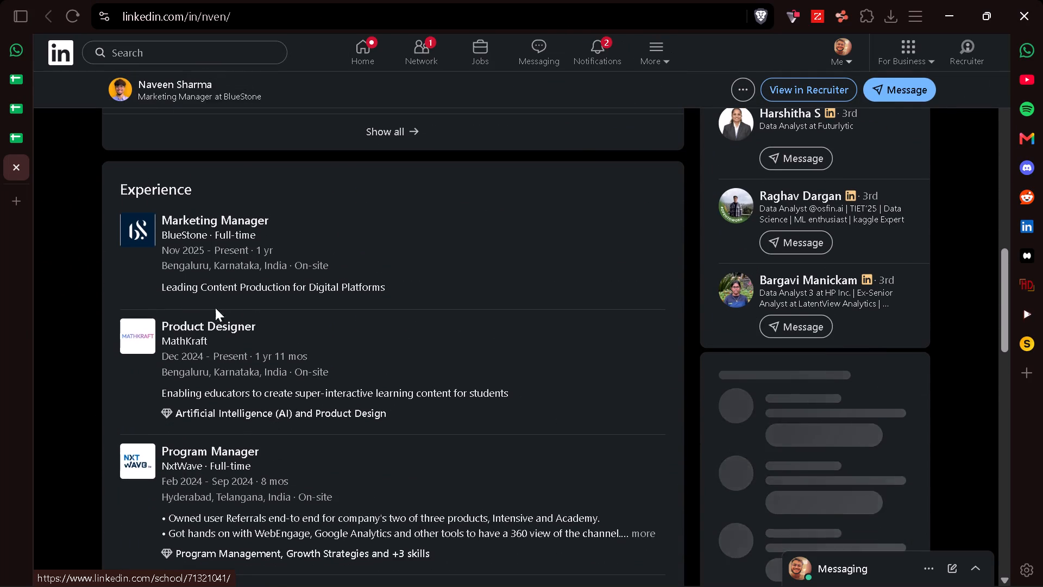
pyautogui.click(189, 234)
# Paste the copied email into D5 of the Contact Map, enter nf as the phone in E5, and select A6.
pyautogui.click(19, 143)
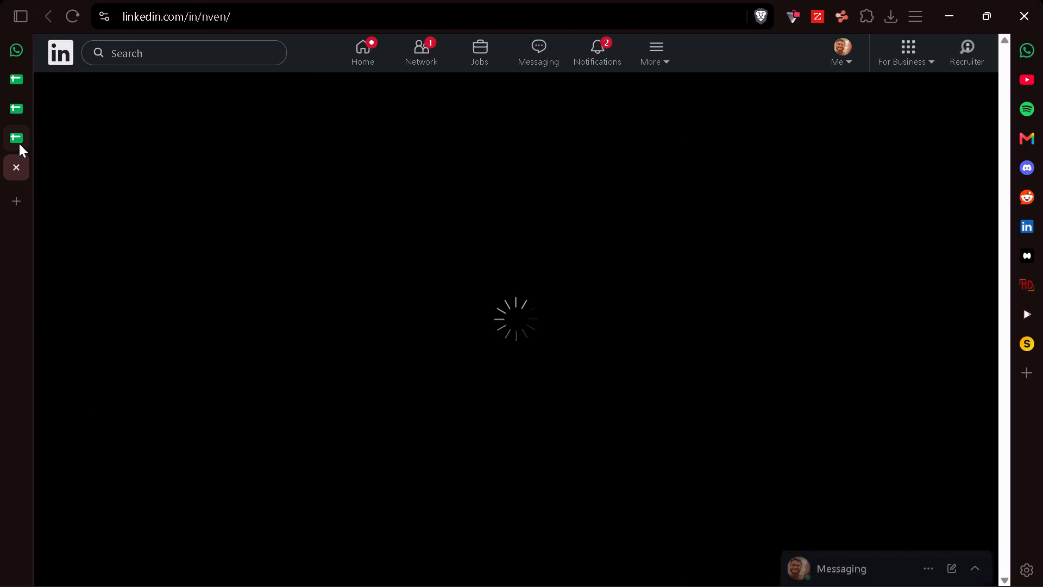
pyautogui.hotkey('ctrl', 'v')
pyautogui.press('Right')
pyautogui.write('nf')
pyautogui.press('Down')
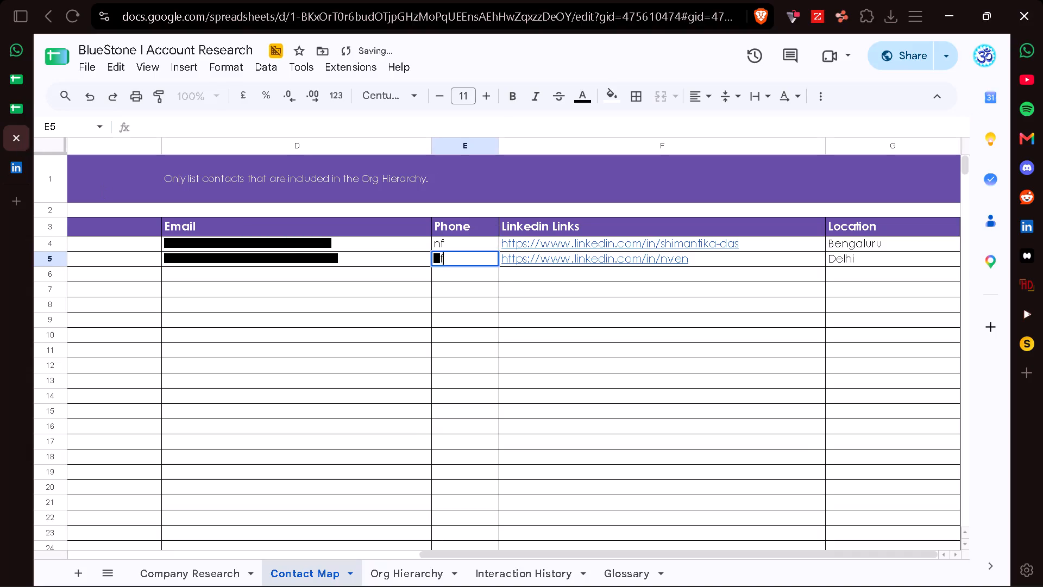
pyautogui.hscroll(7, 351, 397)
pyautogui.click(116, 266)
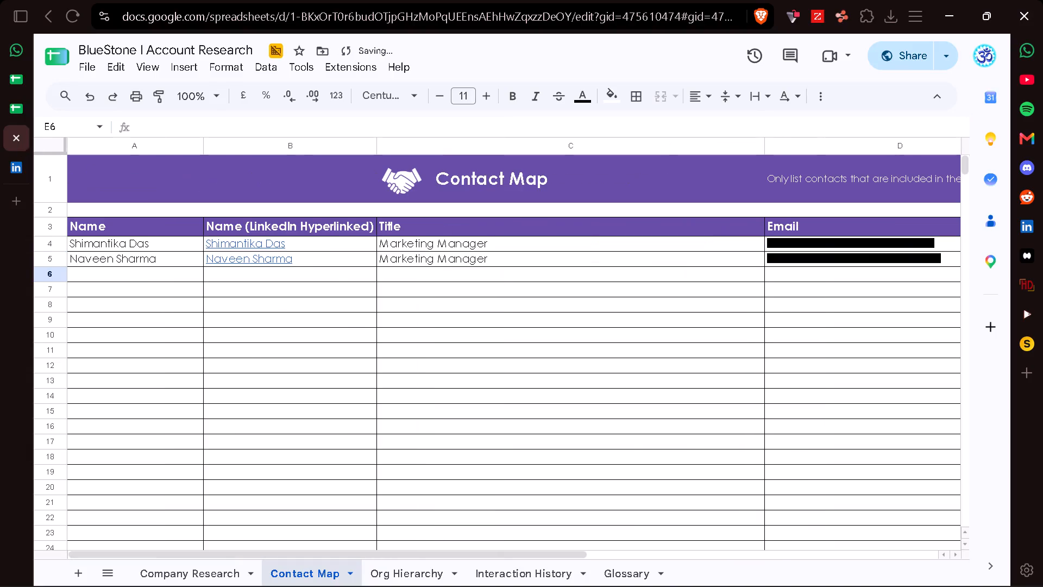
pyautogui.press('Down')
# On BlueStone's LinkedIn People page, filter the members to India and search with the keyword Marketing.
pyautogui.click(17, 164)
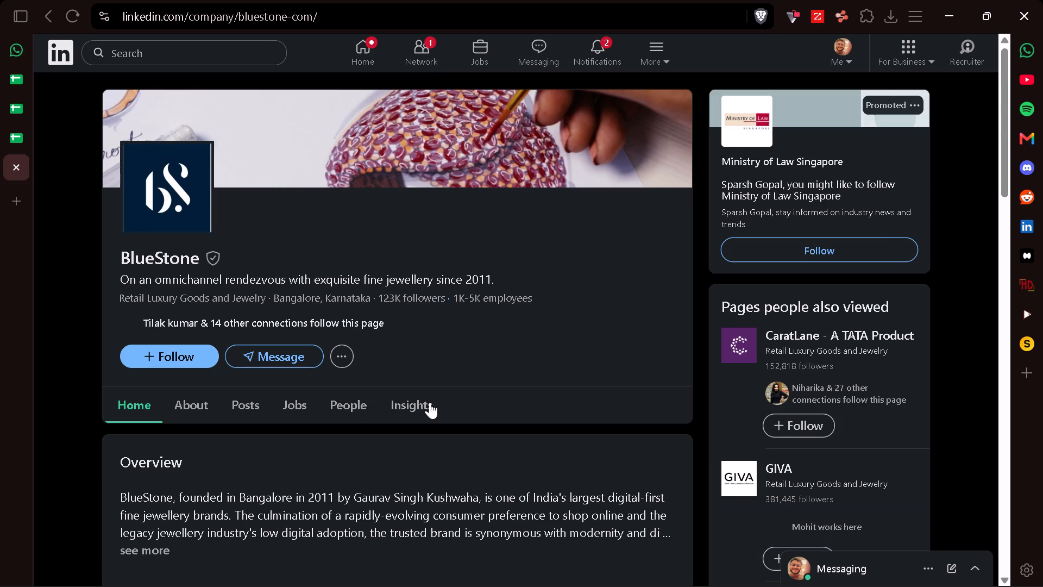
pyautogui.click(347, 402)
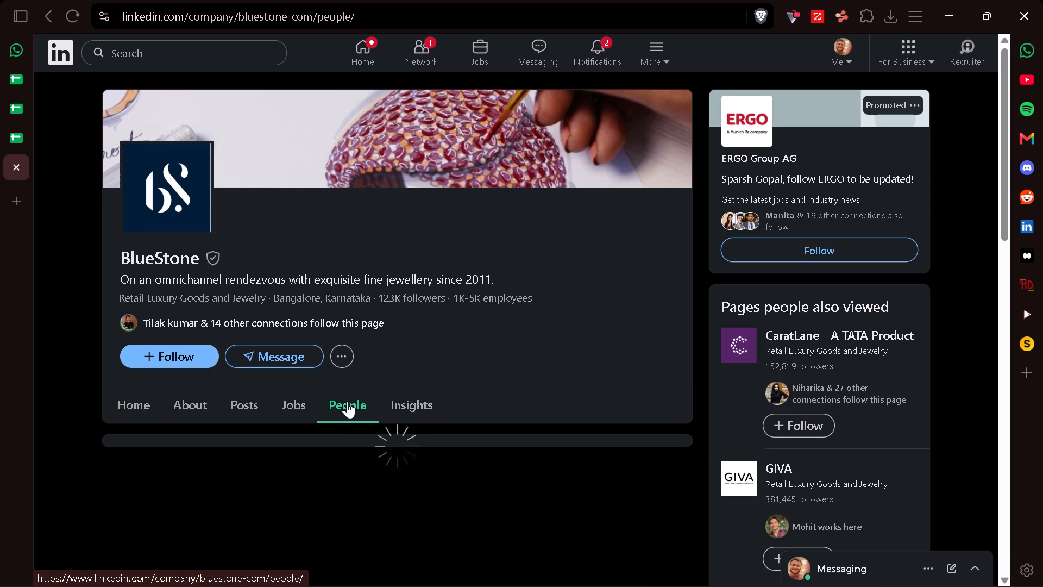
pyautogui.scroll(-3, 347, 402)
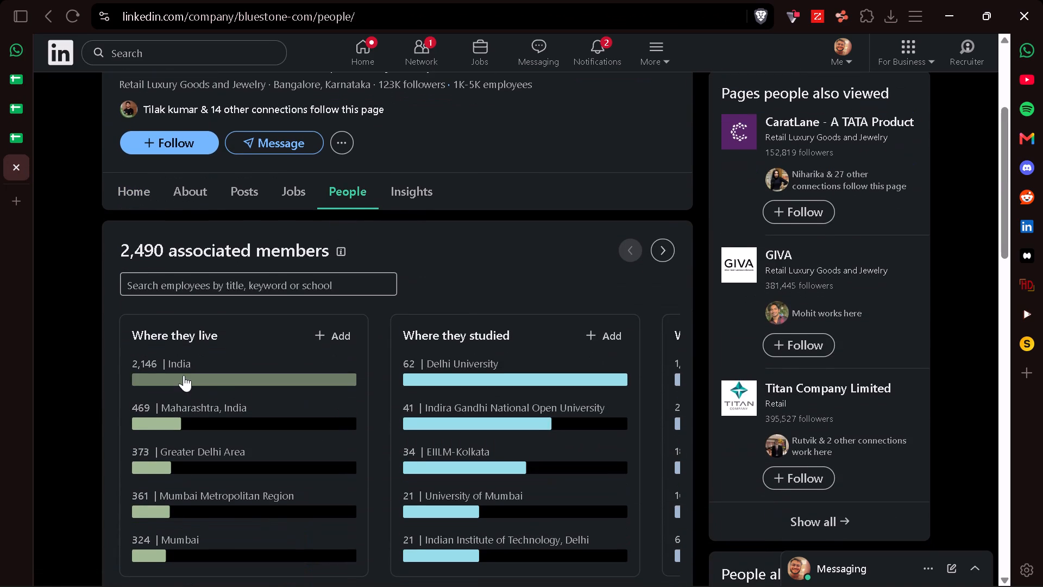
pyautogui.click(142, 362)
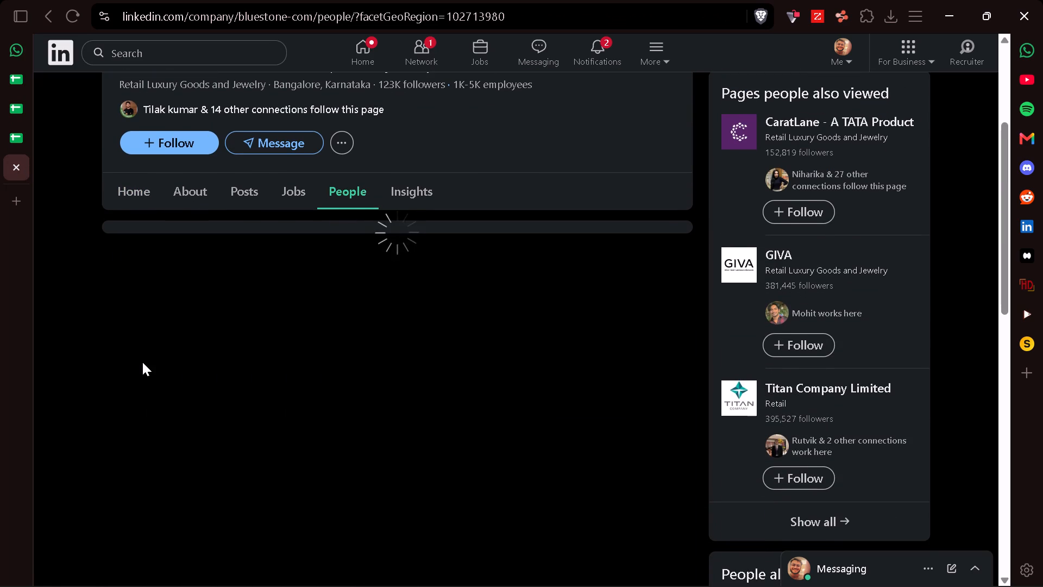
pyautogui.click(187, 283)
pyautogui.write('Makreitng')
pyautogui.click(208, 264)
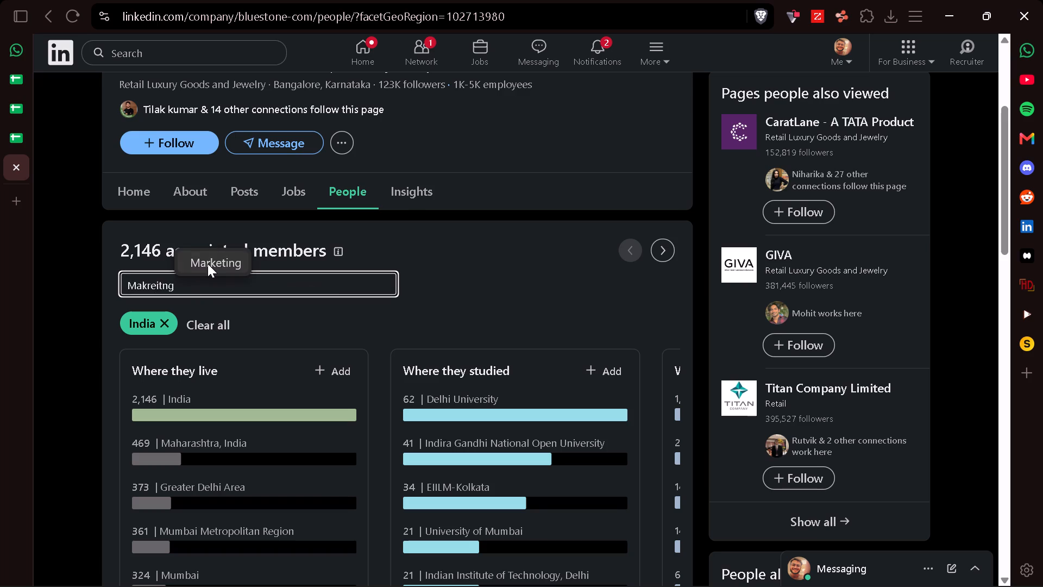
pyautogui.press('Return')
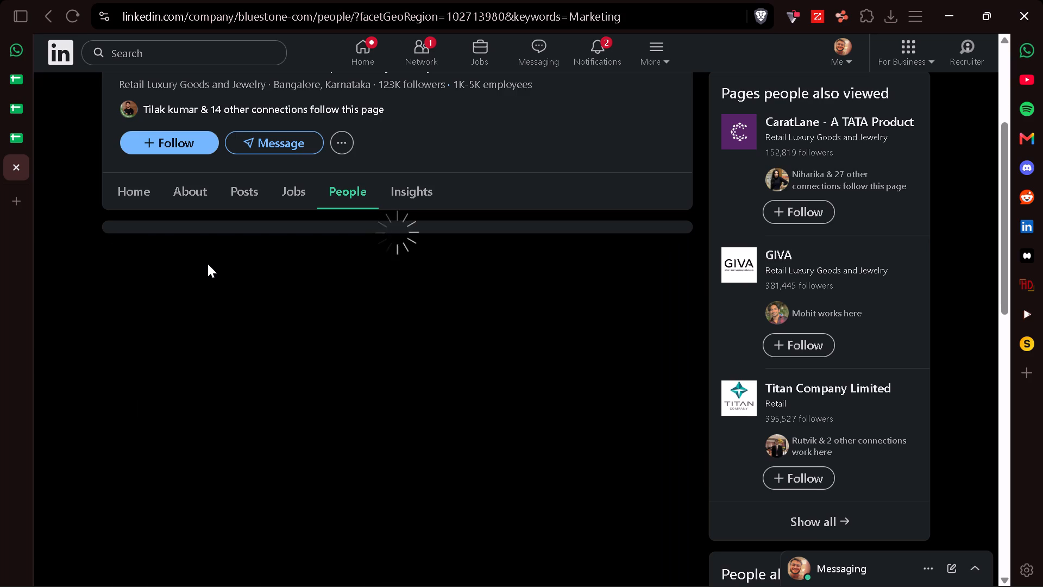
pyautogui.scroll(-4, 255, 350)
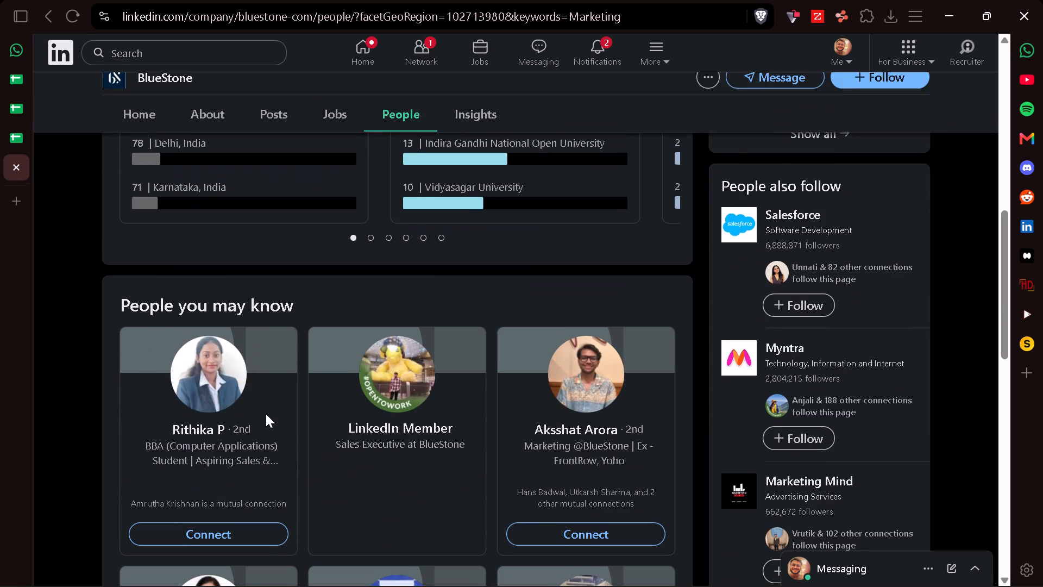
pyautogui.scroll(-2, 266, 414)
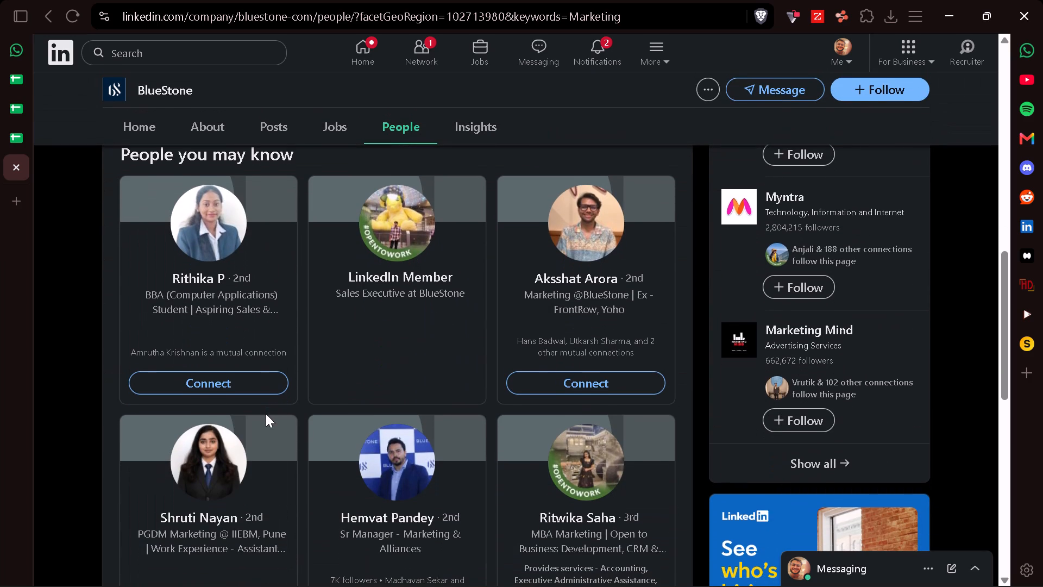
pyautogui.scroll(-1, 266, 414)
pyautogui.click(12, 139)
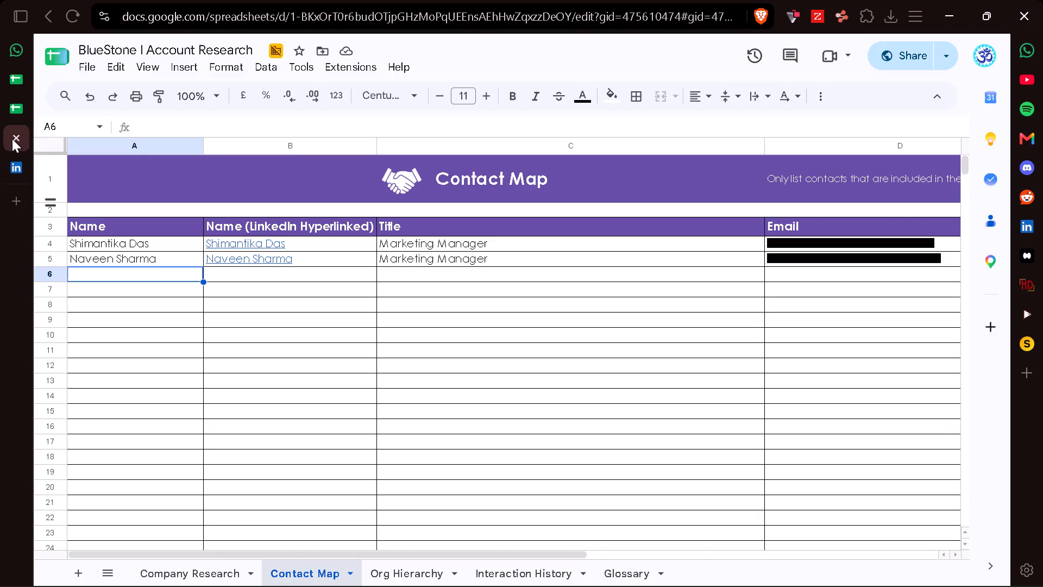
pyautogui.click(14, 161)
pyautogui.click(559, 237)
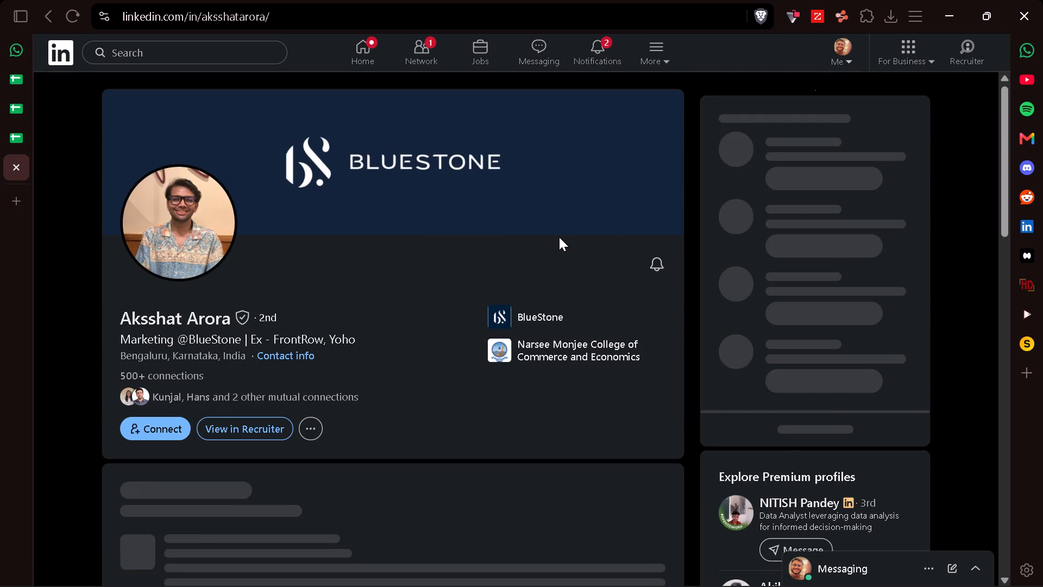
pyautogui.click(126, 435)
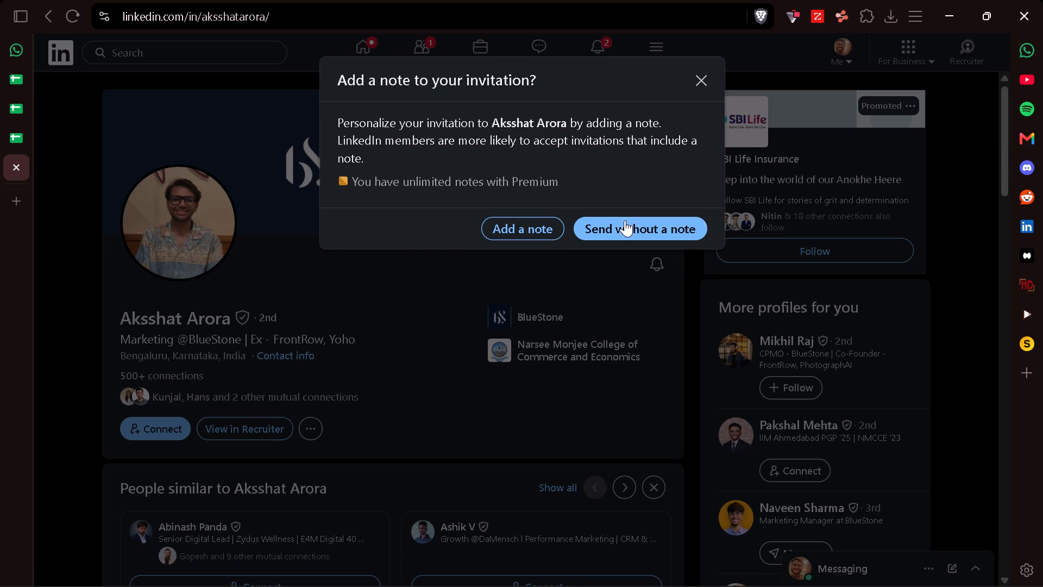
pyautogui.click(625, 220)
# Examine the invited contact's activity and experience sections for their role at BlueStone.
pyautogui.scroll(-4, 481, 361)
pyautogui.scroll(-3, 416, 430)
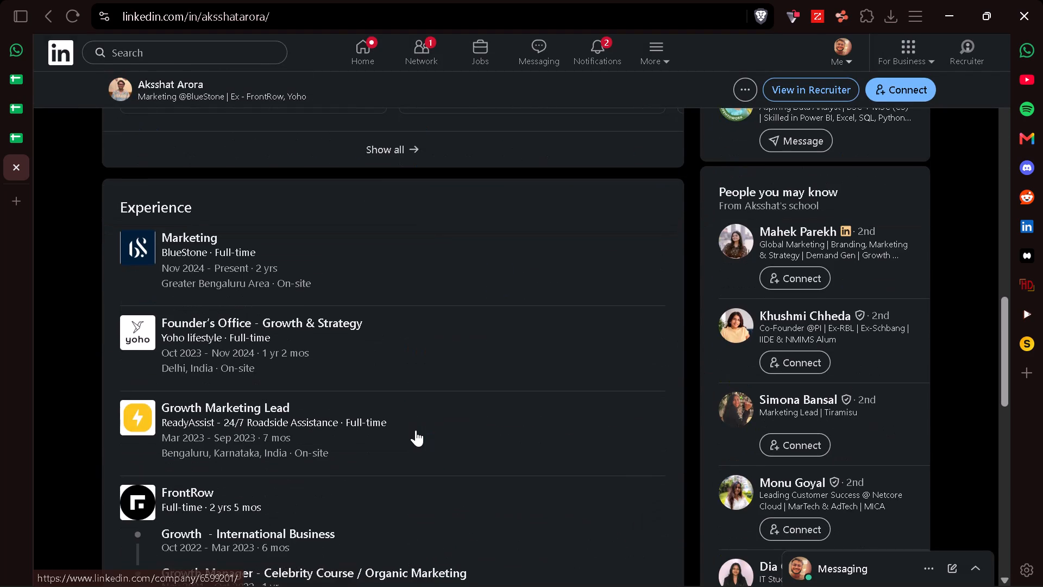
pyautogui.scroll(3, 416, 430)
pyautogui.scroll(-3, 416, 430)
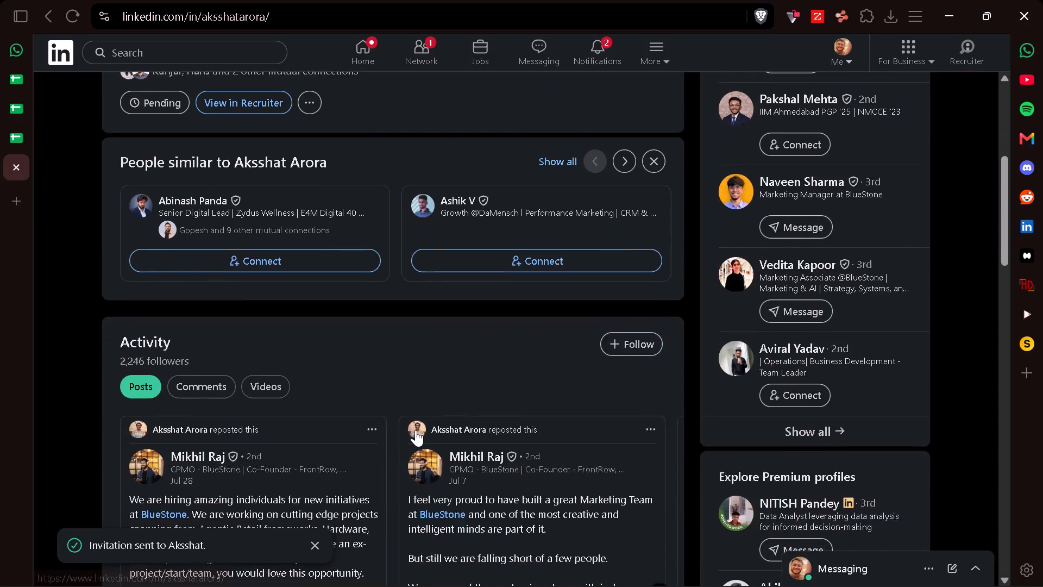
pyautogui.scroll(-5, 416, 430)
pyautogui.scroll(6, 416, 430)
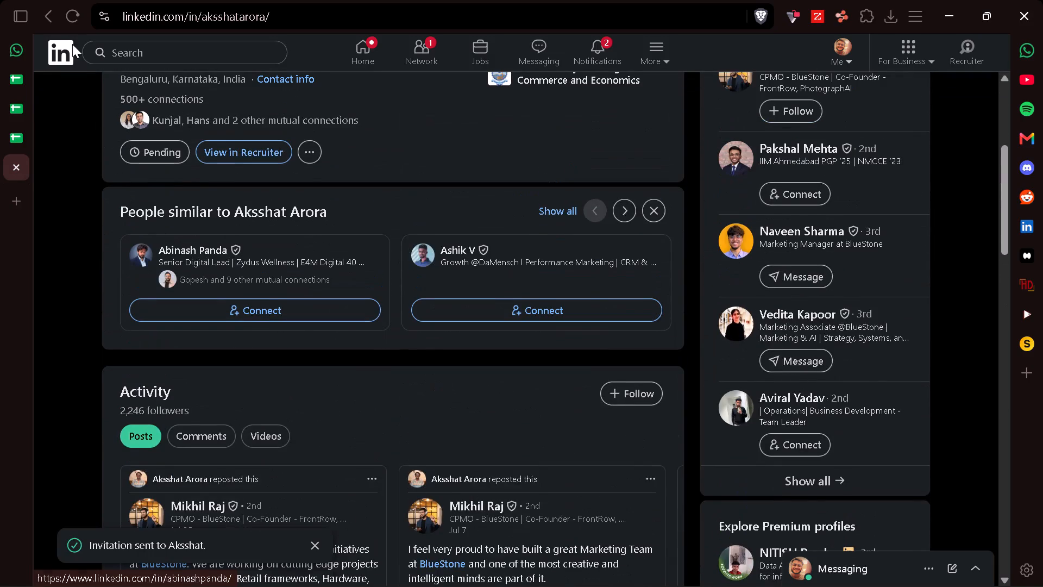
# Return to BlueStone's Marketing people results, open the Sr Manager - Marketing & Alliances profile, and examine the experience section.
pyautogui.click(55, 20)
pyautogui.scroll(-1, 377, 342)
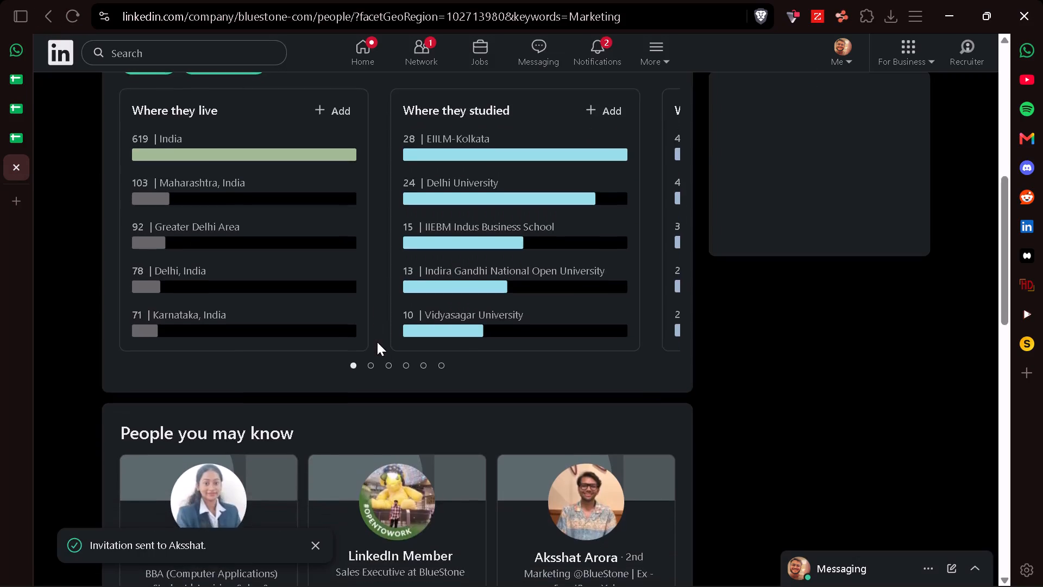
pyautogui.scroll(-4, 377, 342)
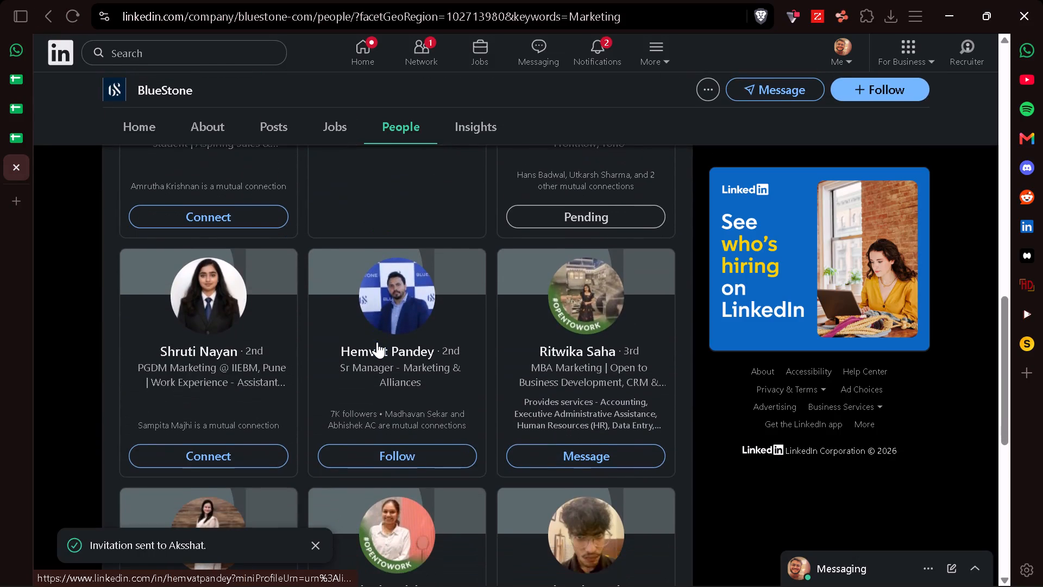
pyautogui.scroll(-2, 377, 342)
pyautogui.scroll(1, 377, 342)
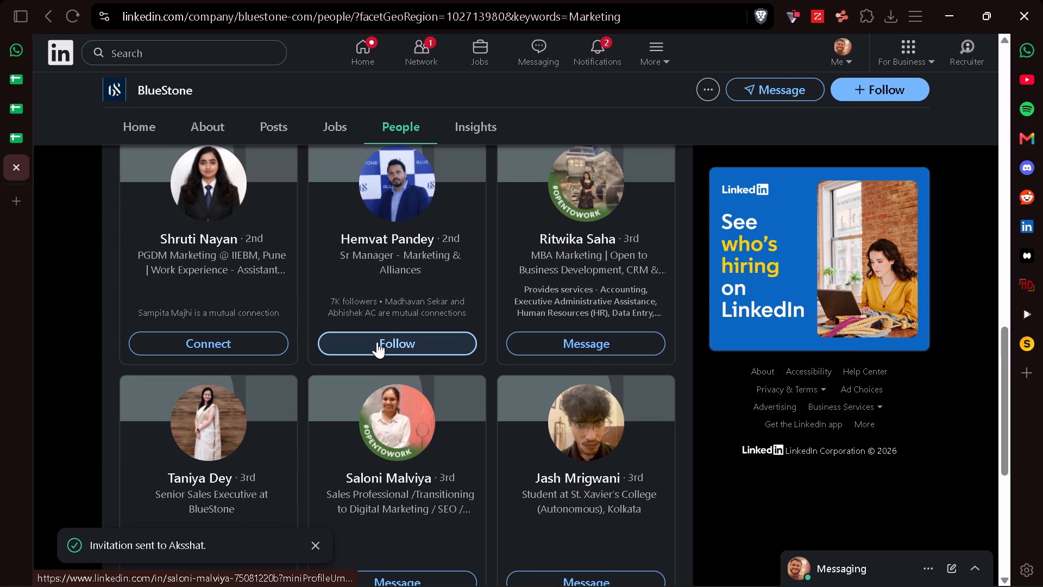
pyautogui.click(385, 204)
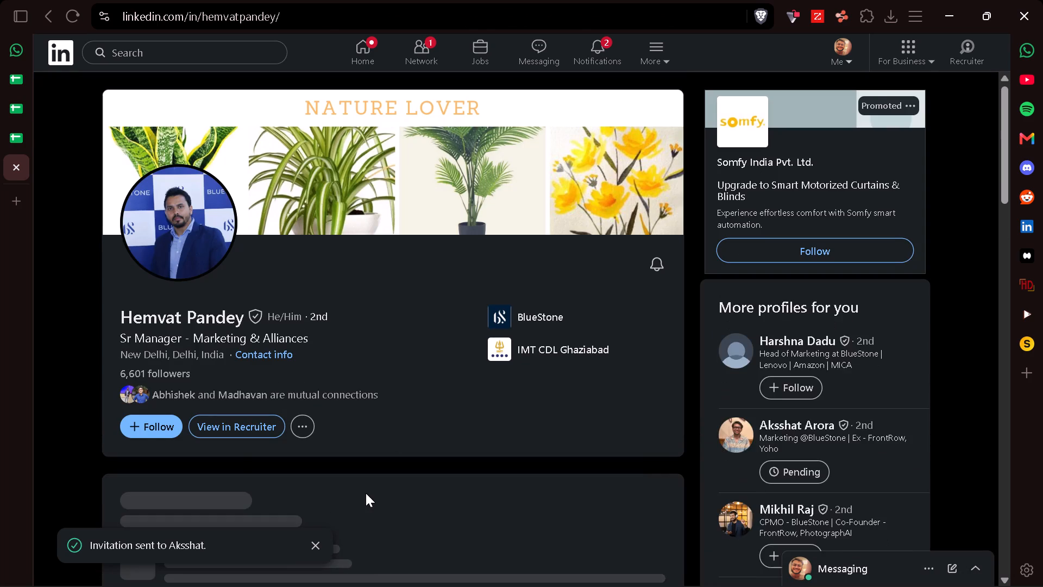
pyautogui.scroll(-4, 366, 493)
pyautogui.scroll(-2, 309, 400)
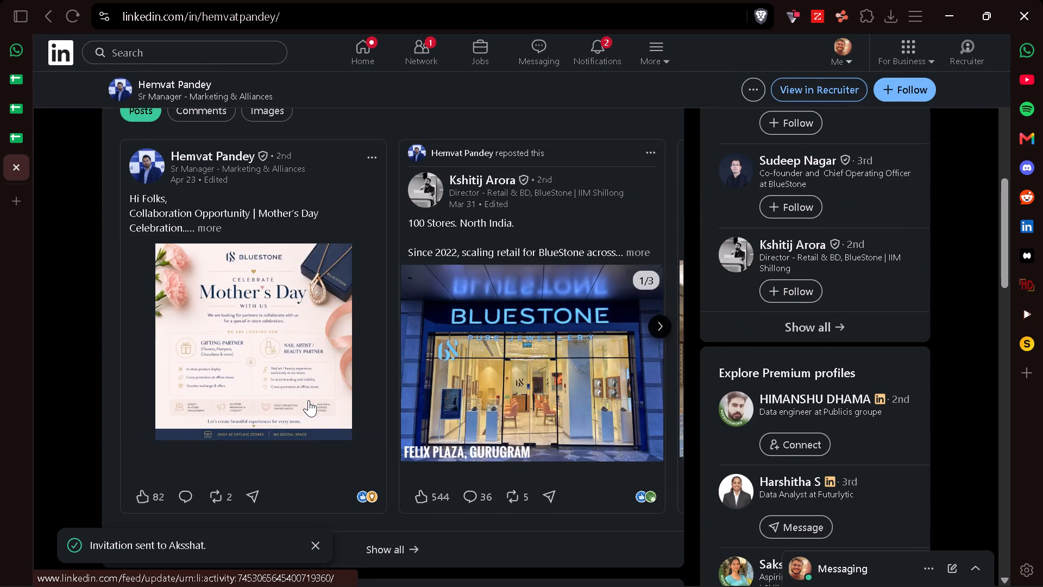
pyautogui.scroll(-3, 309, 400)
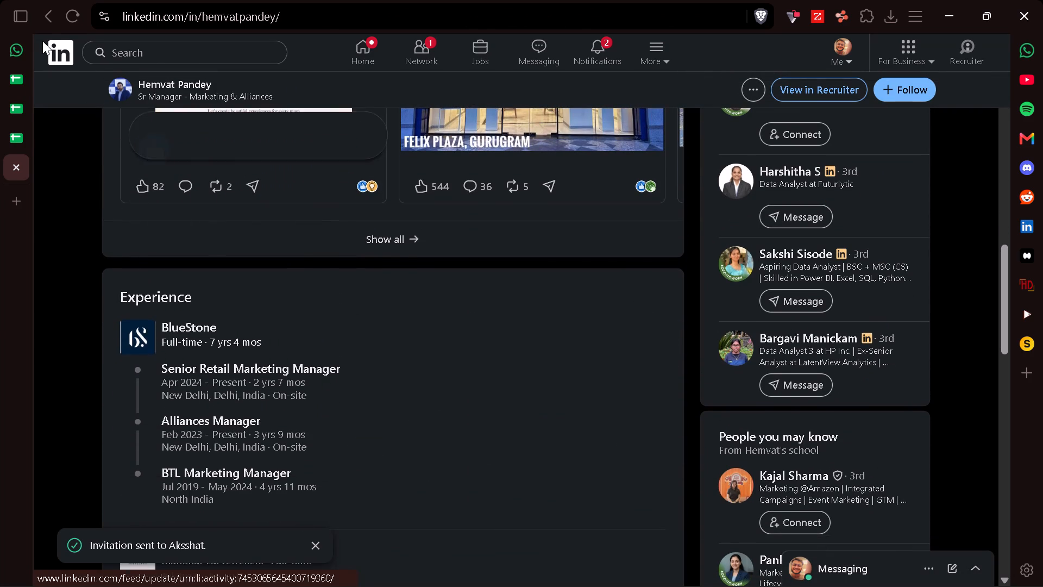
# Return to BlueStone's Marketing people results, load more results, and examine the additional members' headlines for marketing roles.
pyautogui.click(46, 27)
pyautogui.scroll(-3, 389, 408)
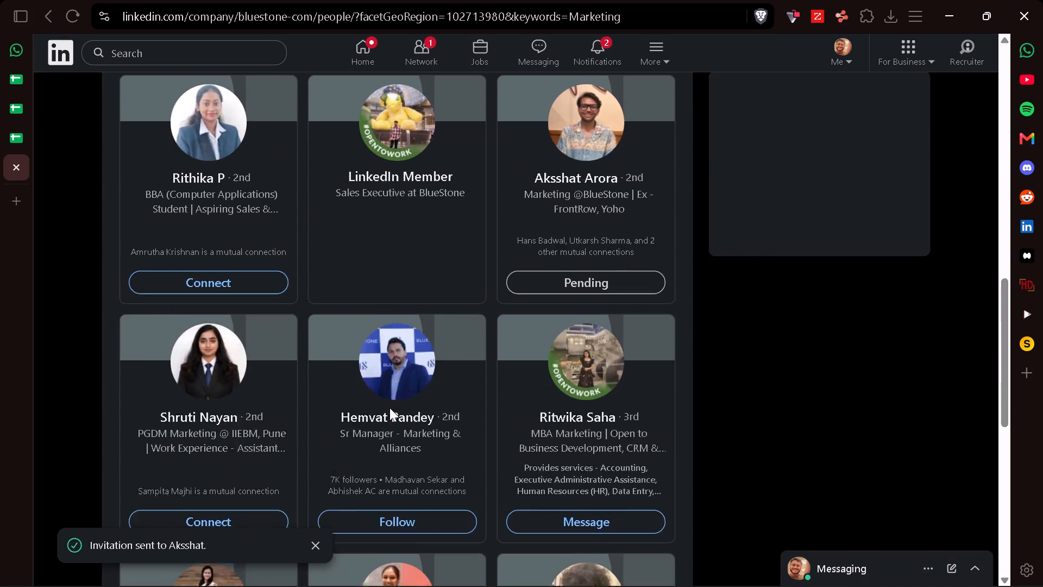
pyautogui.scroll(-4, 389, 408)
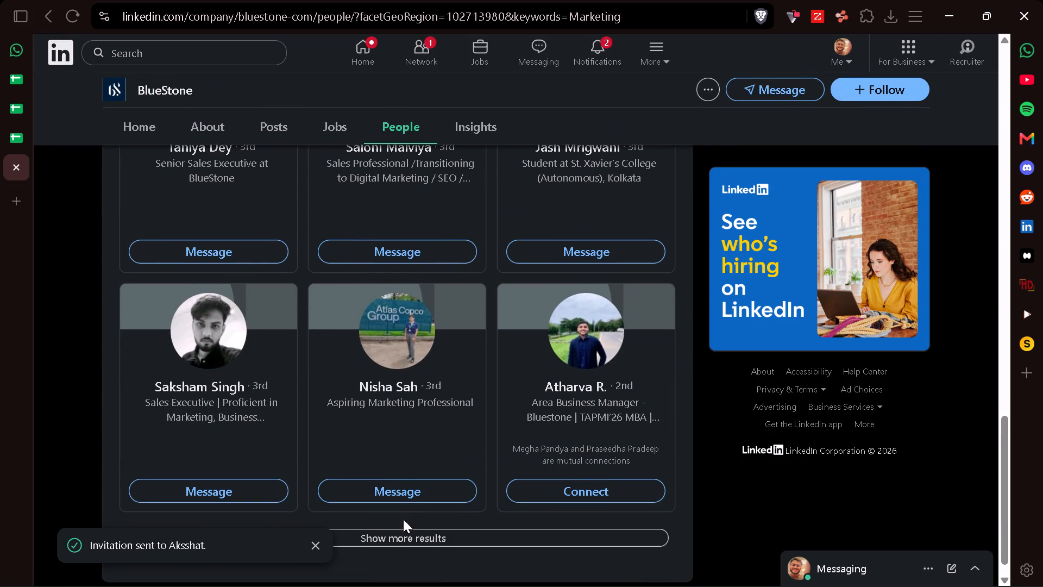
pyautogui.click(406, 532)
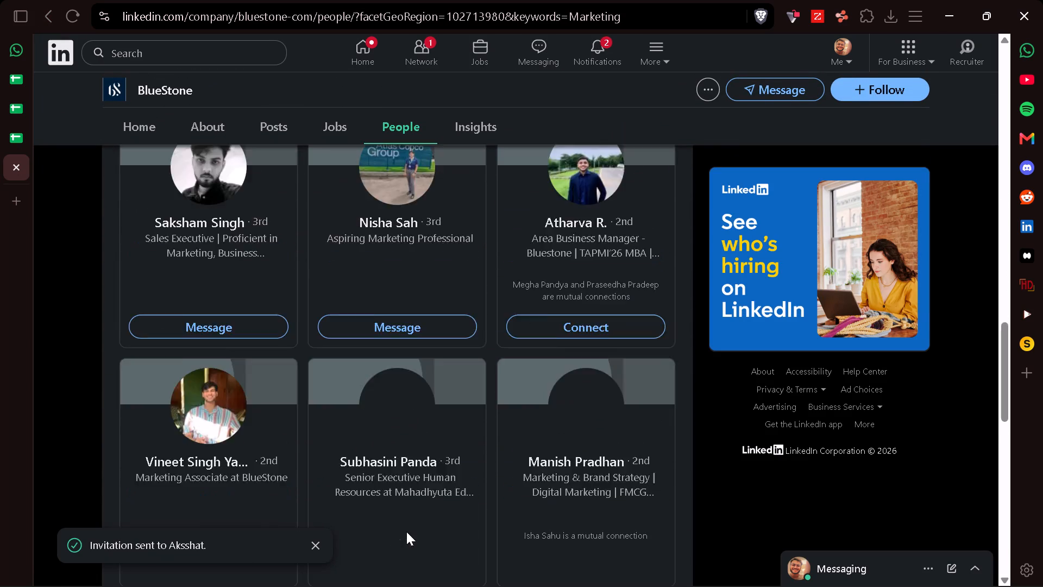
pyautogui.scroll(-2, 406, 532)
pyautogui.scroll(1, 406, 532)
pyautogui.scroll(-1, 406, 532)
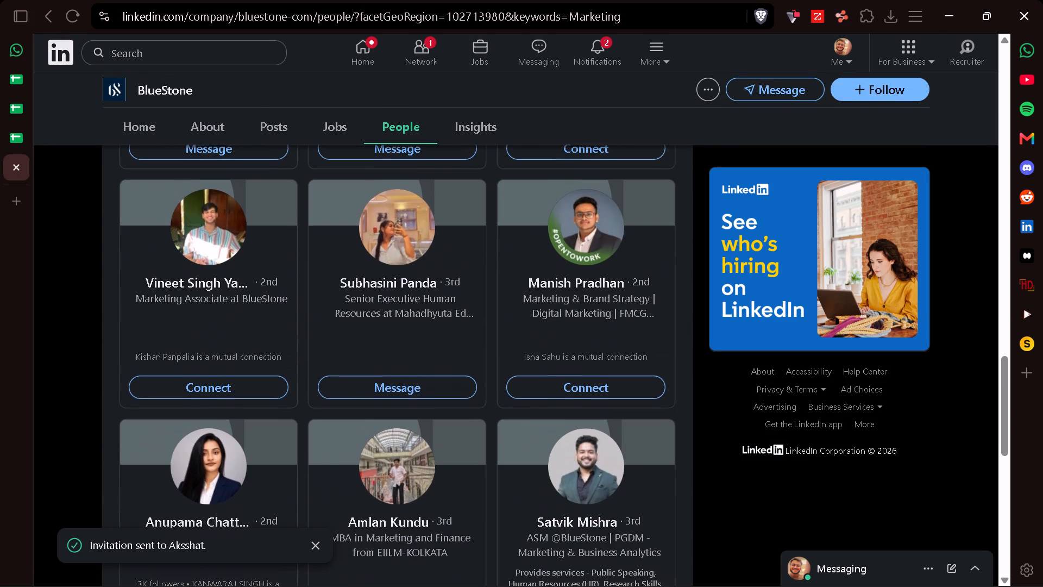
pyautogui.scroll(-1, 406, 532)
pyautogui.scroll(2, 406, 532)
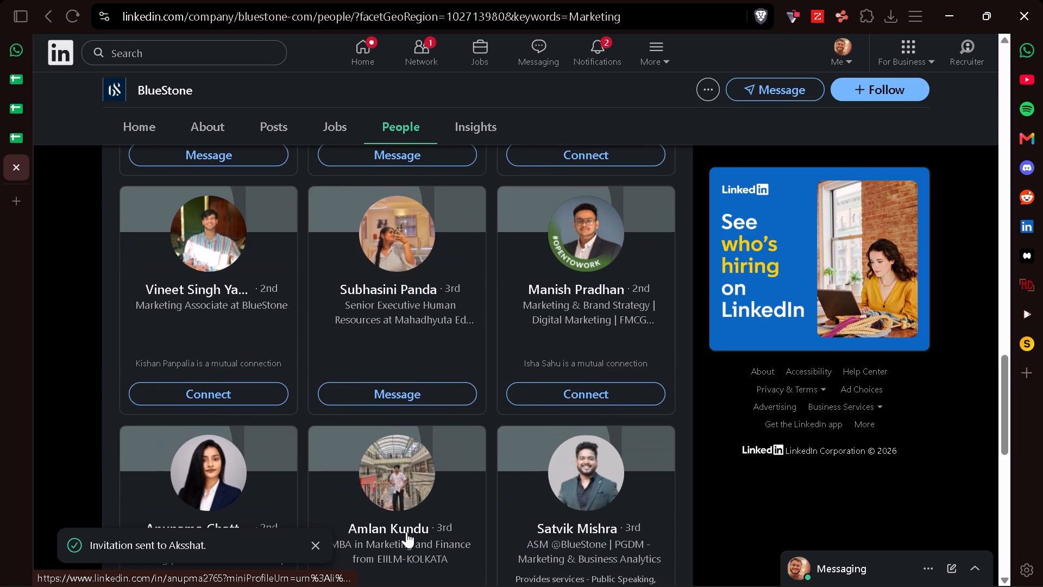
# Open the BlueStone profile headed "Marketing & Brand Strategy | Digital Marketing | FMCG Marketing & Sales" and send a connection invitation.
pyautogui.click(623, 194)
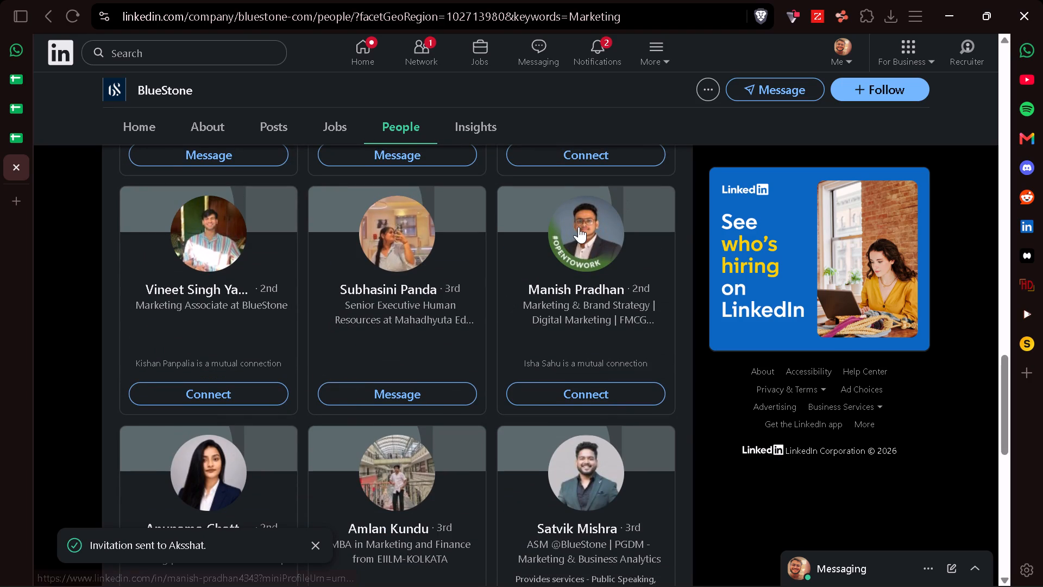
pyautogui.click(579, 227)
pyautogui.click(27, 129)
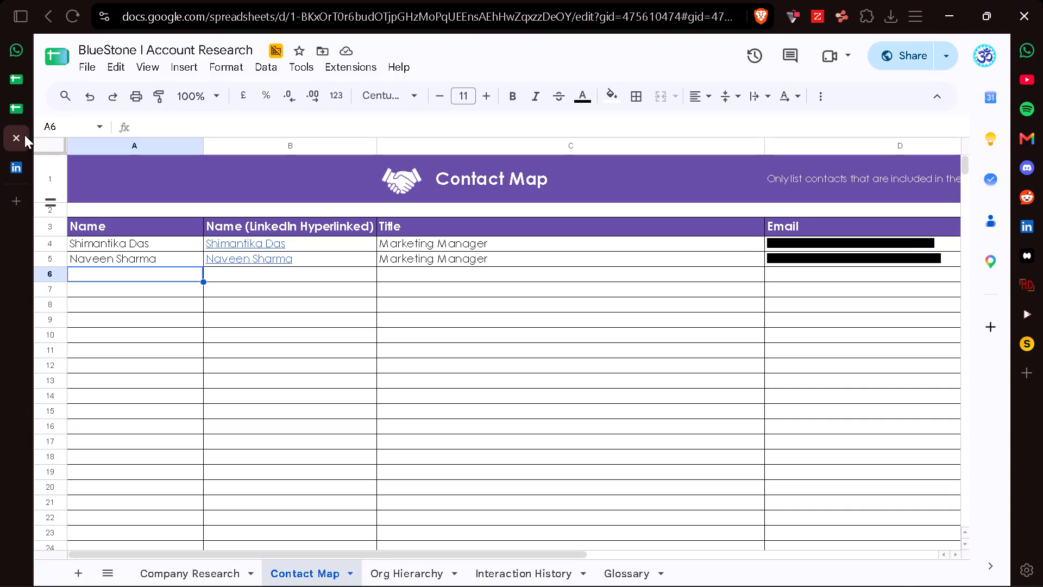
pyautogui.click(19, 163)
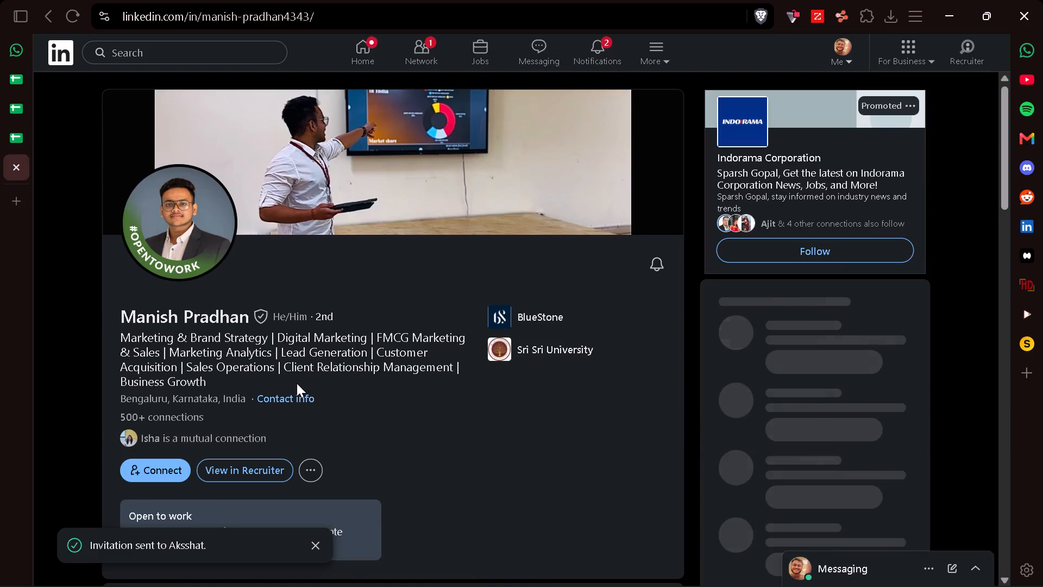
pyautogui.click(159, 476)
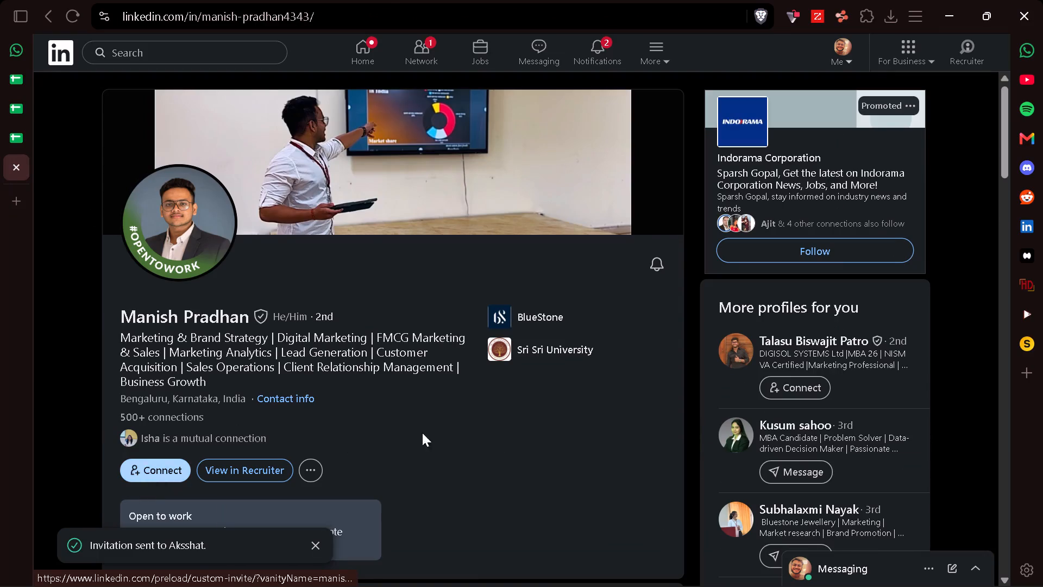
pyautogui.click(620, 232)
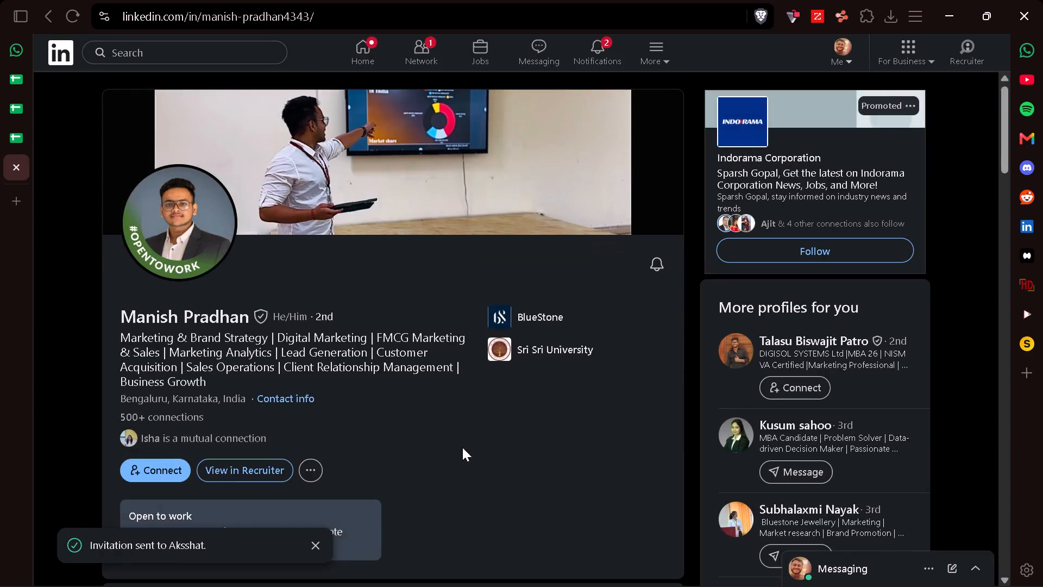
# Examine the invited contact's experience section for their role at BlueStone and close the LinkedIn page.
pyautogui.scroll(-10, 462, 447)
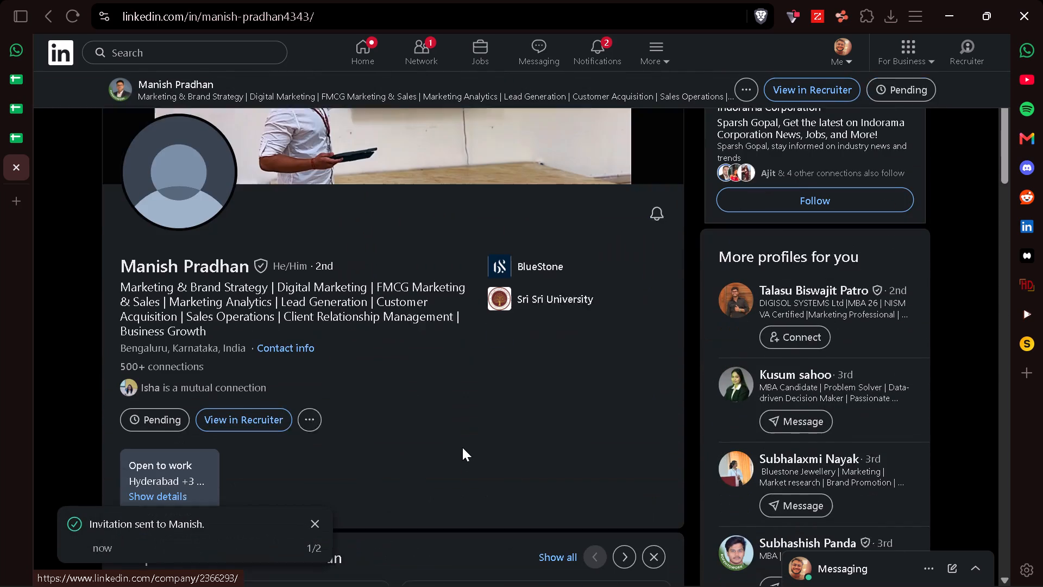
pyautogui.scroll(-8, 462, 447)
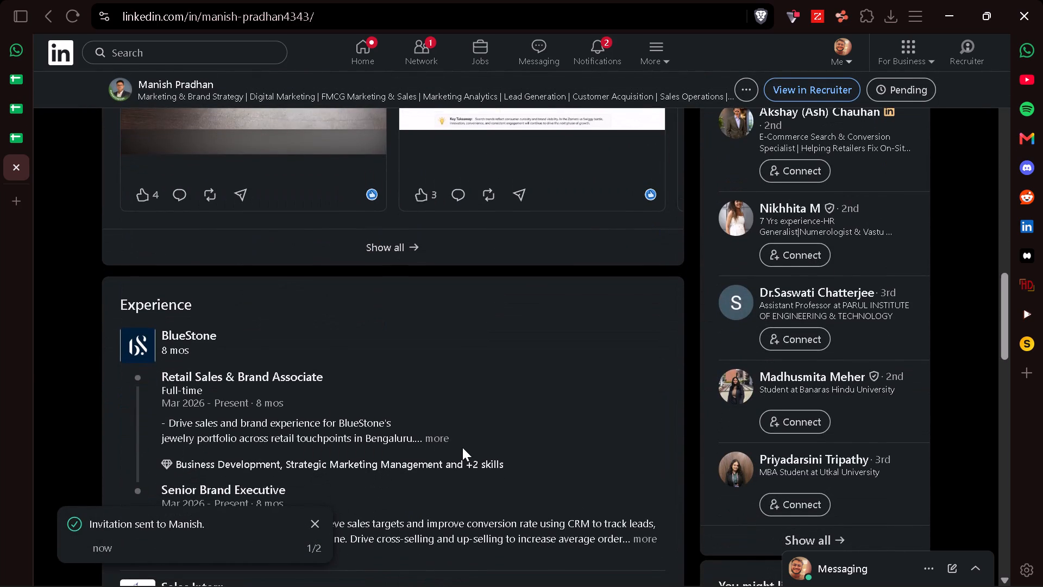
pyautogui.scroll(9, 462, 447)
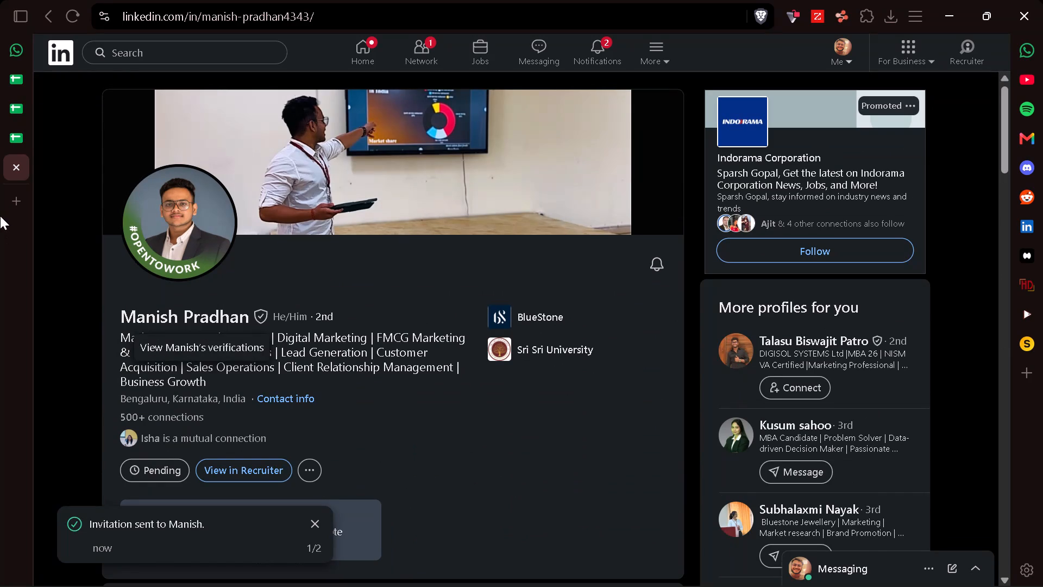
pyautogui.click(15, 170)
# Sort the Contact Map entries in range A4:G5 by column A from A to Z.
pyautogui.hscroll(-3, 505, 303)
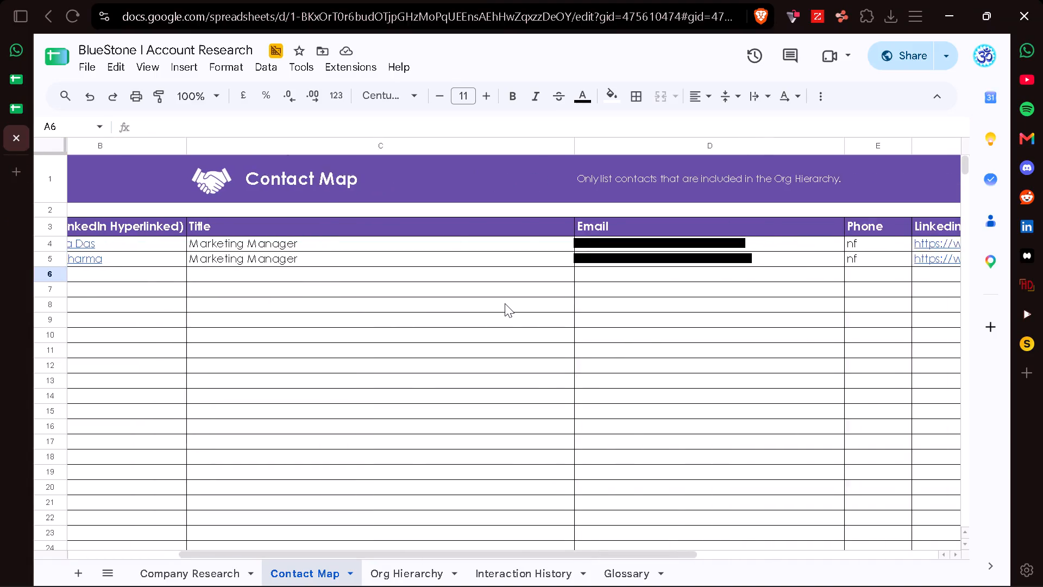
pyautogui.hscroll(-2, 505, 303)
pyautogui.hscroll(11, 505, 303)
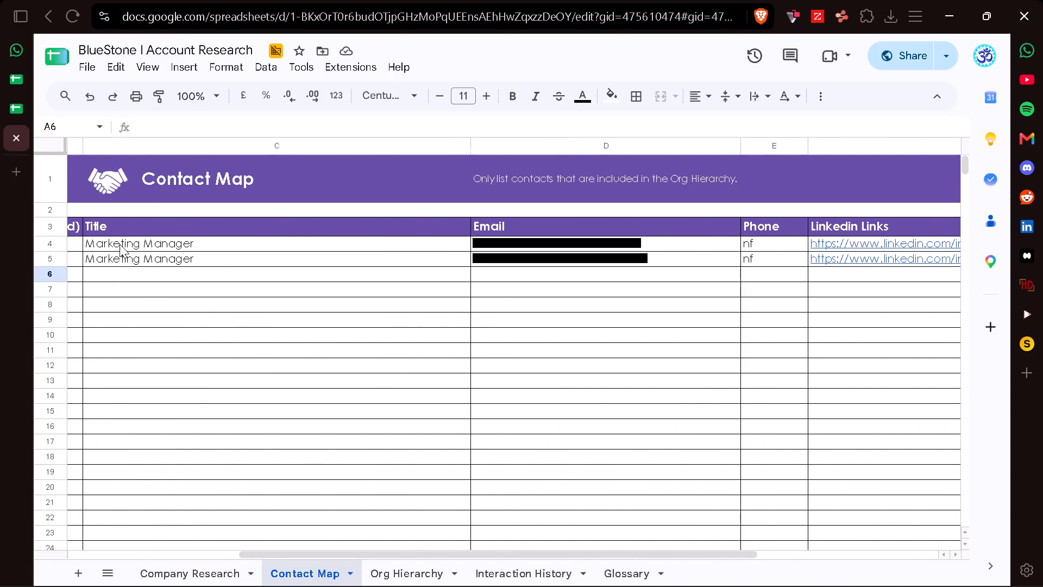
pyautogui.click(120, 244)
pyautogui.hotkey('ctrl', 'shift', 'Down')
pyautogui.hotkey('ctrl', 'shift', 'Right')
pyautogui.hotkey('ctrl', 'shift', 'Right')
pyautogui.rightClick(120, 244)
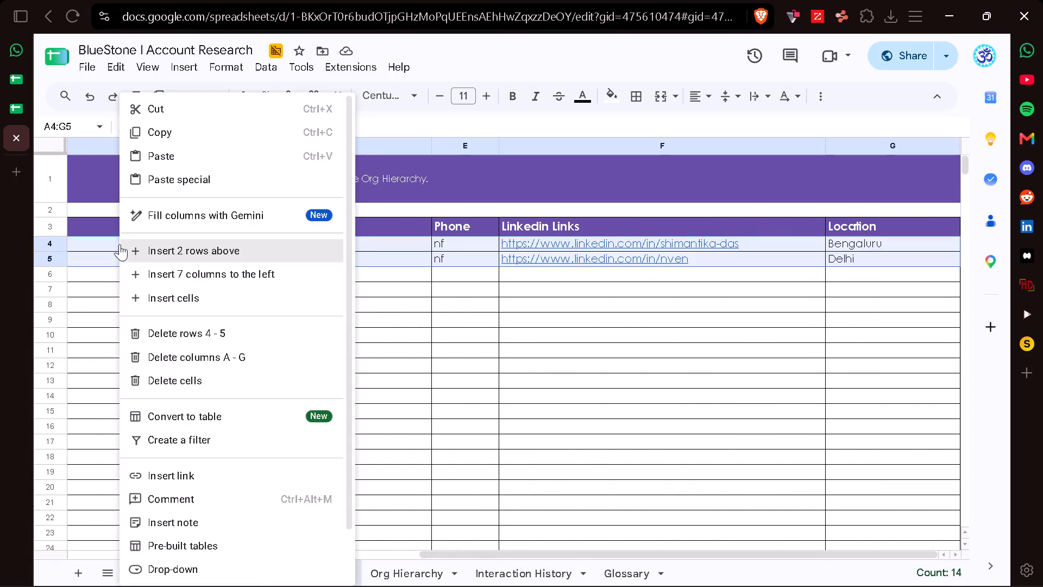
pyautogui.scroll(-3, 195, 407)
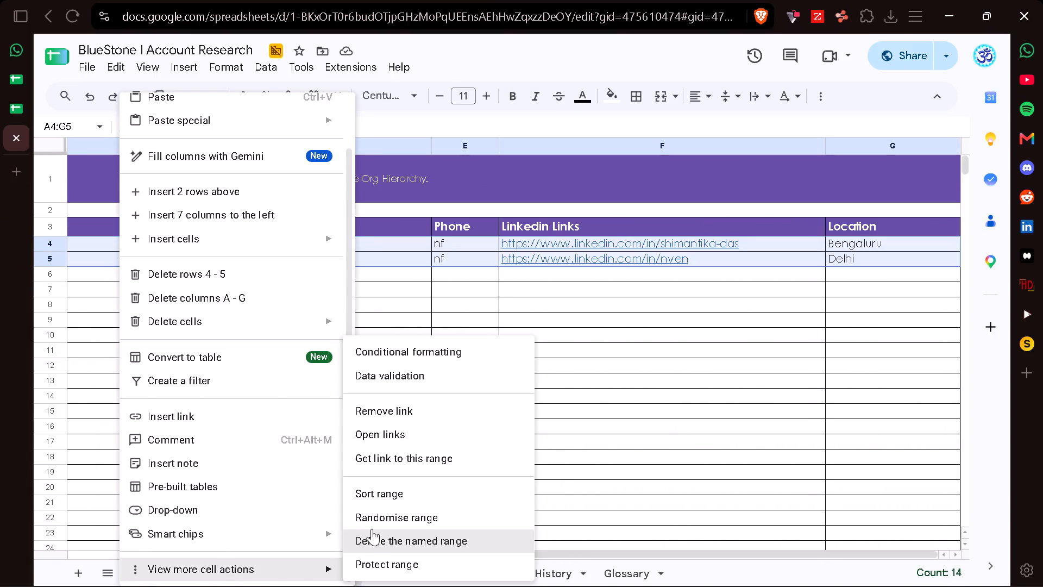
pyautogui.click(388, 498)
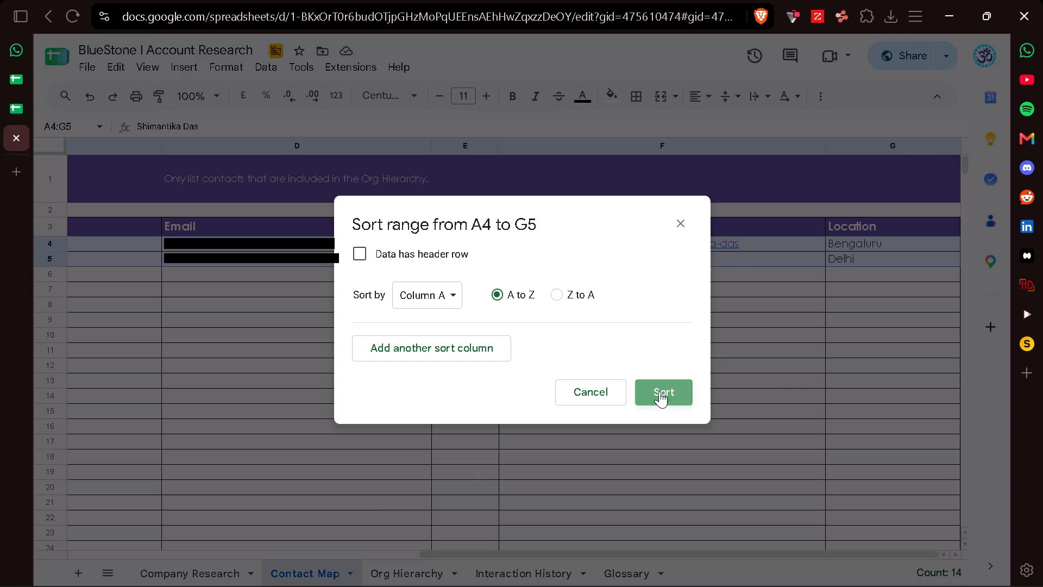
pyautogui.click(659, 391)
# Copy the two contact names in A4:A5 into A48:A49 of Shubham Leads 26th October in the Klenty Leads New spreadsheet.
pyautogui.hscroll(10, 659, 391)
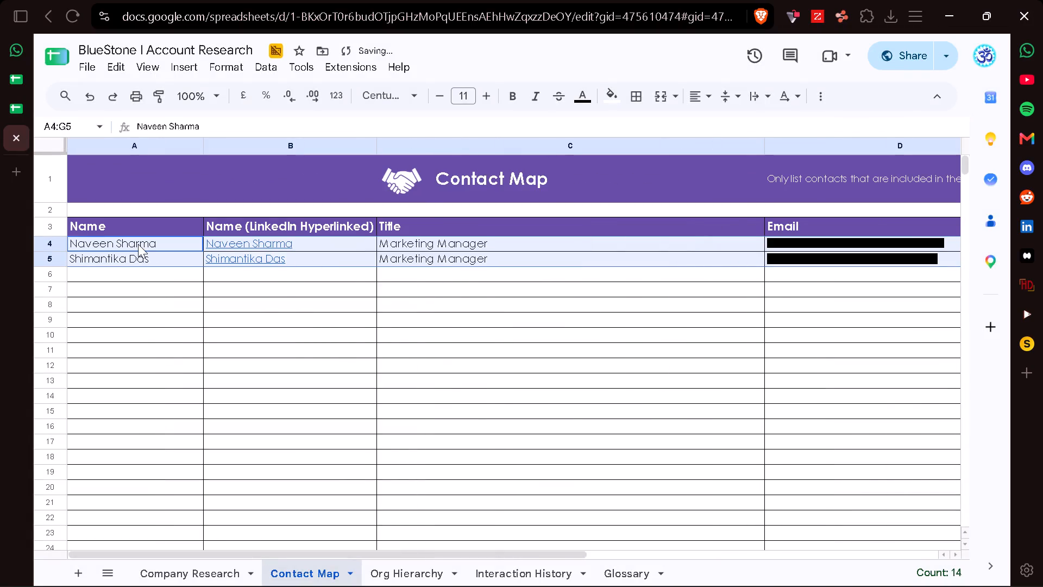
pyautogui.click(138, 244)
pyautogui.hotkey('shift', 'Down')
pyautogui.hotkey('ctrl', 'c')
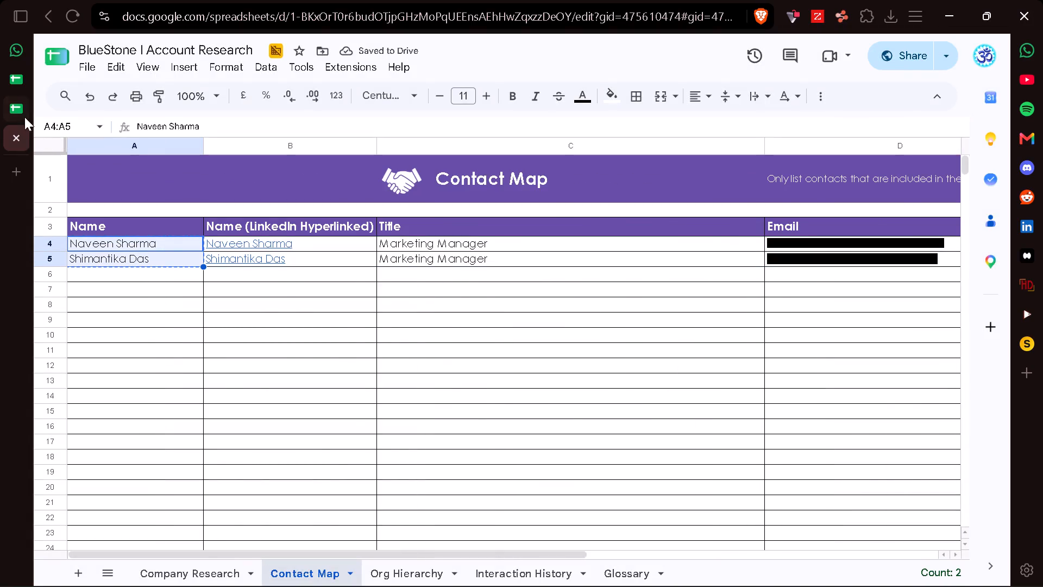
pyautogui.click(19, 113)
pyautogui.hotkey('ctrl', 'v')
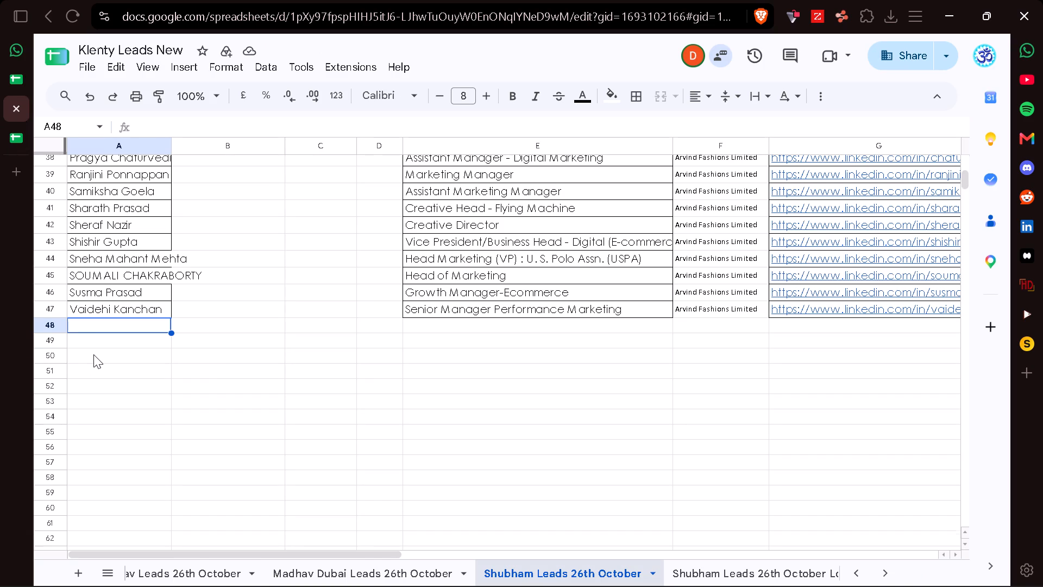
# Jump to the collaborator's location in Klenty Leads New and open the Shubham Leads 26th October Lot 1 sheet.
pyautogui.click(688, 49)
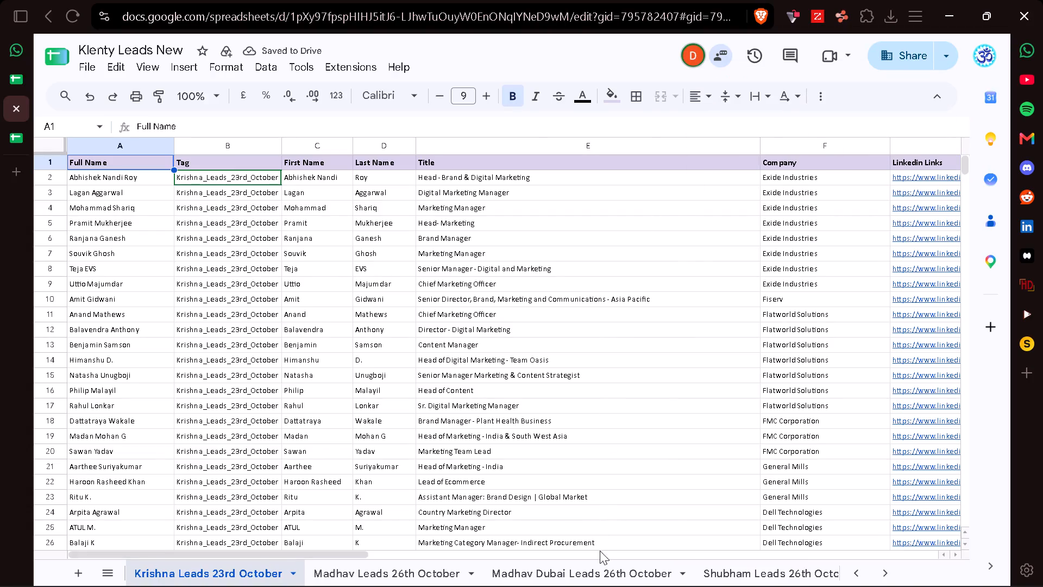
pyautogui.hscroll(-4, 607, 568)
pyautogui.click(688, 584)
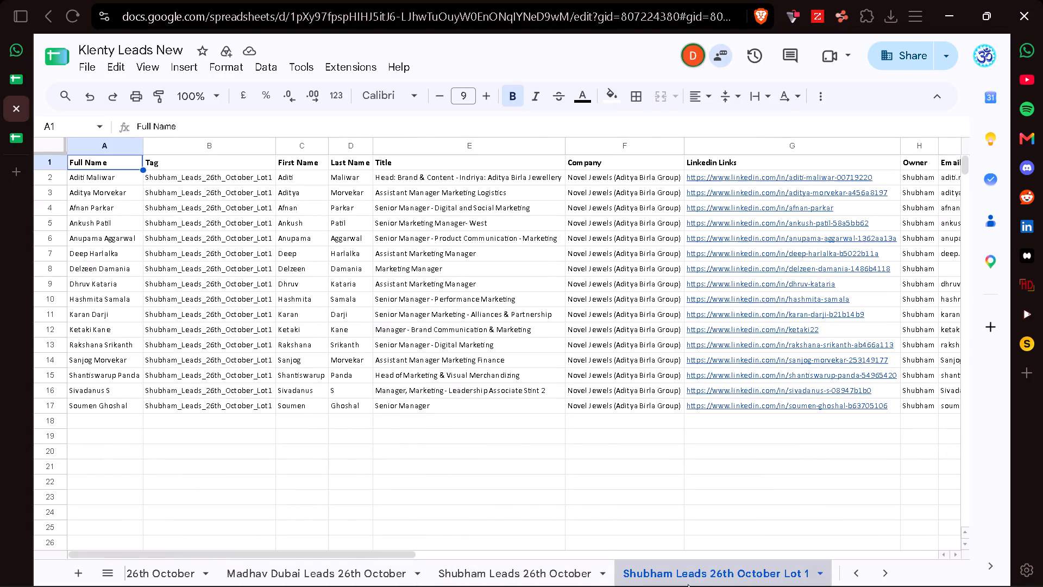
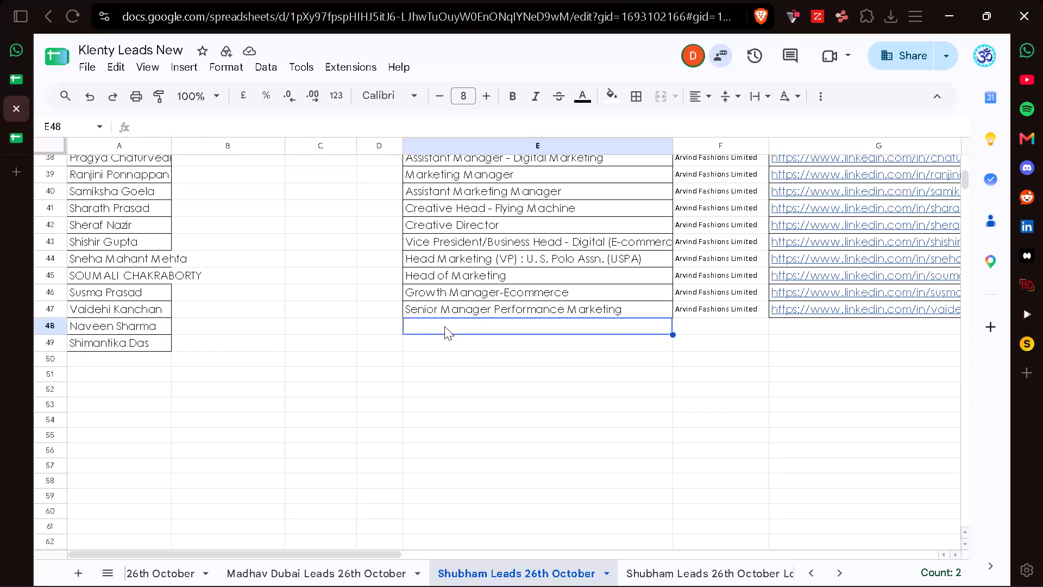
# Copy the two contact titles in C4:C5 of the BlueStone Contact Map into E48:E49 of Shubham Leads 26th October.
pyautogui.click(20, 136)
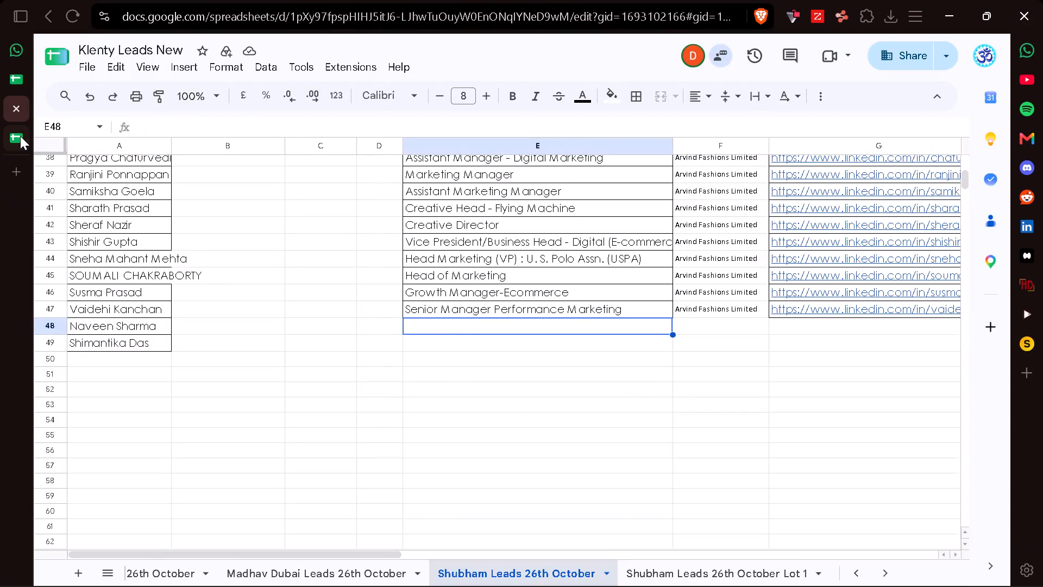
pyautogui.click(418, 240)
pyautogui.hotkey('shift', 'Down')
pyautogui.hotkey('ctrl', 'c')
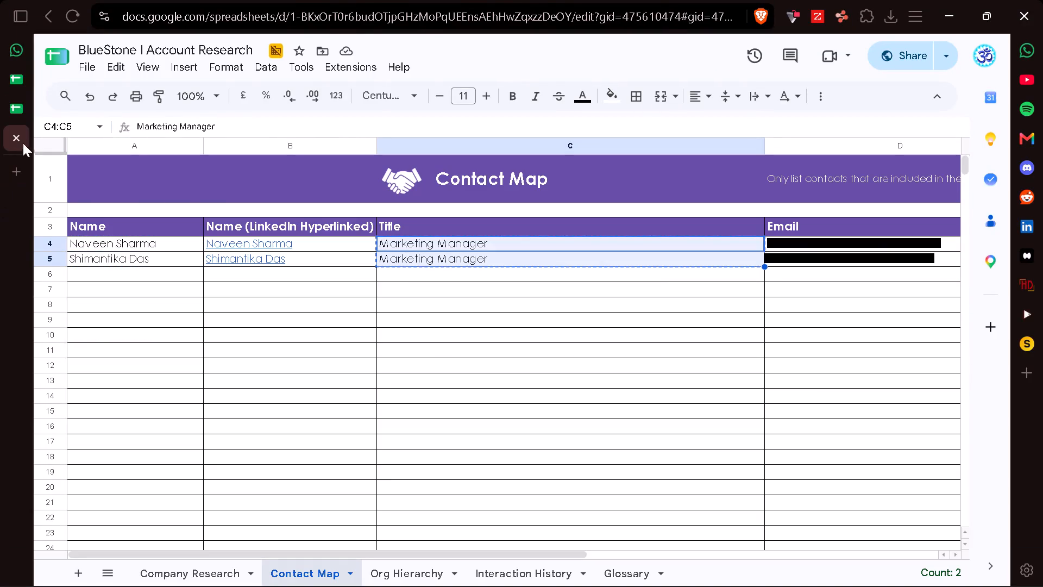
pyautogui.click(16, 122)
pyautogui.click(16, 118)
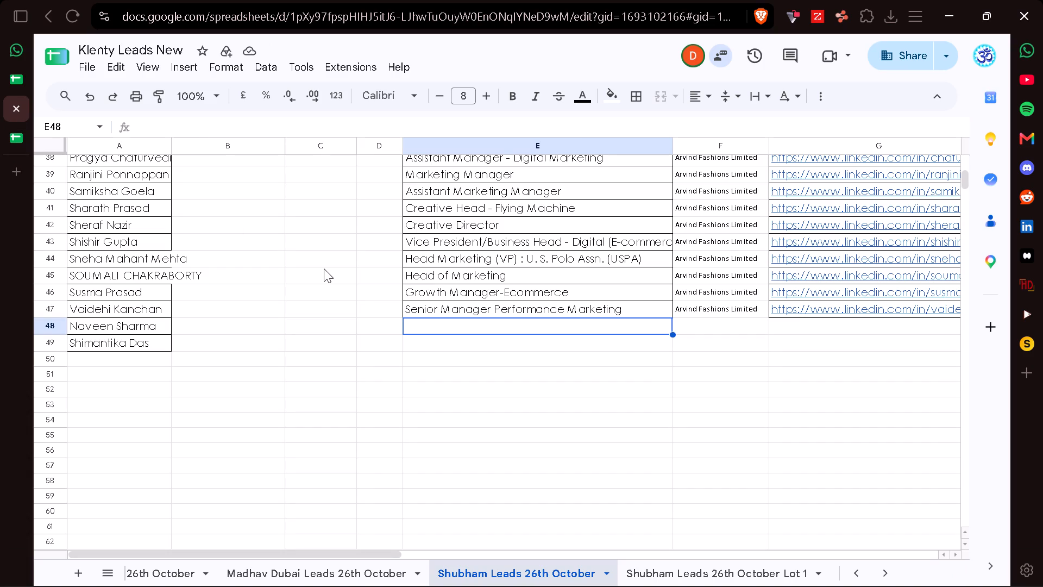
pyautogui.hotkey('ctrl', 'v')
# Enter the company name BlueStone for the two new contacts in F48:F49.
pyautogui.click(693, 329)
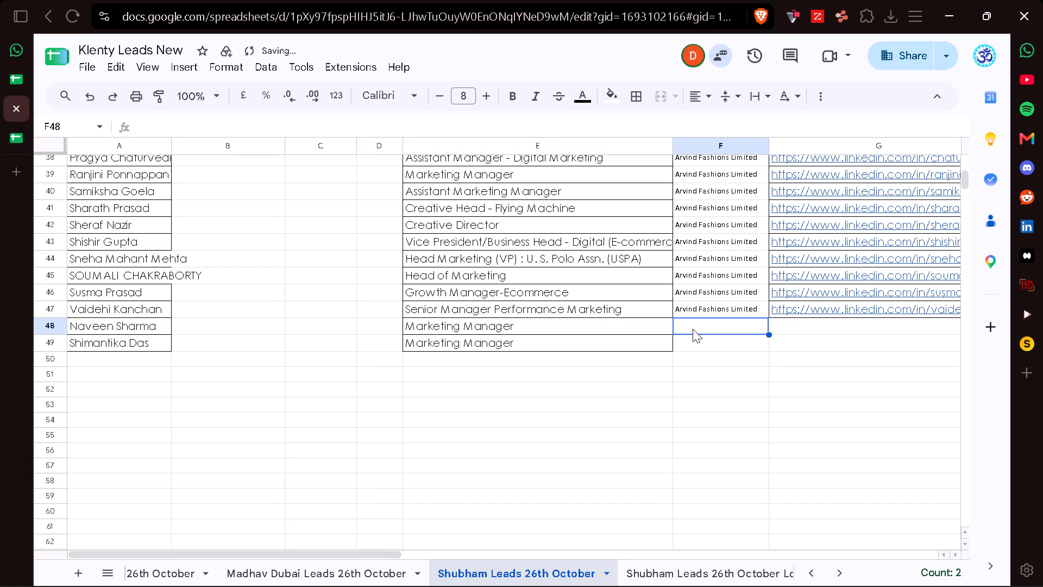
pyautogui.write('BlueStone')
pyautogui.press('Return')
pyautogui.press('Up')
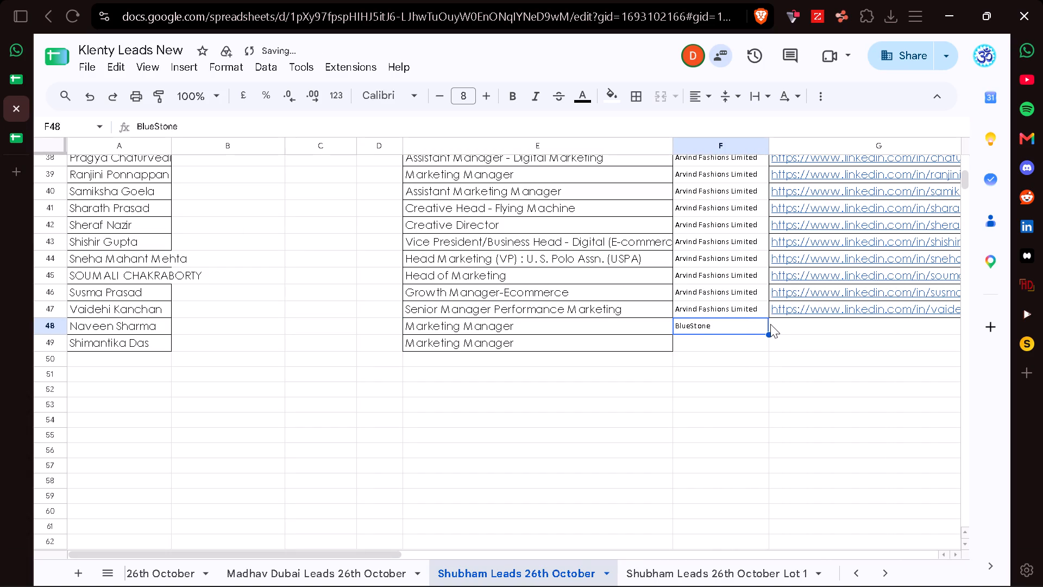
pyautogui.moveTo(769, 332); pyautogui.dragTo(769, 341)
# Copy the emails and phone entries in D4:E5 of the BlueStone Contact Map into I48:J49 of Shubham Leads 26th October.
pyautogui.hscroll(-2, 769, 341)
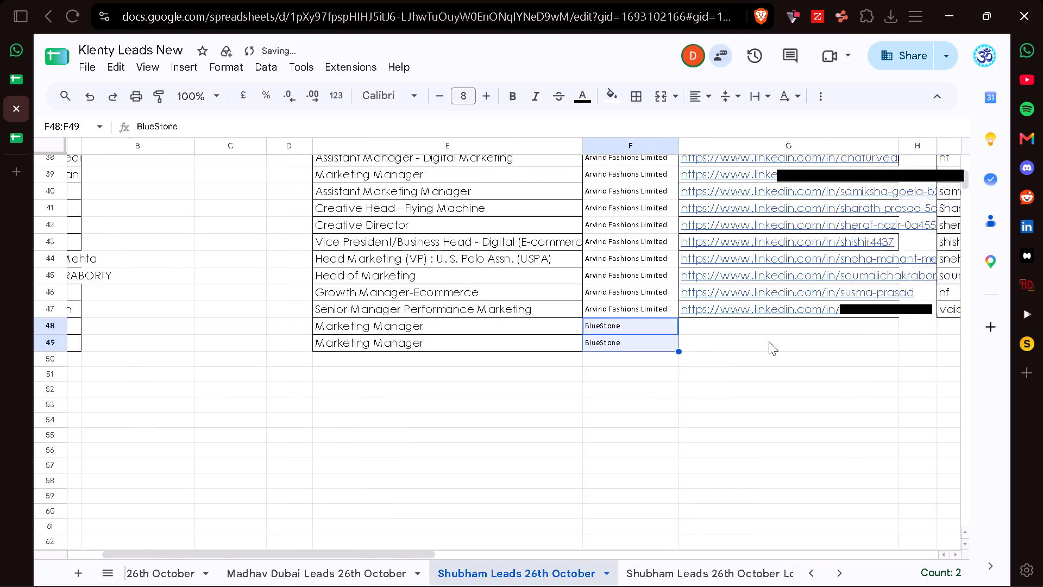
pyautogui.hscroll(-2, 769, 341)
pyautogui.click(367, 328)
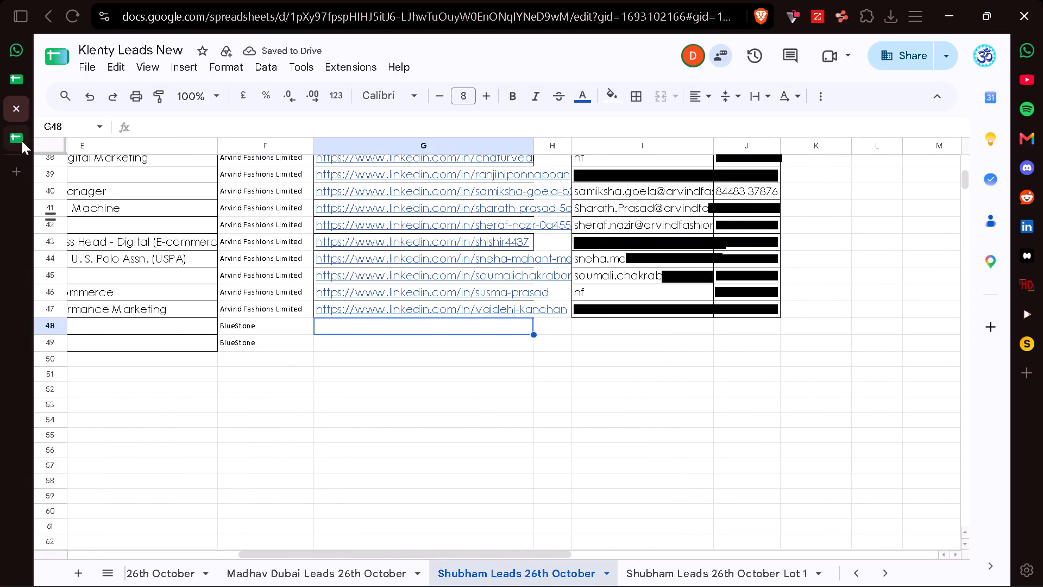
pyautogui.click(22, 142)
pyautogui.hscroll(-6, 779, 259)
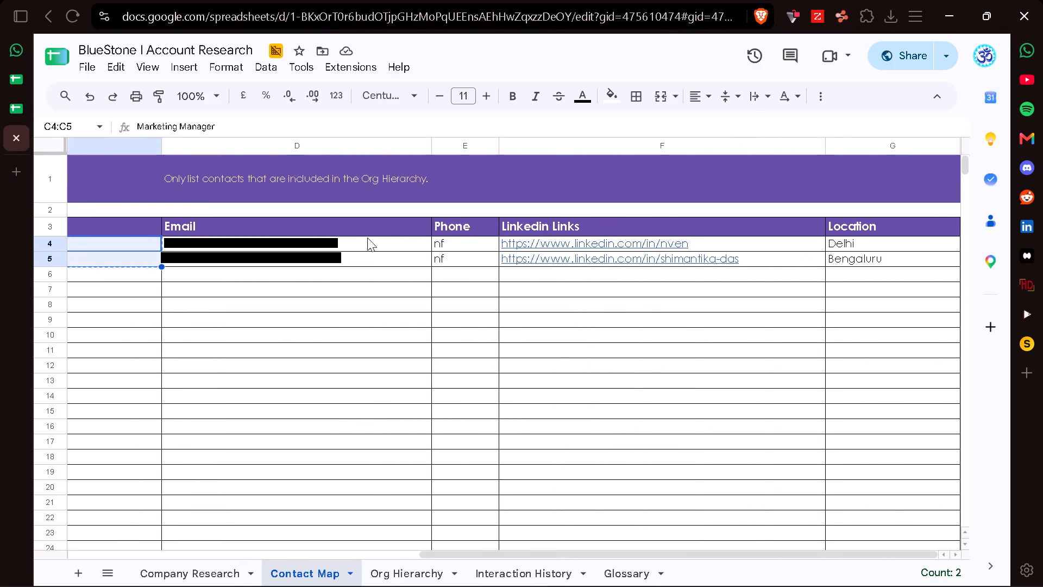
pyautogui.click(323, 248)
pyautogui.hotkey('shift', 'Right')
pyautogui.hotkey('shift', 'Down')
pyautogui.hotkey('ctrl', 'c')
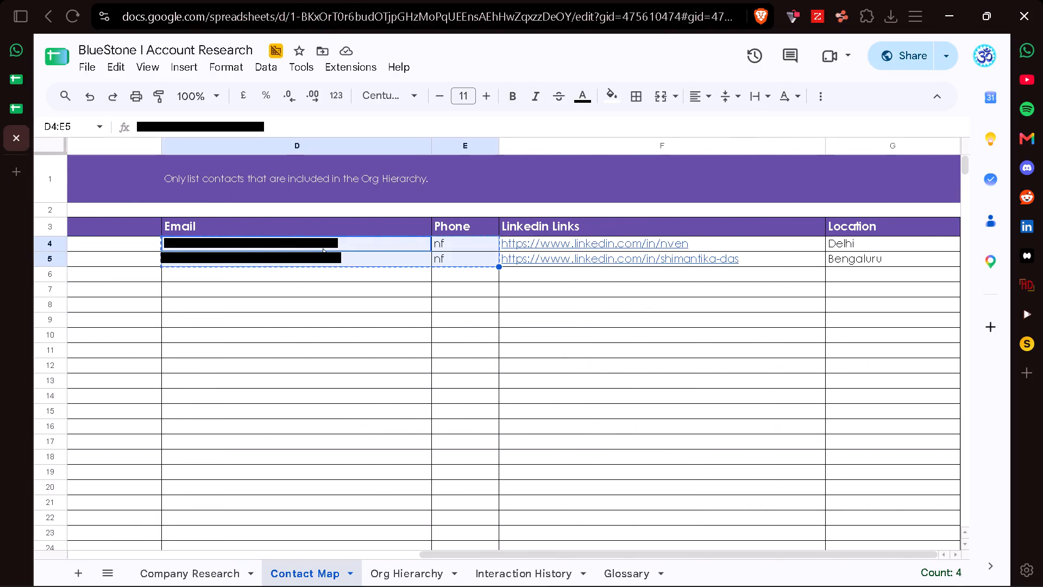
pyautogui.click(12, 113)
pyautogui.press('Right')
pyautogui.press('Right')
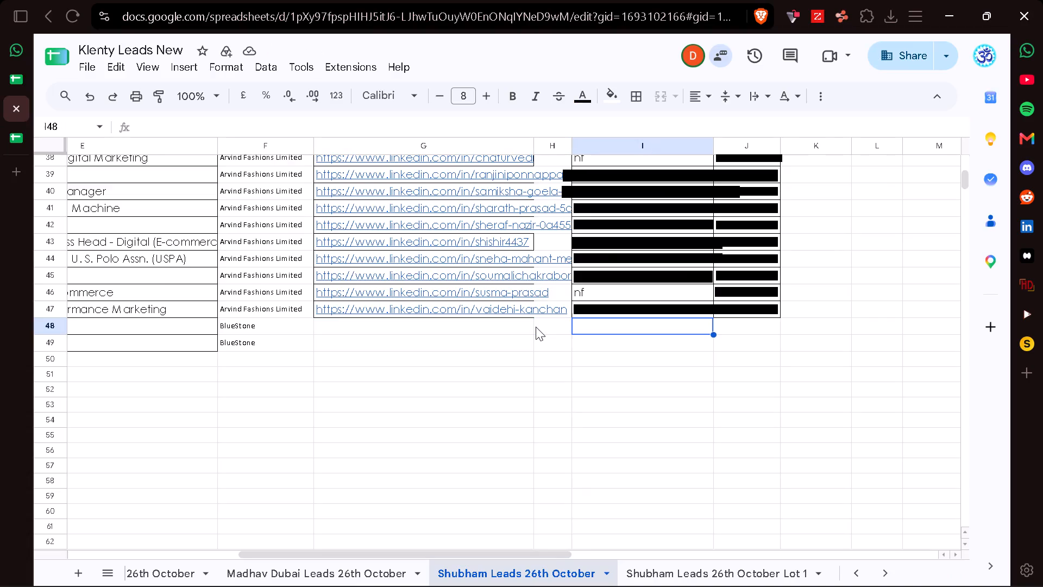
pyautogui.hotkey('ctrl', 'v')
# Copy the two LinkedIn links in F4:F5 of the BlueStone Contact Map into G48:G49 of Shubham Leads 26th October.
pyautogui.press('Down')
pyautogui.press('Left')
pyautogui.press('Left')
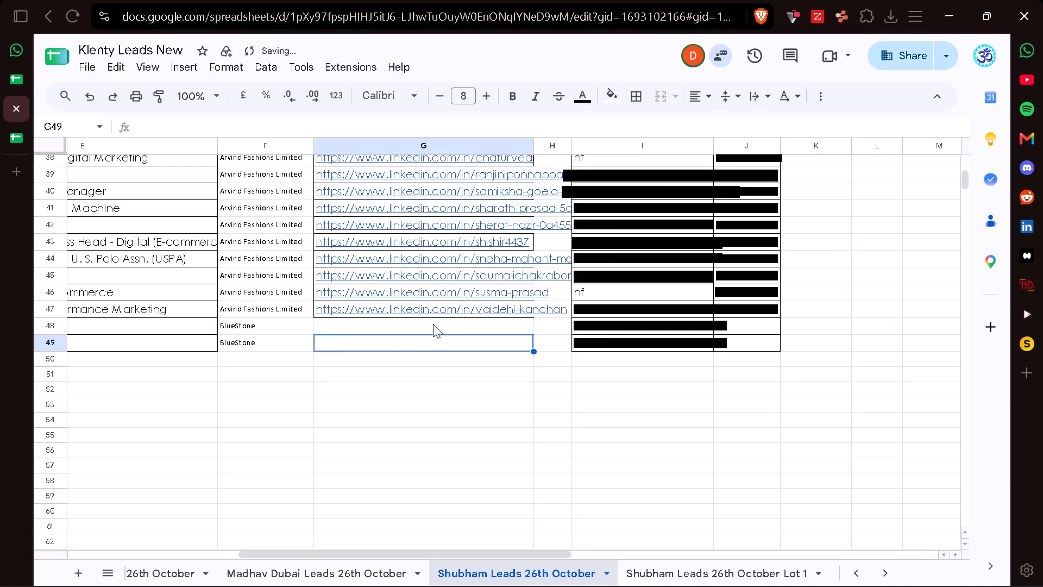
pyautogui.press('Up')
pyautogui.click(10, 137)
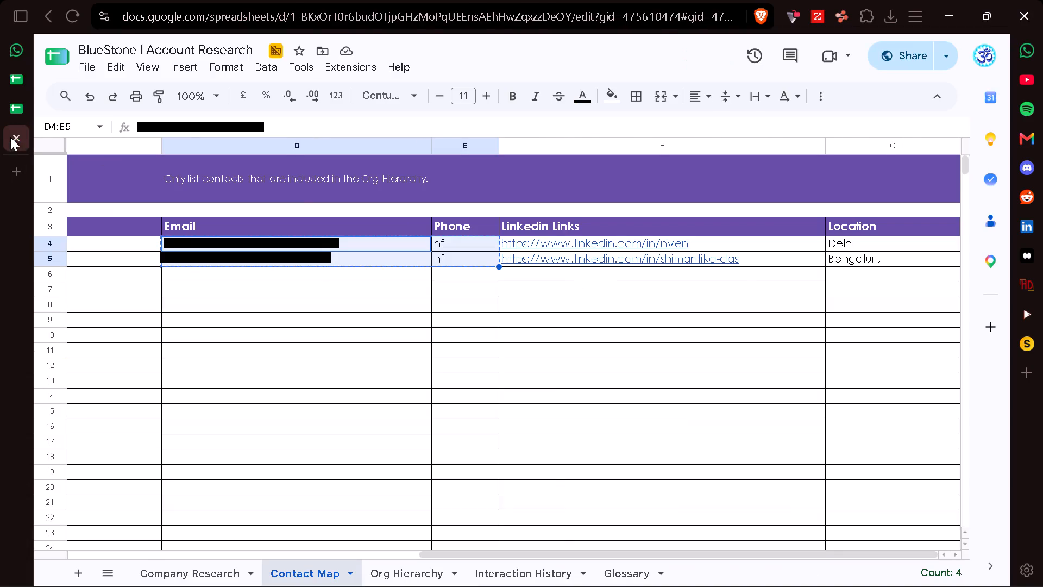
pyautogui.click(558, 242)
pyautogui.hotkey('shift', 'Down')
pyautogui.hotkey('ctrl', 'c')
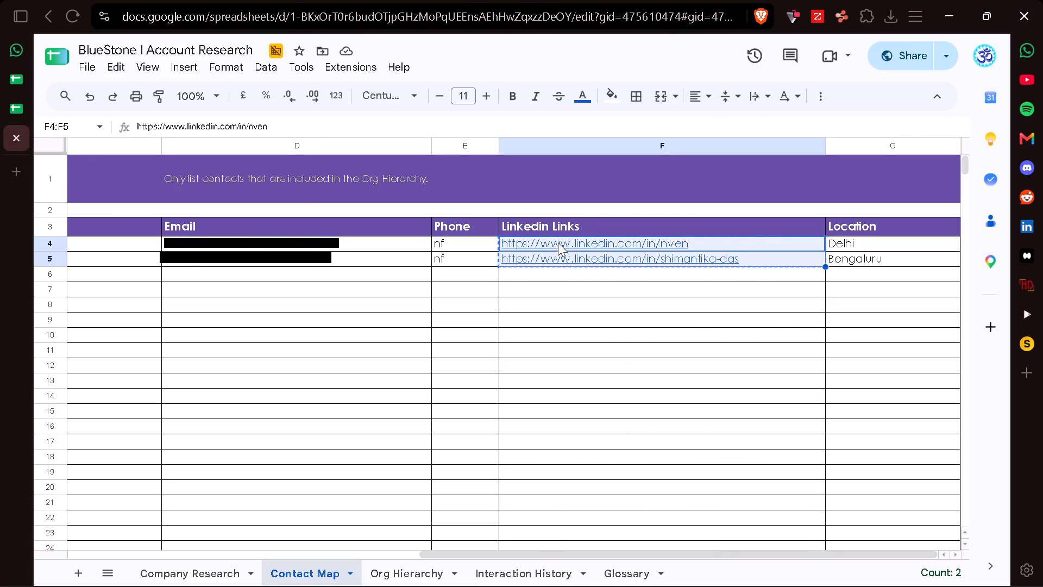
pyautogui.click(15, 109)
pyautogui.hotkey('ctrl', 'v')
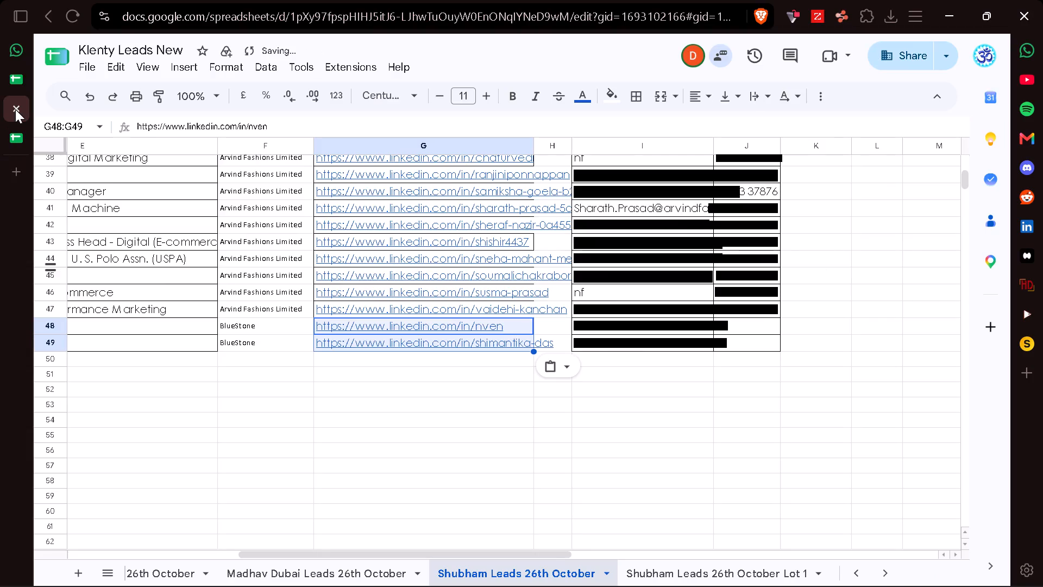
# Copy the sharing link of BlueStone Account Research into B117 of the AR Master Sheet and convert it to a file chip.
pyautogui.hscroll(11, 291, 292)
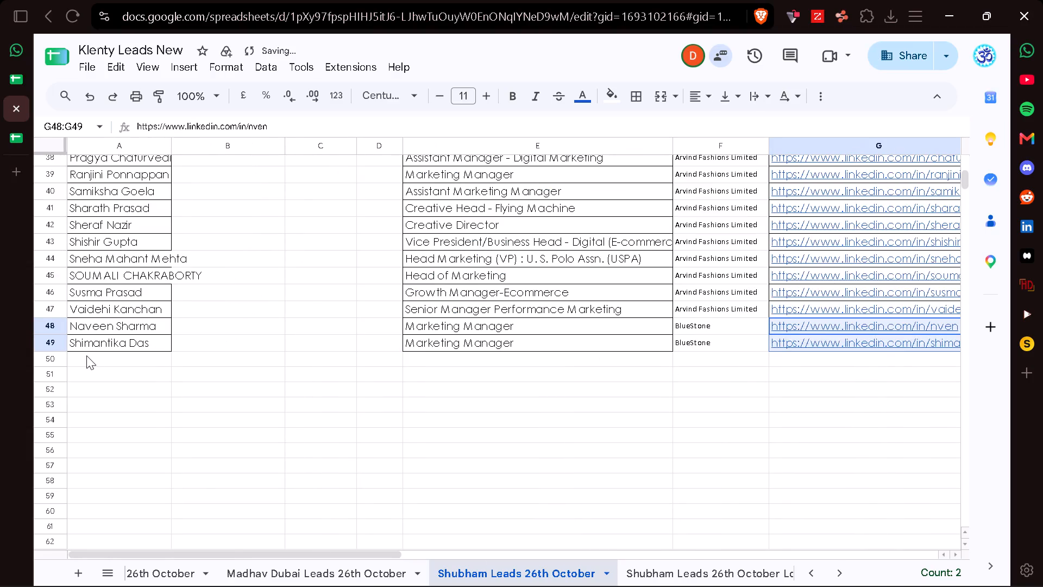
pyautogui.click(86, 355)
pyautogui.scroll(-2, 86, 355)
pyautogui.click(14, 141)
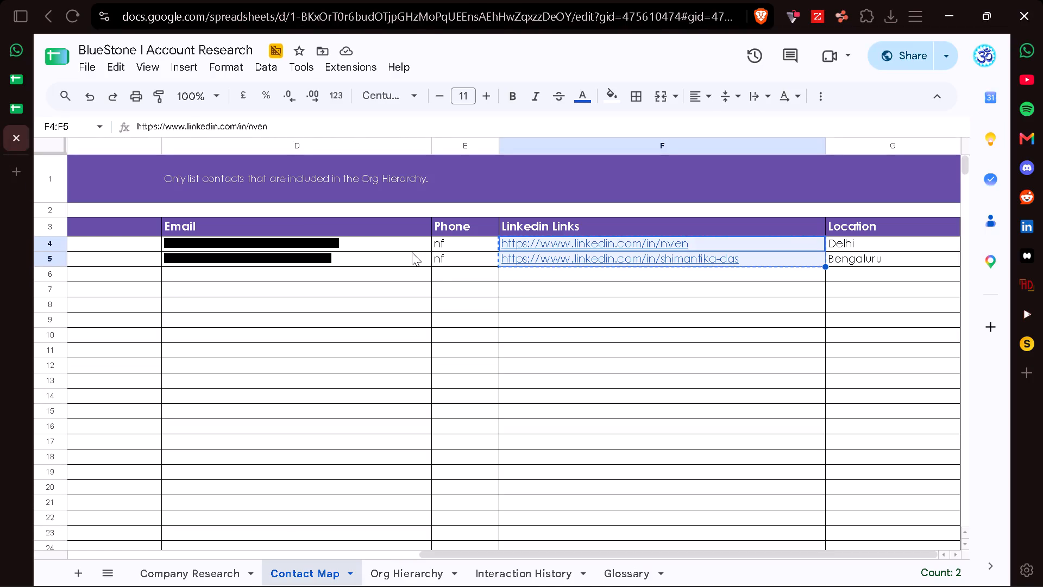
pyautogui.hscroll(8, 412, 252)
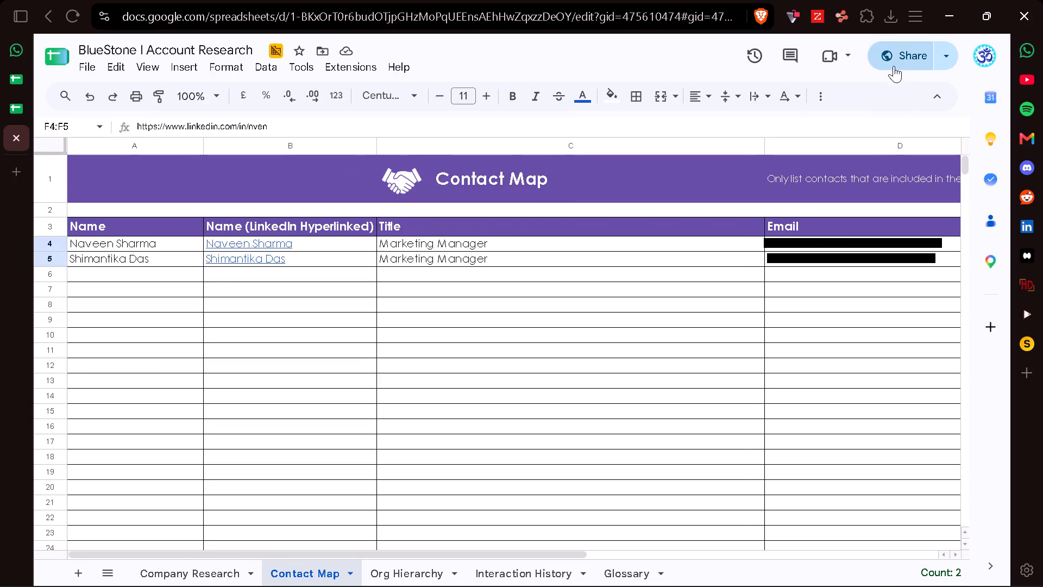
pyautogui.click(897, 58)
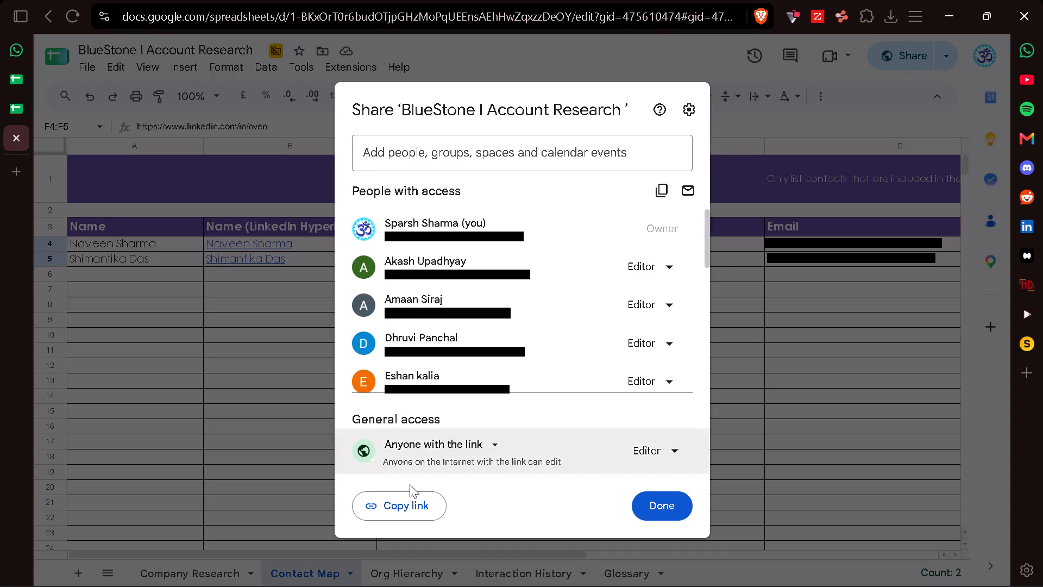
pyautogui.click(412, 513)
pyautogui.click(658, 496)
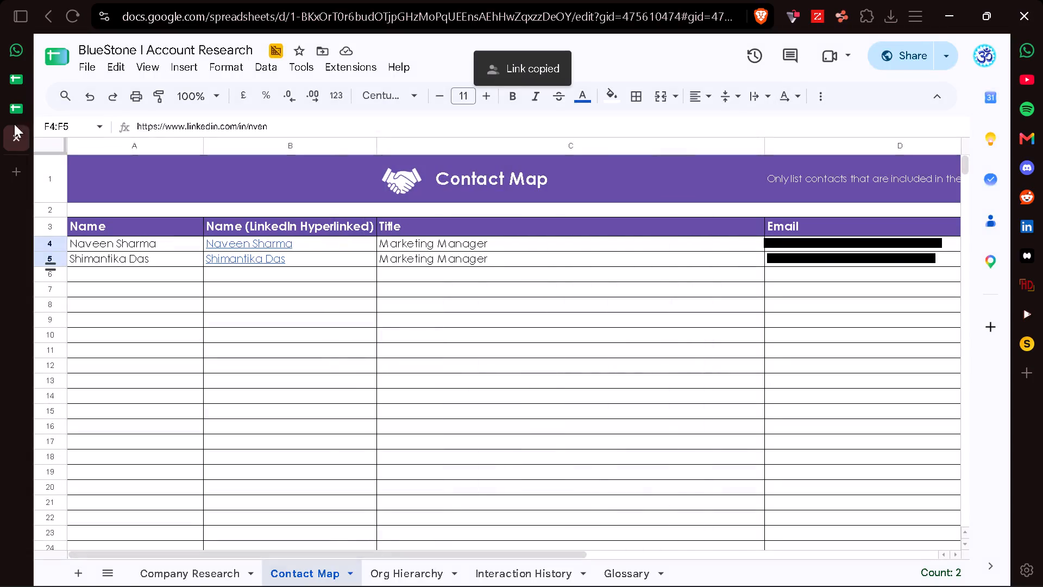
pyautogui.click(20, 86)
pyautogui.hotkey('ctrl', 'v')
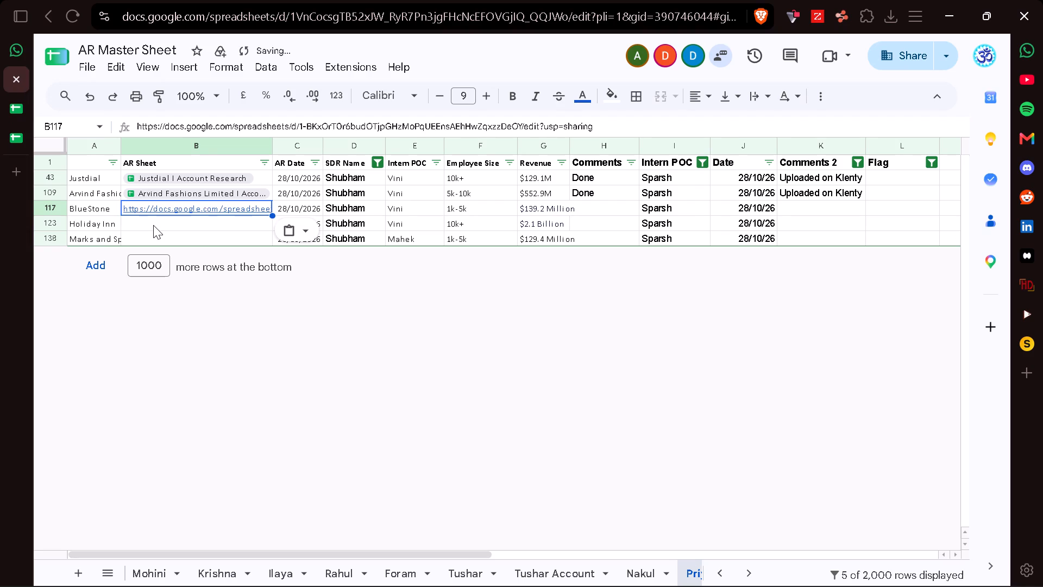
pyautogui.press('Tab')
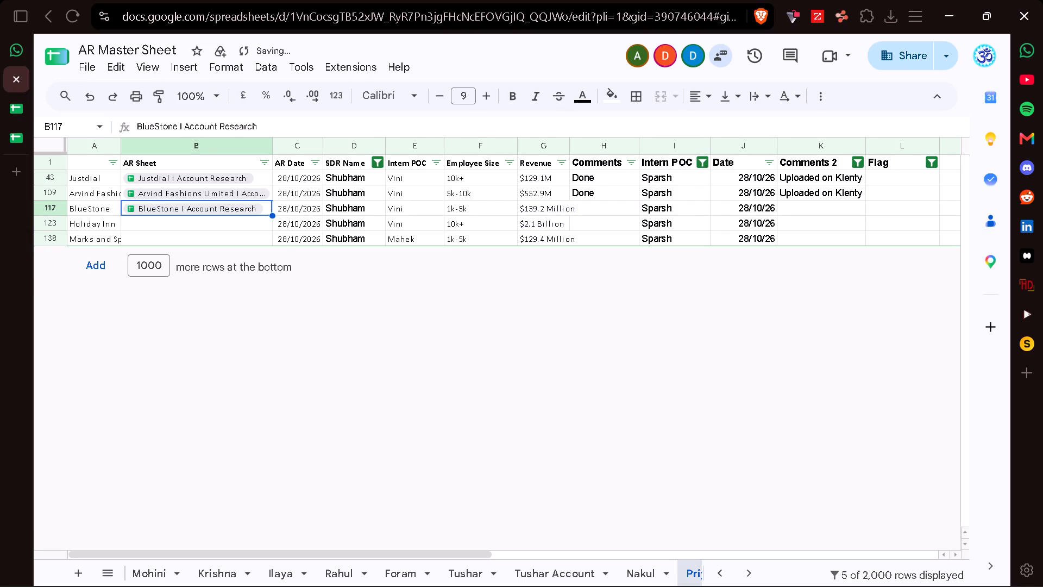
# Mark the BlueStone row as Done under Comments and Uploaded on Klenty under Comments 2 by filling from the row above.
pyautogui.click(624, 190)
pyautogui.moveTo(637, 198); pyautogui.dragTo(637, 204)
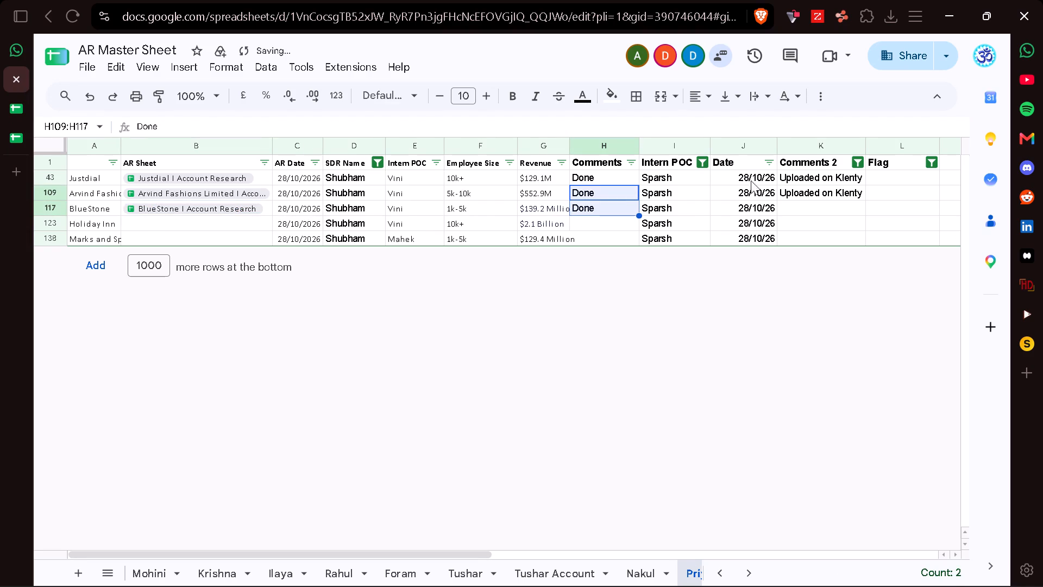
pyautogui.click(860, 189)
pyautogui.moveTo(867, 199); pyautogui.dragTo(867, 207)
pyautogui.click(804, 228)
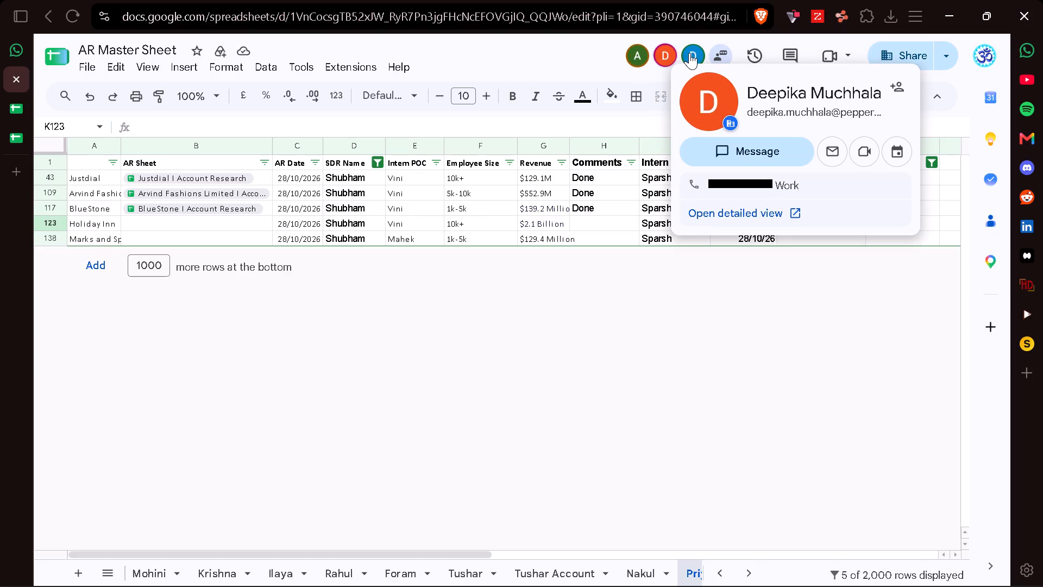
# Make a copy of the BlueStone Account Research spreadsheet named Holiday Inn I Account Research and close the original.
pyautogui.click(169, 224)
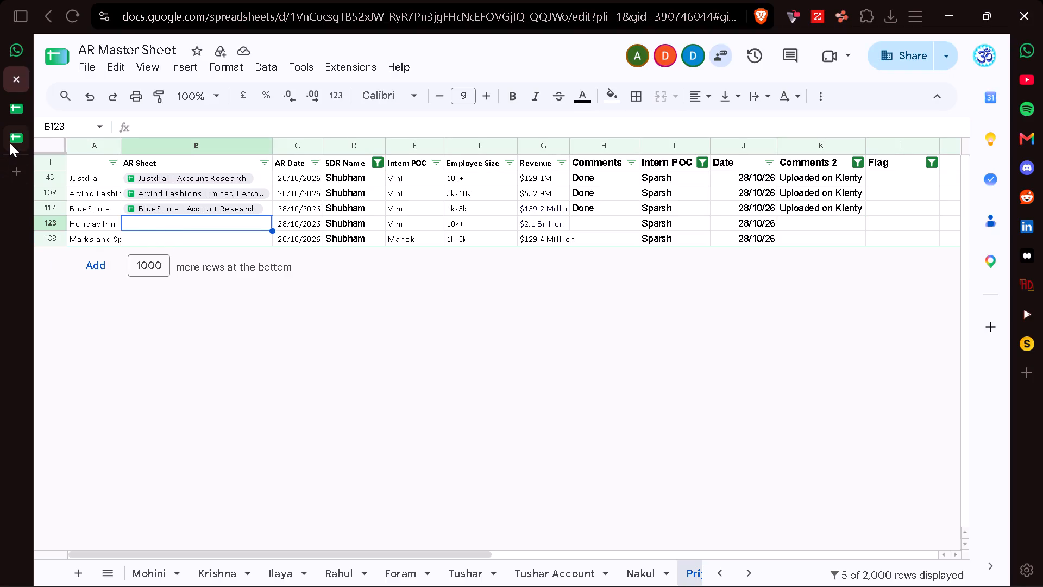
pyautogui.click(10, 143)
pyautogui.click(91, 72)
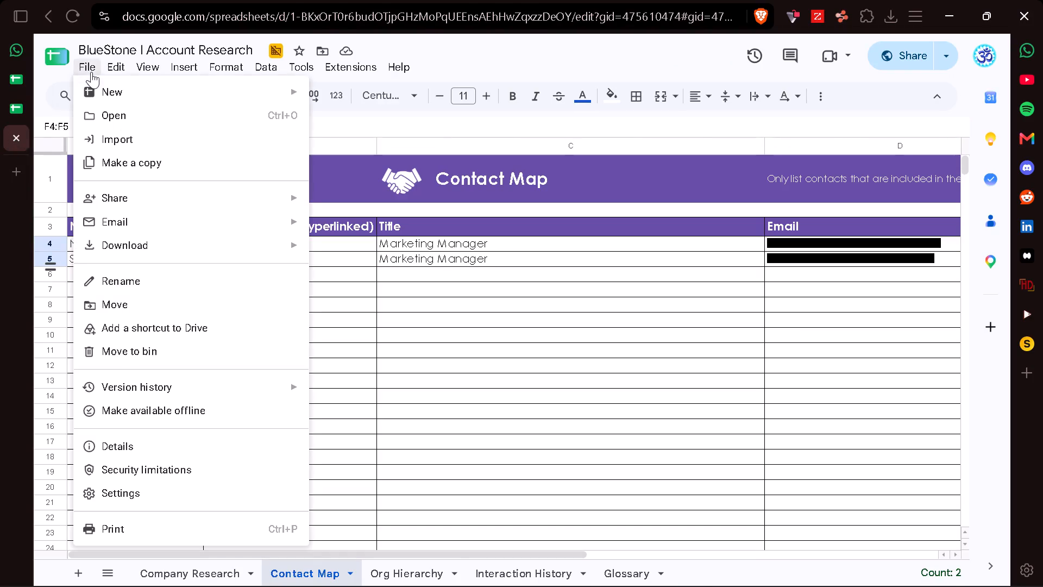
pyautogui.click(146, 158)
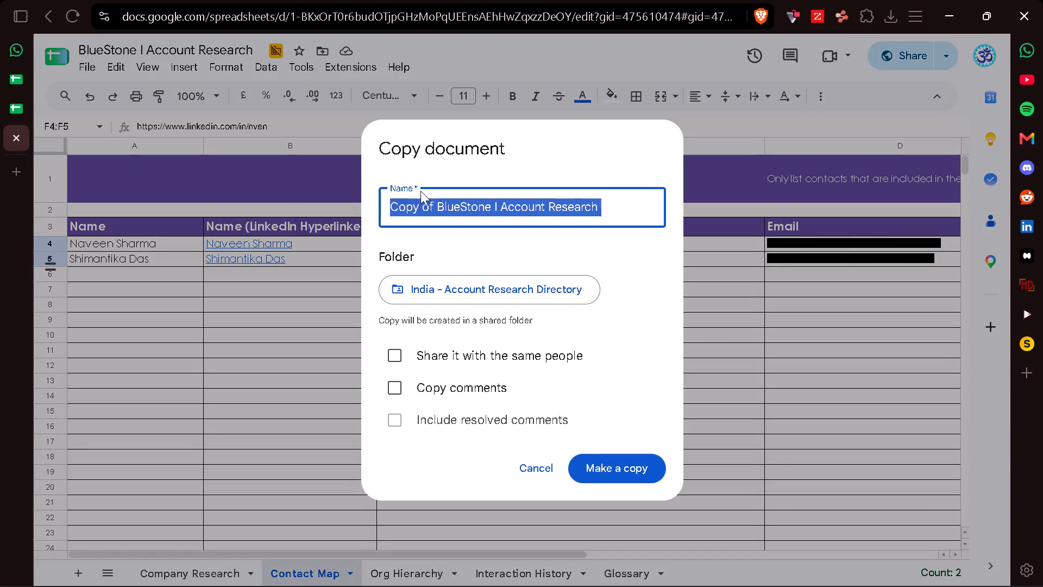
pyautogui.click(489, 205)
pyautogui.press('BackSpace')
pyautogui.press('BackSpace')
pyautogui.press('BackSpace')
pyautogui.press('BackSpace')
pyautogui.press('BackSpace')
pyautogui.press('BackSpace')
pyautogui.press('BackSpace')
pyautogui.press('BackSpace')
pyautogui.press('BackSpace')
pyautogui.press('BackSpace')
pyautogui.press('BackSpace')
pyautogui.press('BackSpace')
pyautogui.press('BackSpace')
pyautogui.press('BackSpace')
pyautogui.press('BackSpace')
pyautogui.press('BackSpace')
pyautogui.press('BackSpace')
pyautogui.press('BackSpace')
pyautogui.press('BackSpace')
pyautogui.press('BackSpace')
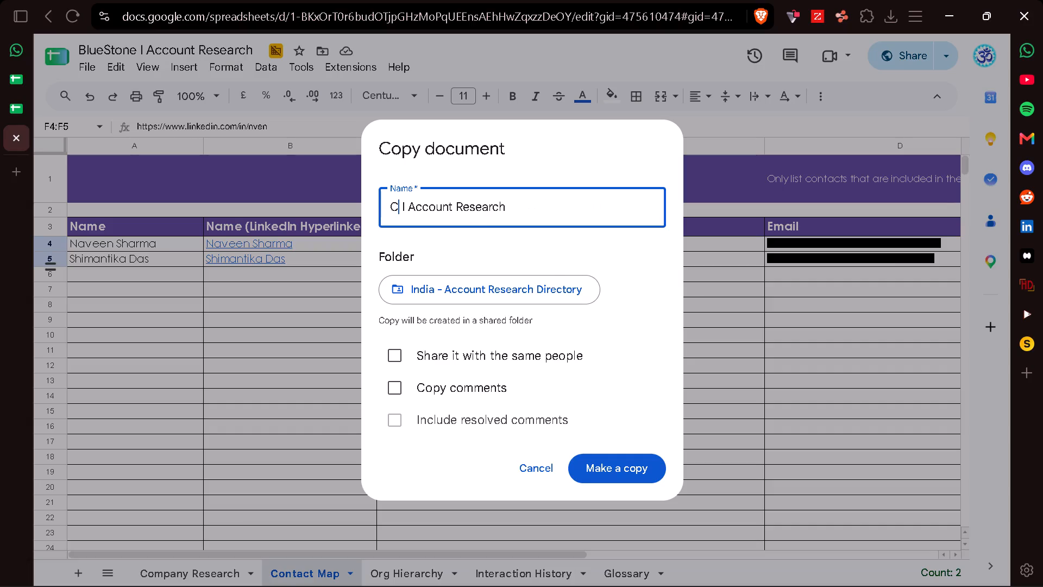
pyautogui.write('Holiday Inn')
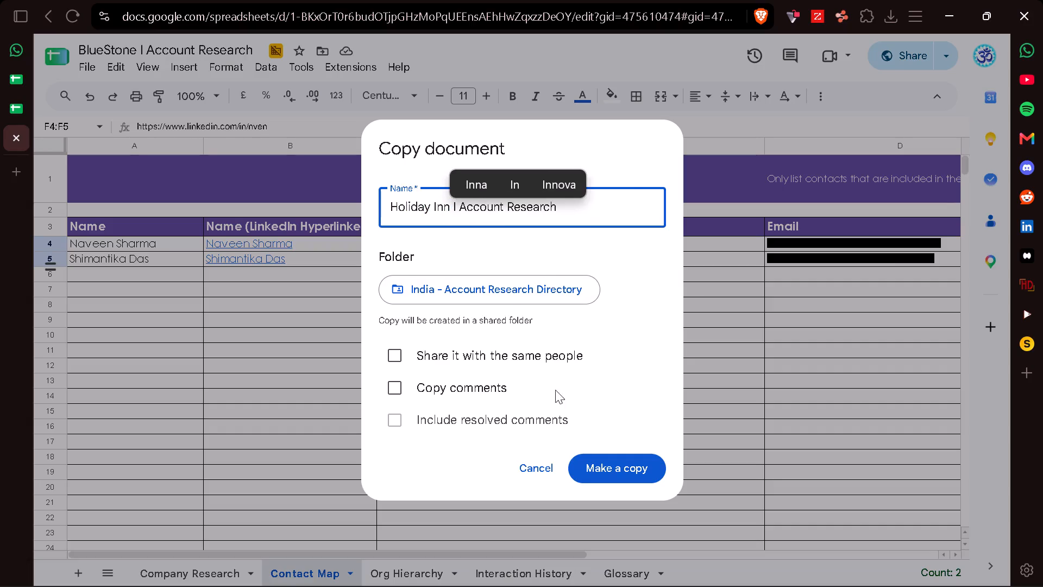
pyautogui.click(614, 477)
pyautogui.click(14, 133)
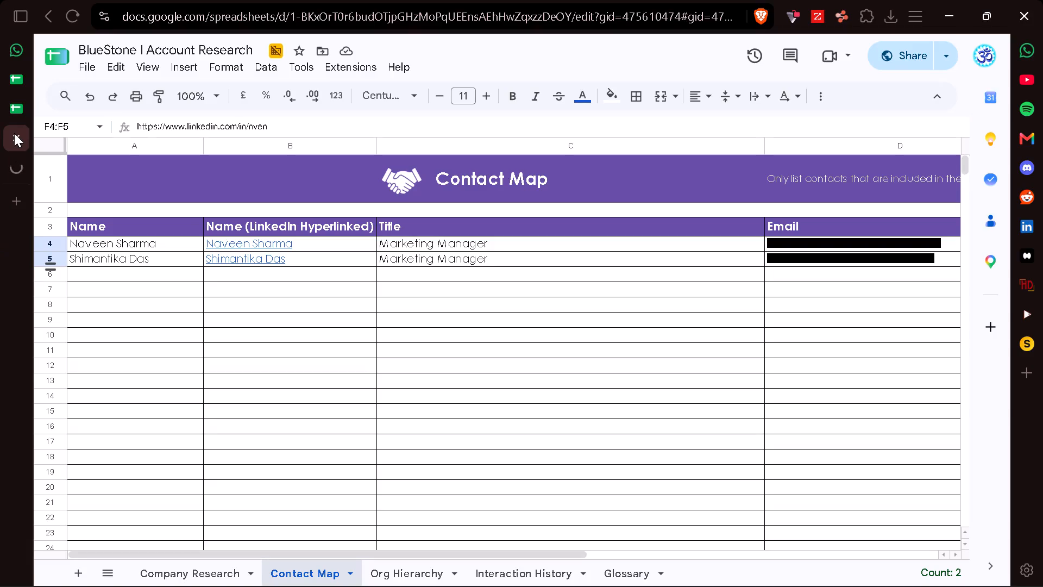
pyautogui.click(16, 133)
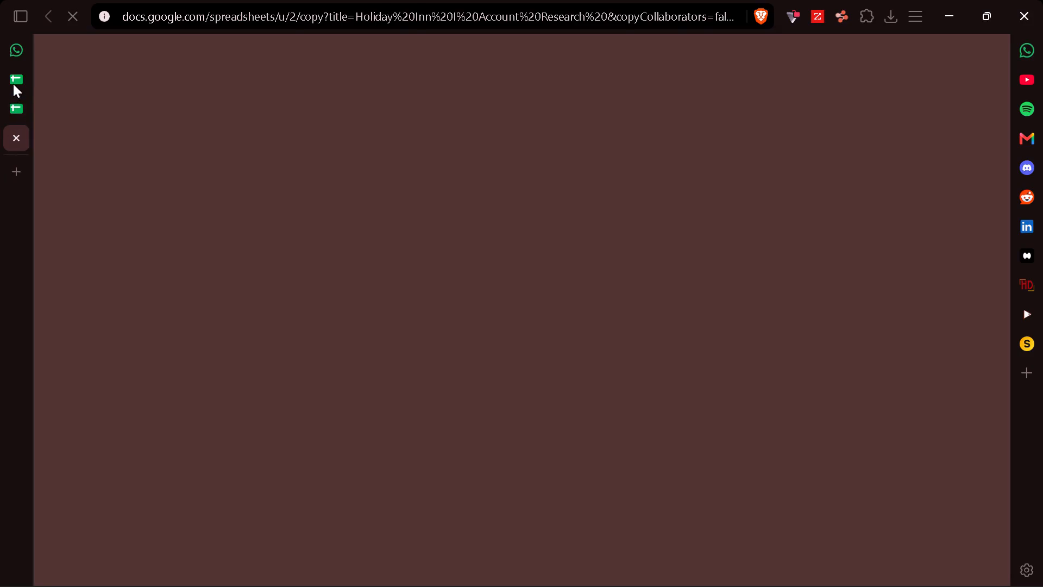
# Enter Holiday Inn as the Company Name in E4 of the new copy's Company Research sheet.
pyautogui.click(13, 84)
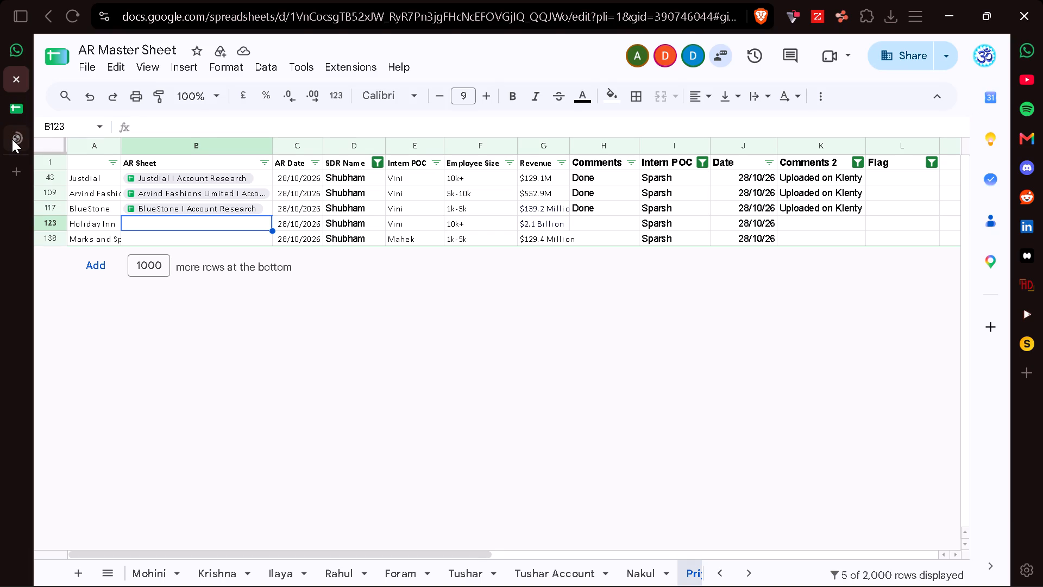
pyautogui.click(12, 139)
pyautogui.click(638, 242)
pyautogui.press('BackSpace')
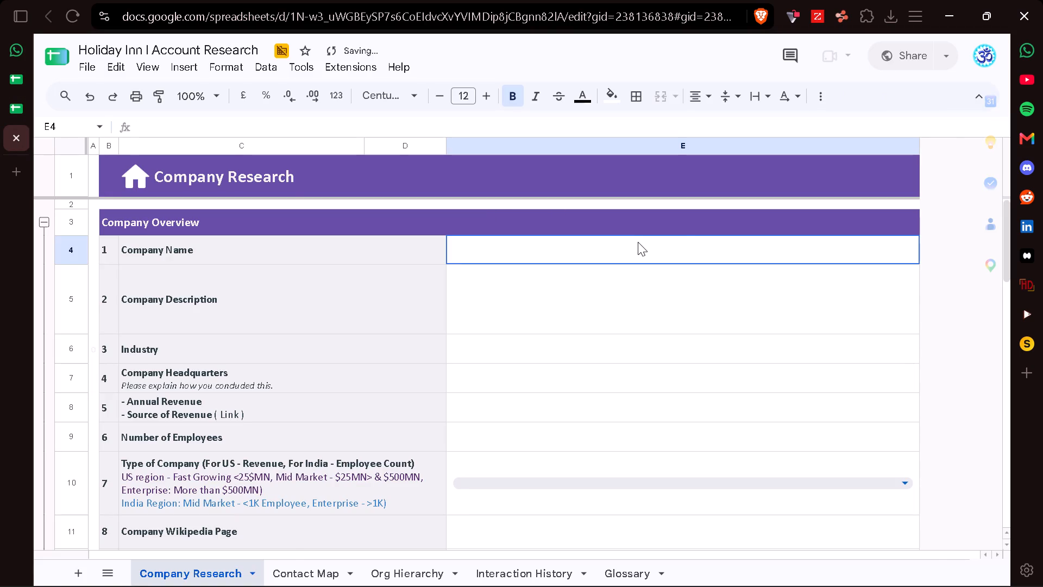
pyautogui.write('Holiday Inn')
pyautogui.press('Return')
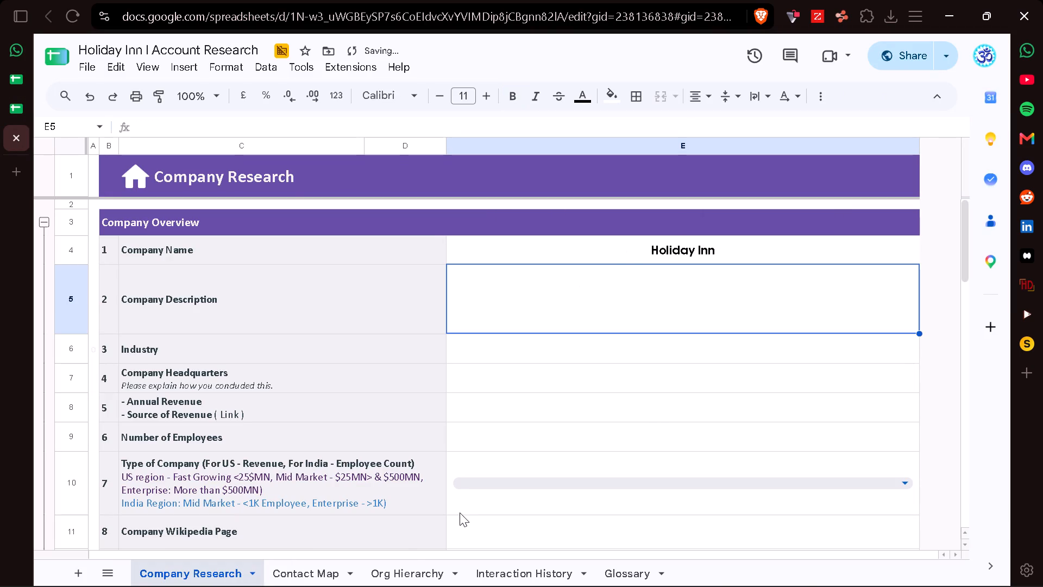
# Clear the two contact rows carried over from the previous account, A4:G5, in the Contact Map sheet.
pyautogui.click(306, 562)
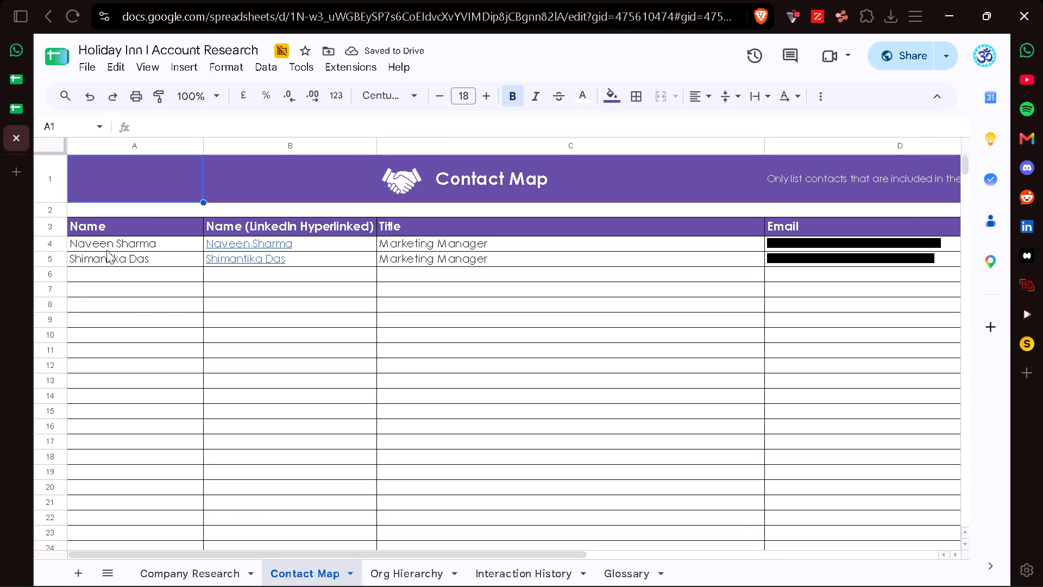
pyautogui.click(100, 236)
pyautogui.press('Down')
pyautogui.hotkey('shift', 'Down')
pyautogui.hotkey('ctrl', 'shift', 'Right')
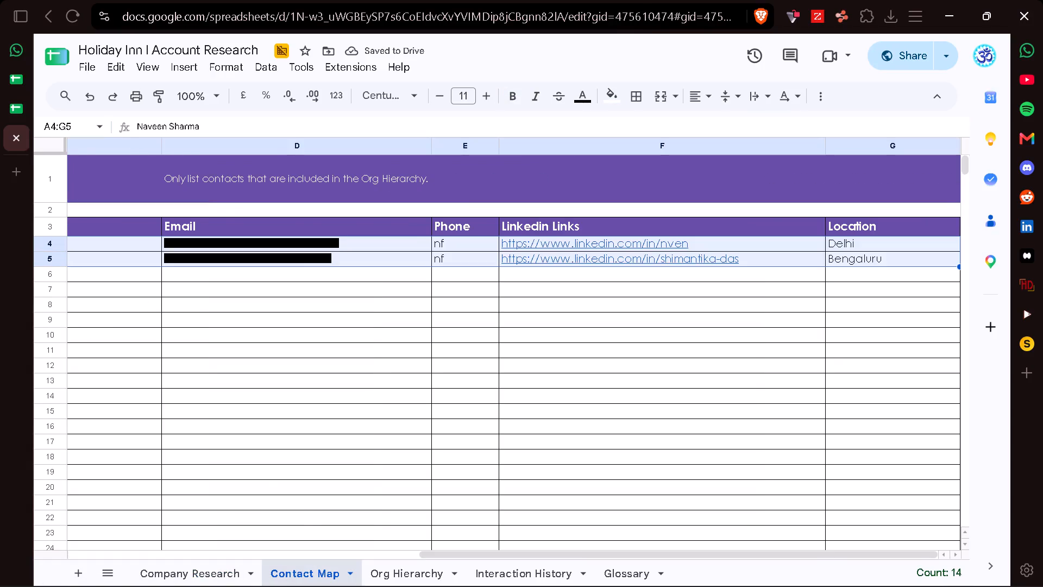
pyautogui.hotkey('ctrl', 'shift', 'BackSpace')
pyautogui.hscroll(7, 100, 236)
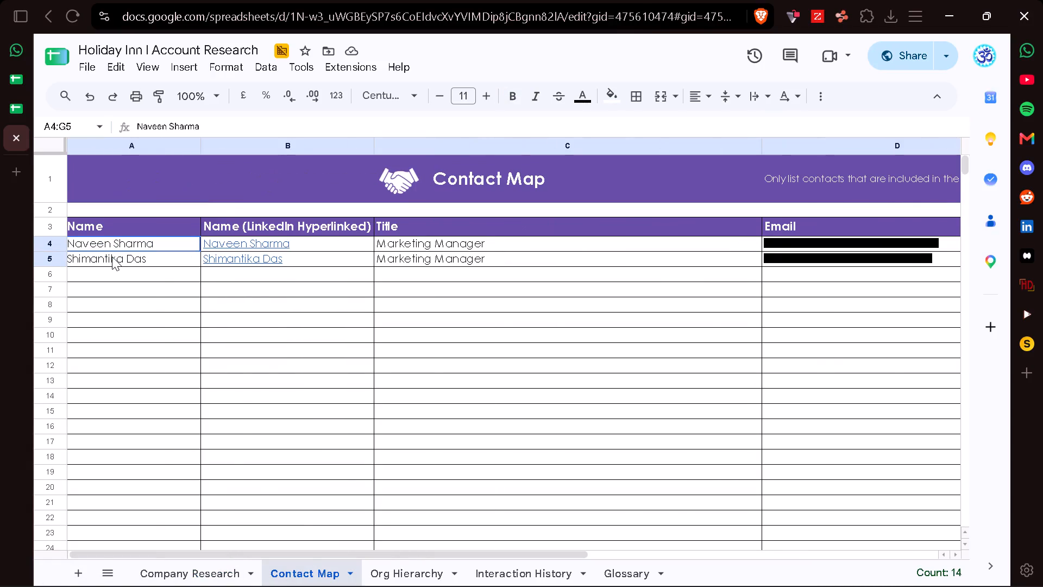
pyautogui.hotkey('shift', 'Down')
pyautogui.hotkey('shift', 'Right')
pyautogui.hotkey('ctrl', 'shift', 'Right')
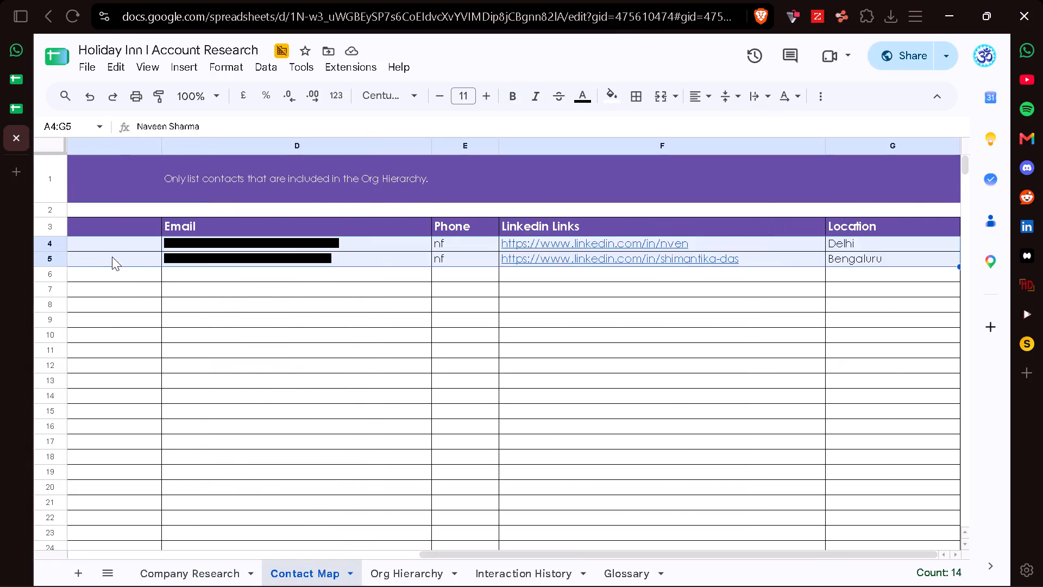
pyautogui.press('BackSpace')
pyautogui.hscroll(6, 112, 257)
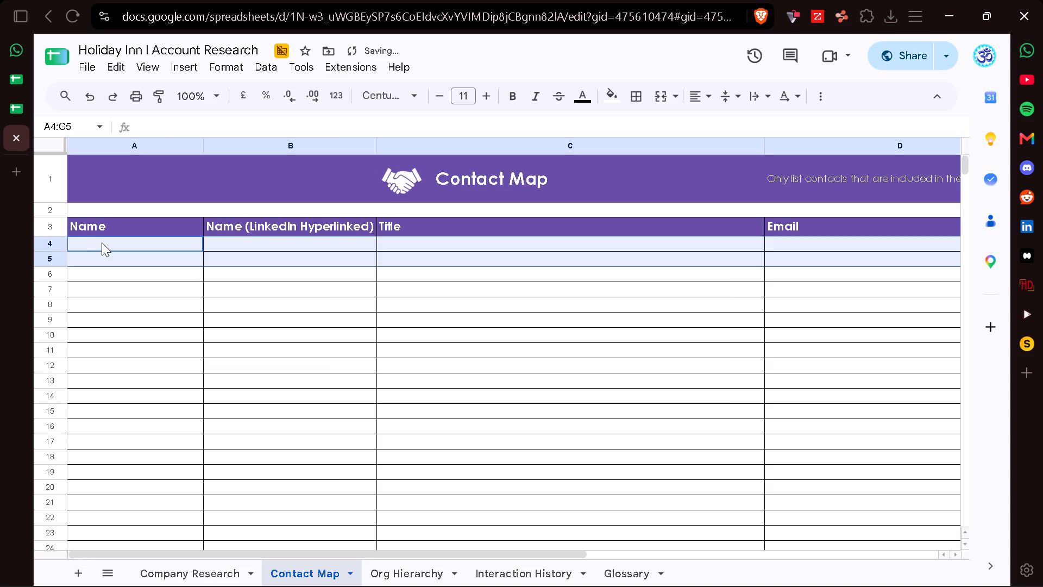
pyautogui.click(102, 242)
# Open LinkedIn in a new tab, go to LinkedIn Recruiter from it, and close the LinkedIn feed tab.
pyautogui.click(16, 158)
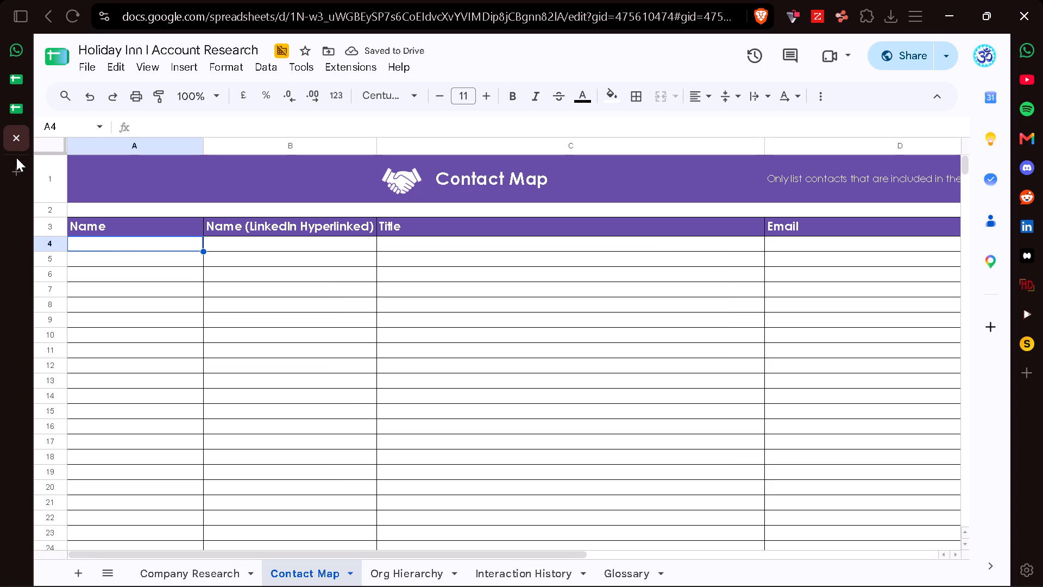
pyautogui.click(16, 158)
pyautogui.click(17, 164)
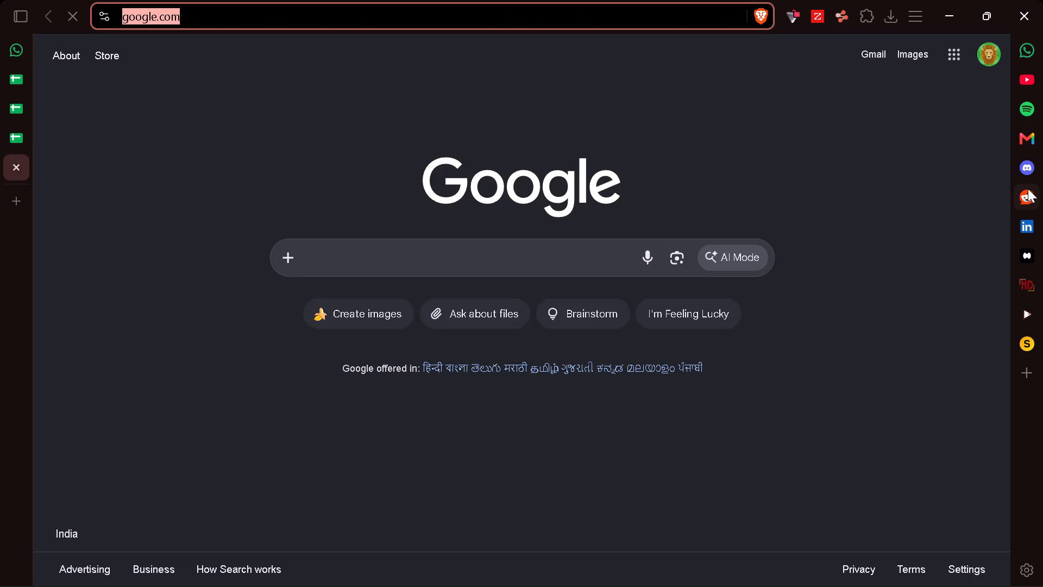
pyautogui.click(1030, 225)
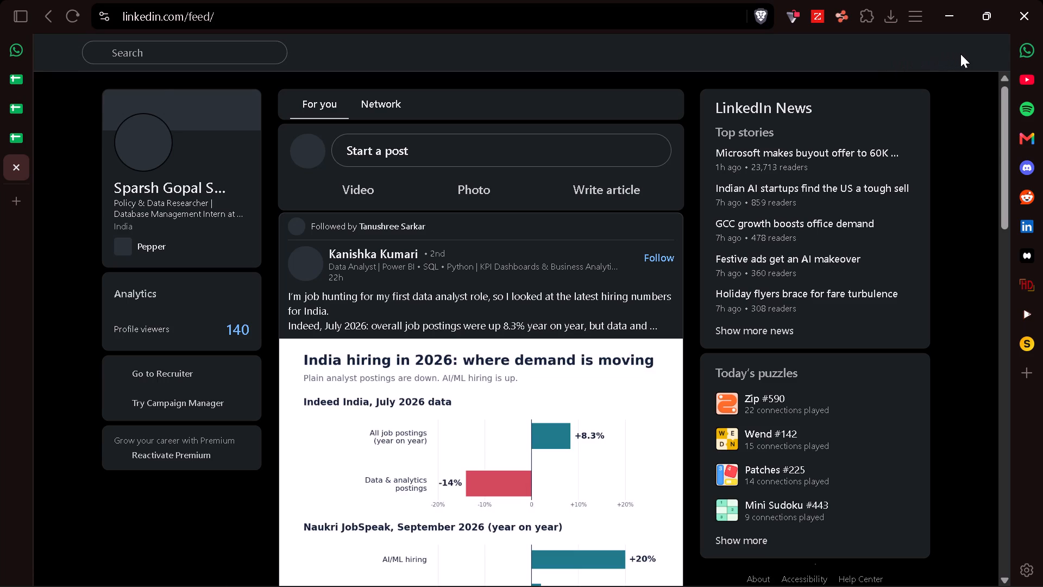
pyautogui.click(962, 54)
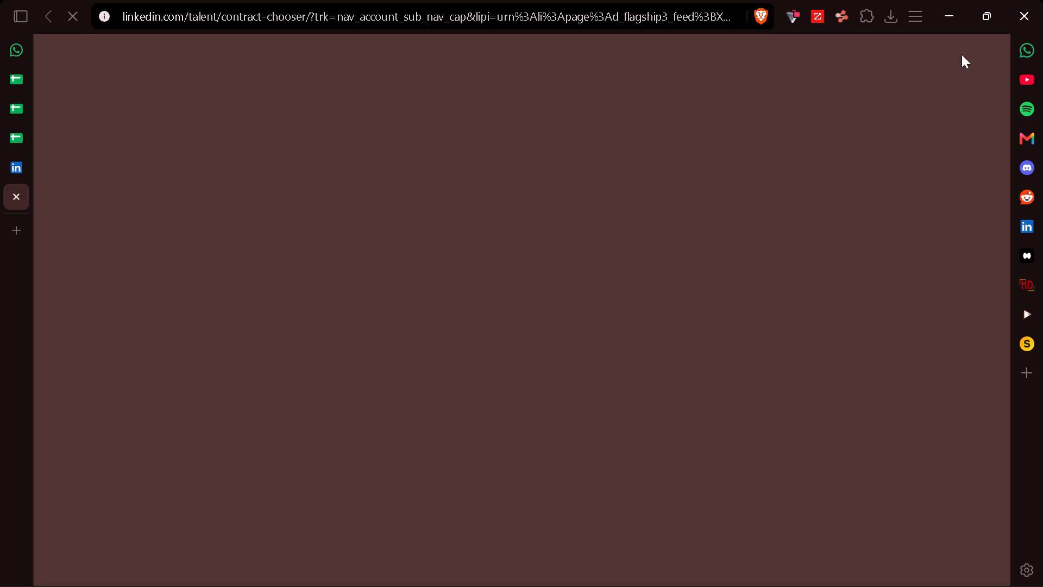
pyautogui.doubleClick(17, 168)
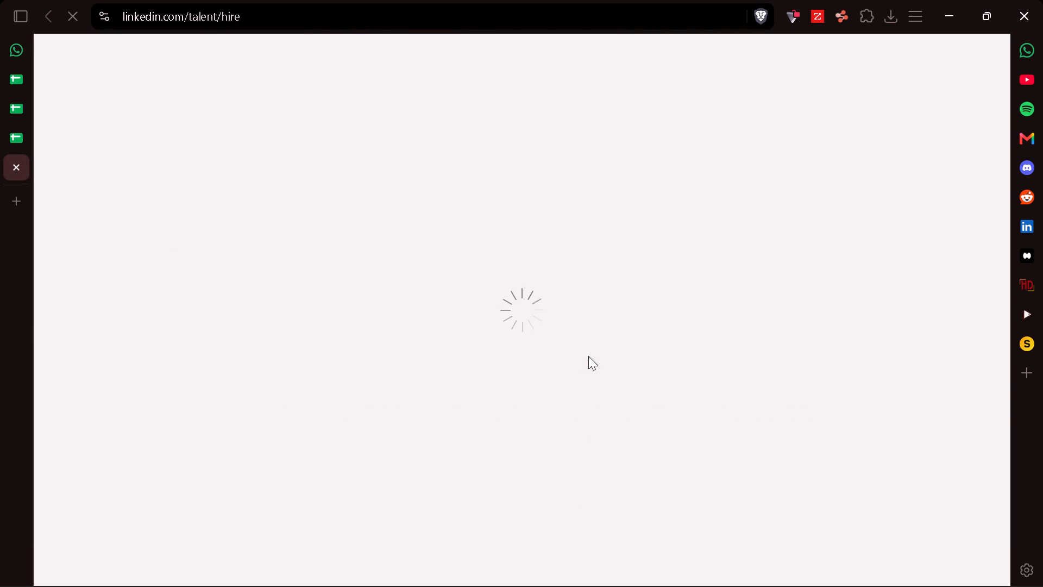
pyautogui.moveTo(588, 356); pyautogui.dragTo(573, 395)
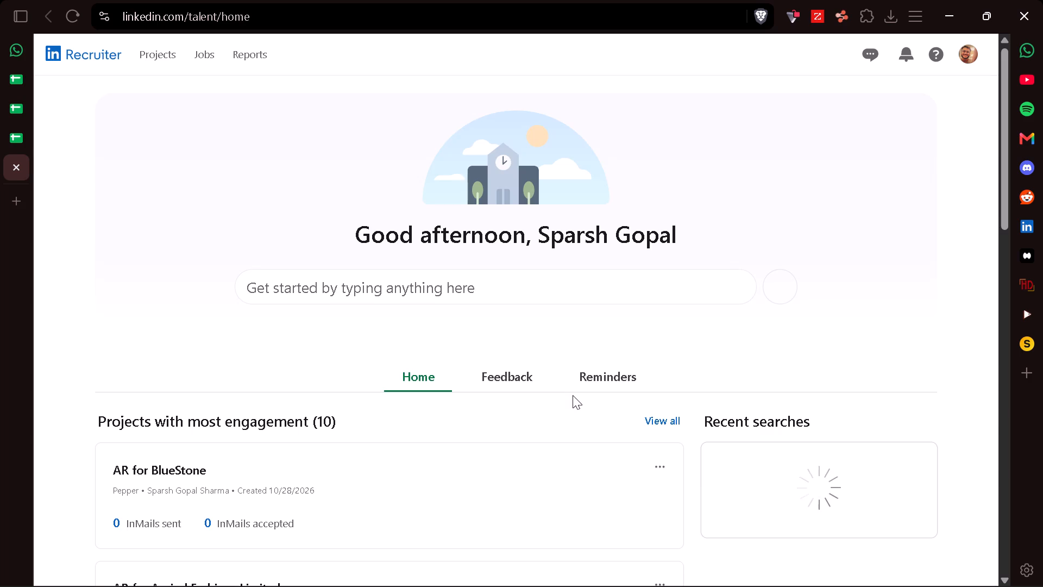
# Create a new private Recruiter project named AR for Holiday Inn, leaving the candidate criteria empty.
pyautogui.click(782, 289)
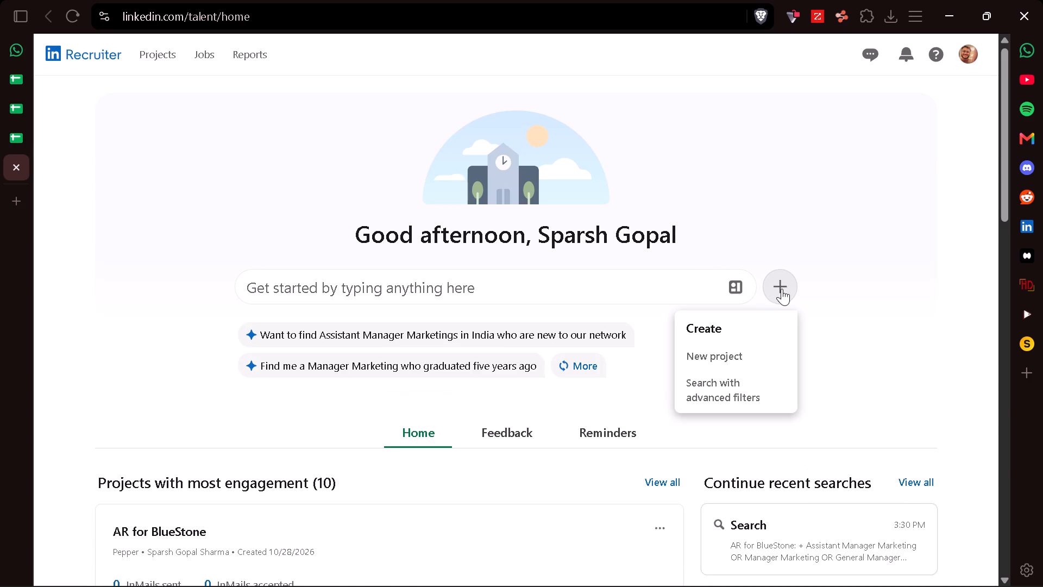
pyautogui.click(716, 362)
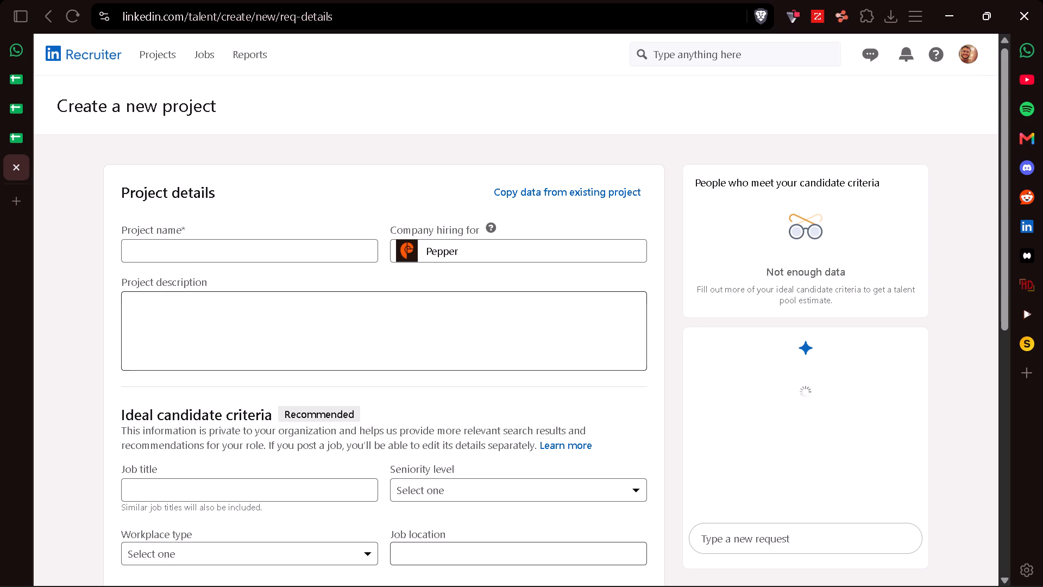
pyautogui.moveTo(198, 267); pyautogui.dragTo(191, 262)
pyautogui.click(191, 262)
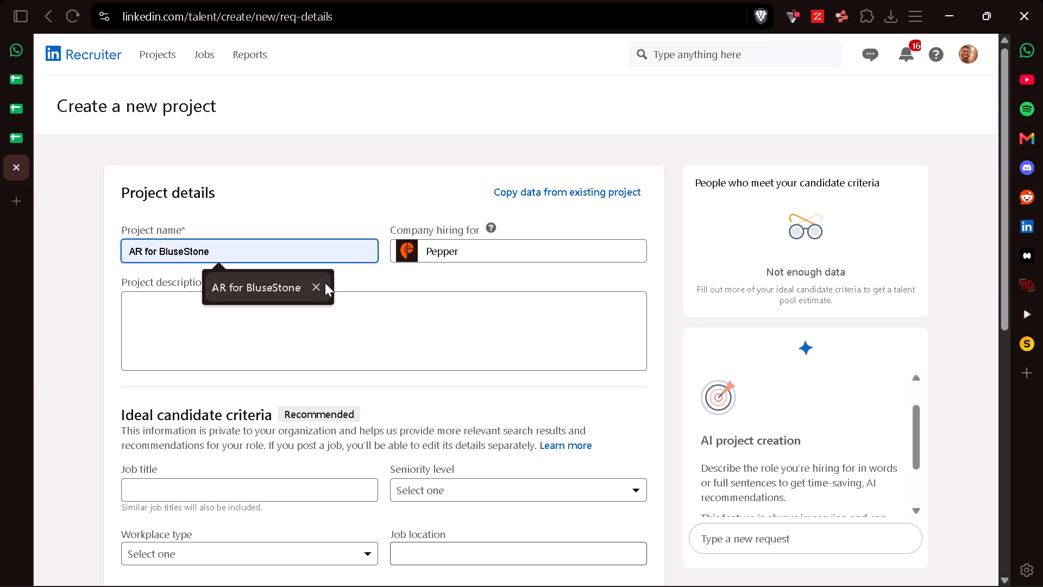
pyautogui.click(325, 283)
pyautogui.moveTo(321, 283); pyautogui.dragTo(283, 240)
pyautogui.click(283, 240)
pyautogui.press('BackSpace')
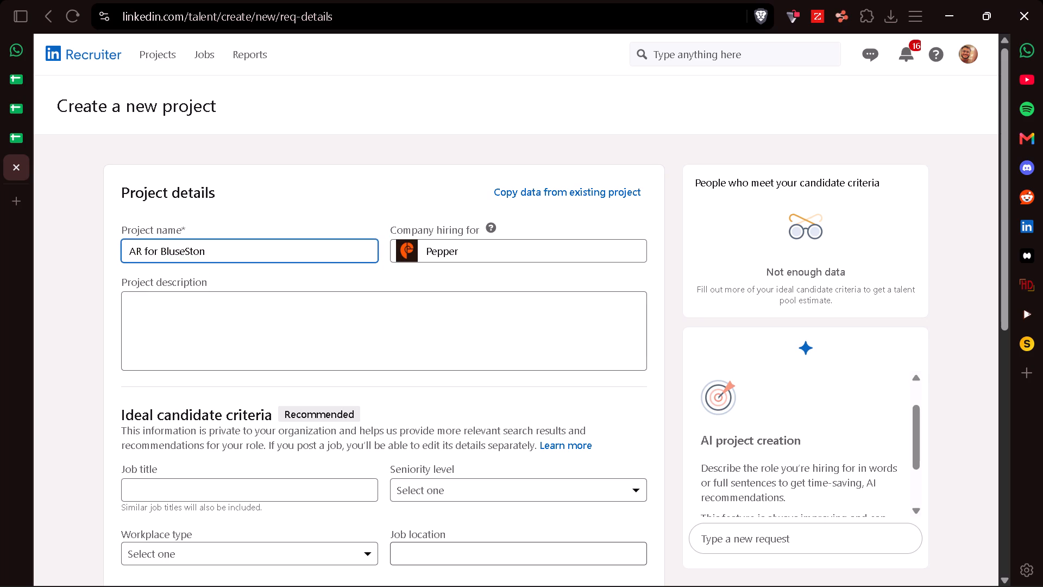
pyautogui.click(320, 290)
pyautogui.press('BackSpace')
pyautogui.press('BackSpace')
pyautogui.press('BackSpace')
pyautogui.press('BackSpace')
pyautogui.press('BackSpace')
pyautogui.press('BackSpace')
pyautogui.press('BackSpace')
pyautogui.press('BackSpace')
pyautogui.press('BackSpace')
pyautogui.press('BackSpace')
pyautogui.press('BackSpace')
pyautogui.press('BackSpace')
pyautogui.press('BackSpace')
pyautogui.press('BackSpace')
pyautogui.press('BackSpace')
pyautogui.press('BackSpace')
pyautogui.press('BackSpace')
pyautogui.press('BackSpace')
pyautogui.press('BackSpace')
pyautogui.press('BackSpace')
pyautogui.write('AR for Holida')
pyautogui.write('y O')
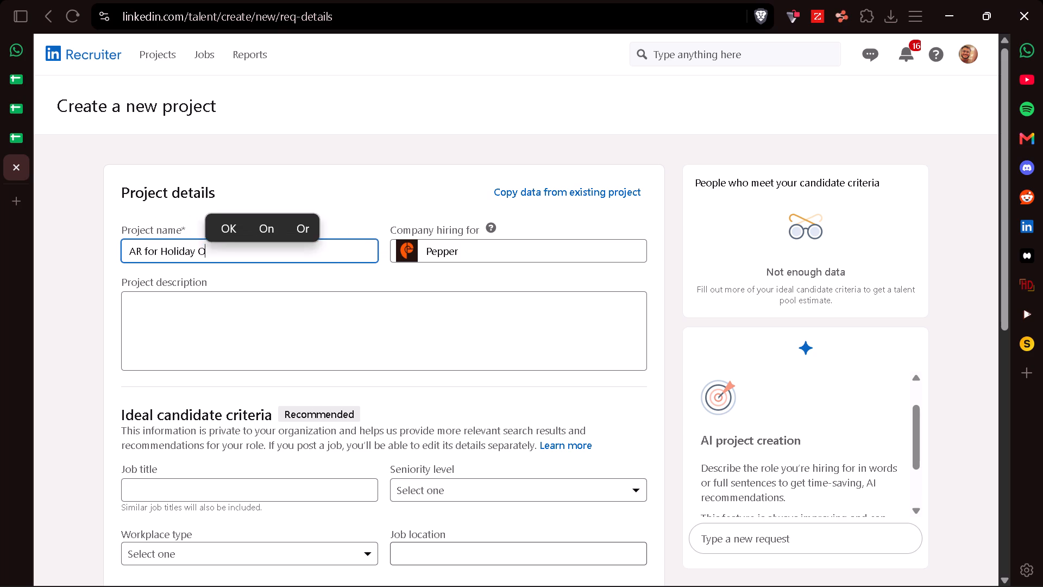
pyautogui.hotkey('shift', 'BackSpace')
pyautogui.write('Inn')
pyautogui.scroll(-2, 404, 395)
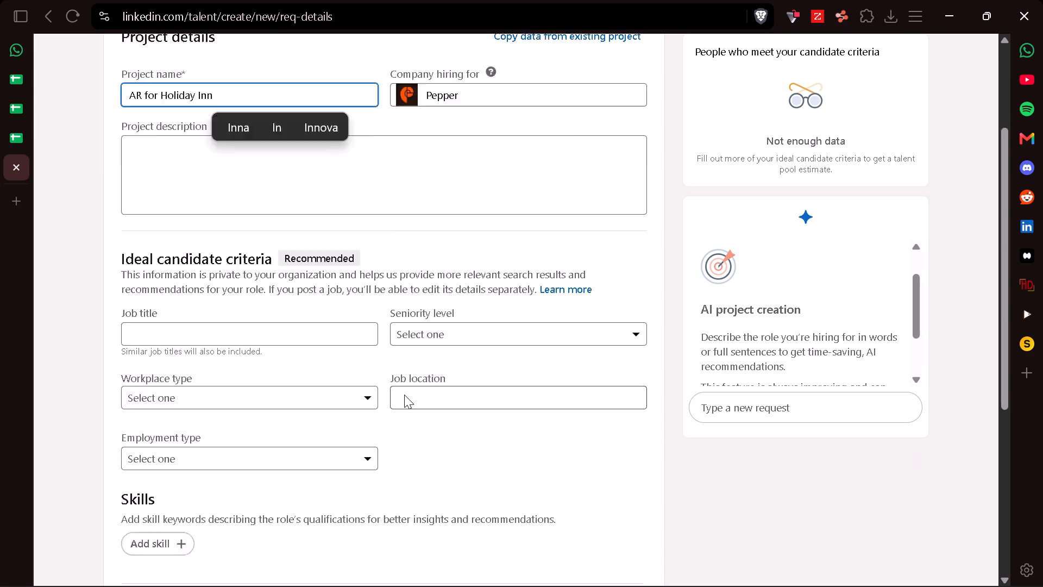
pyautogui.scroll(-2, 404, 395)
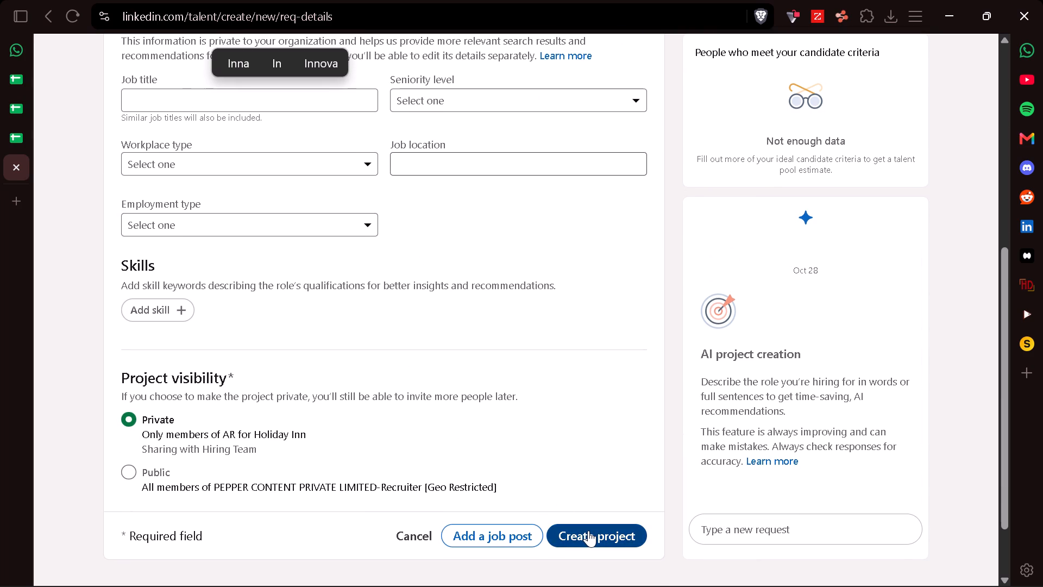
pyautogui.click(588, 530)
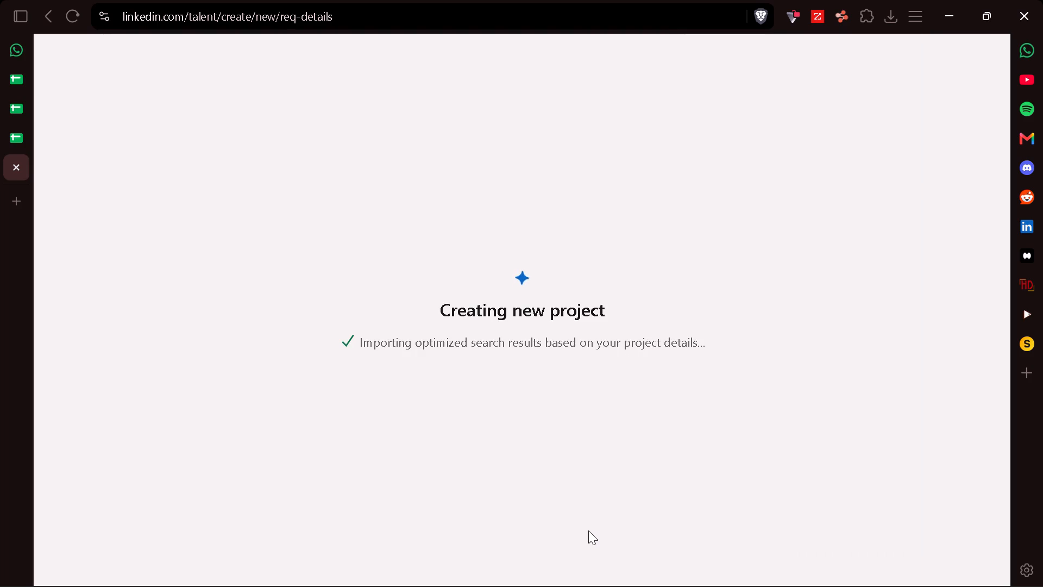
# Apply the saved custom filter main to the project's Recruiter search.
pyautogui.scroll(1, 588, 530)
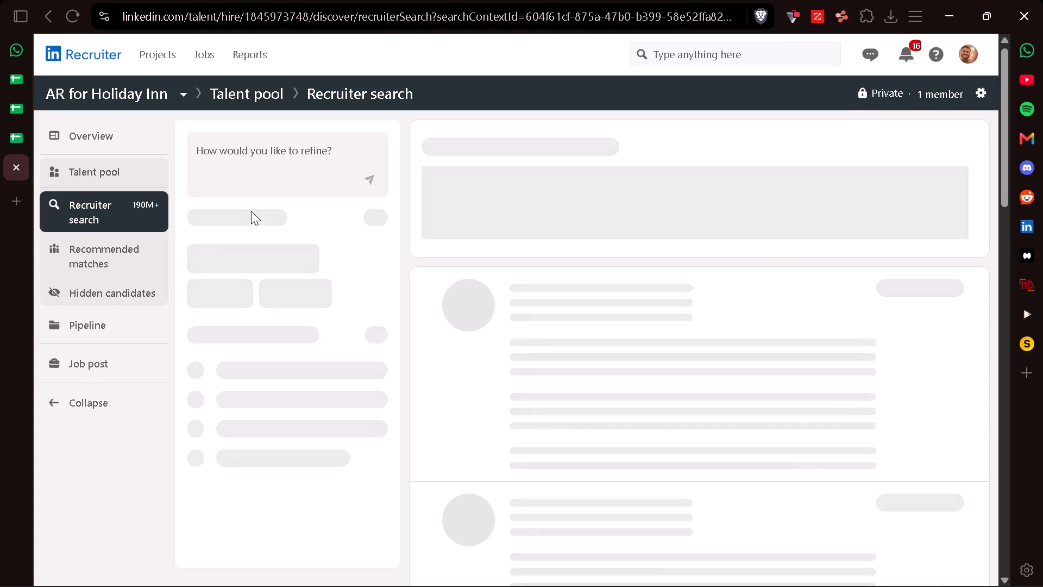
pyautogui.click(376, 226)
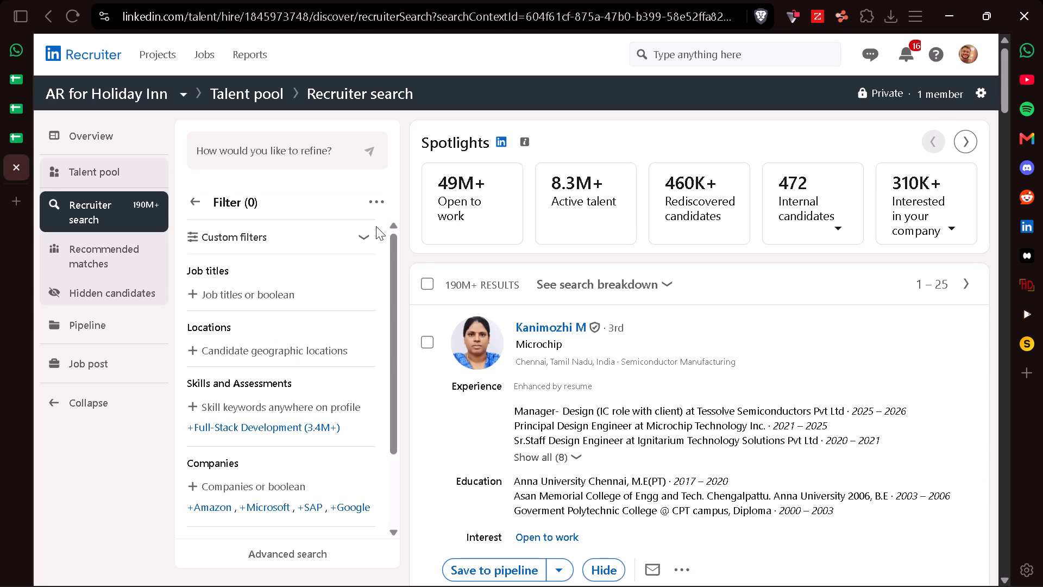
pyautogui.click(356, 235)
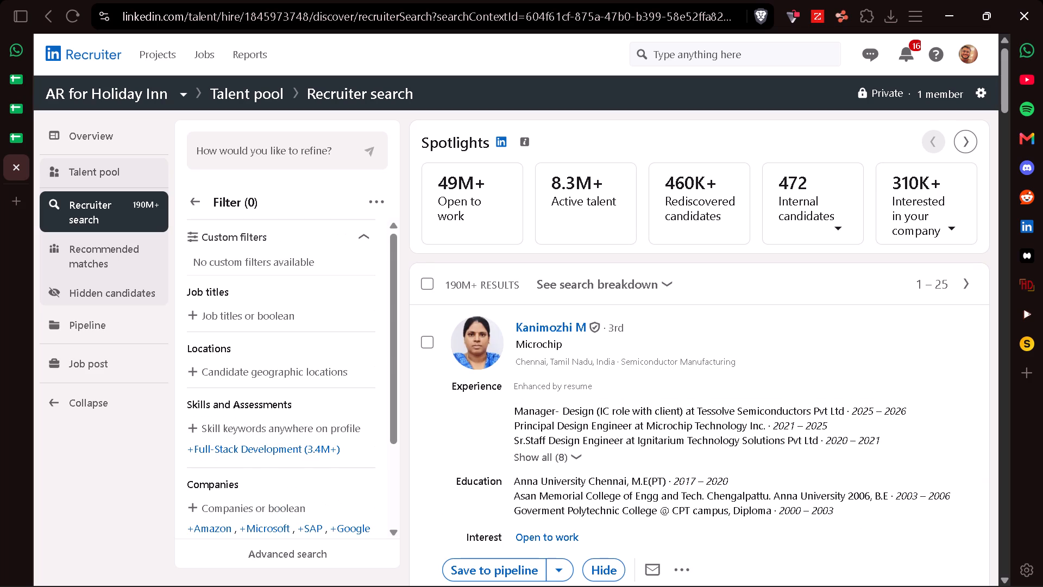
pyautogui.click(212, 264)
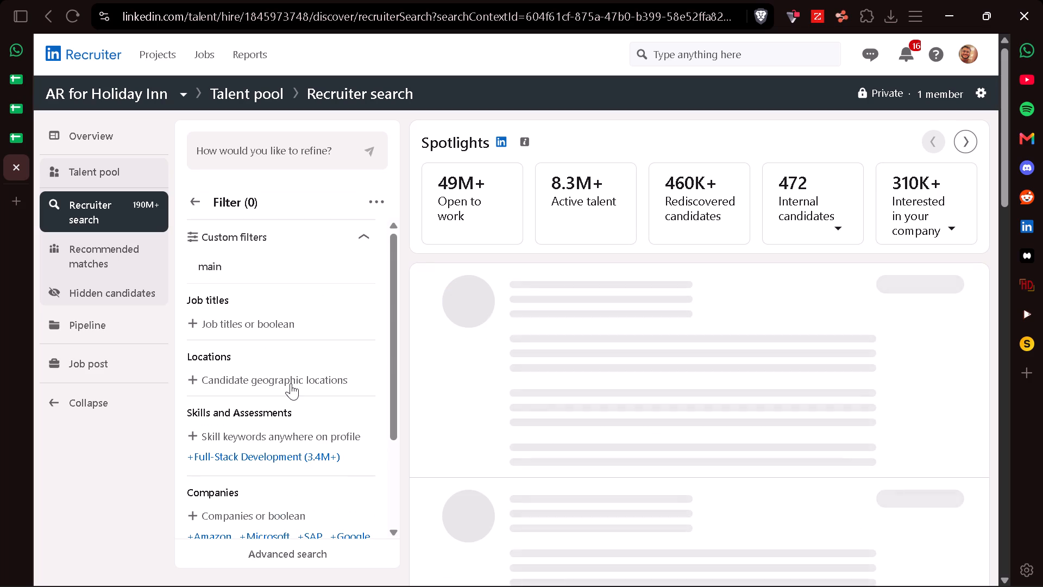
# Remove the Justdial company filter from the search.
pyautogui.scroll(-5, 291, 383)
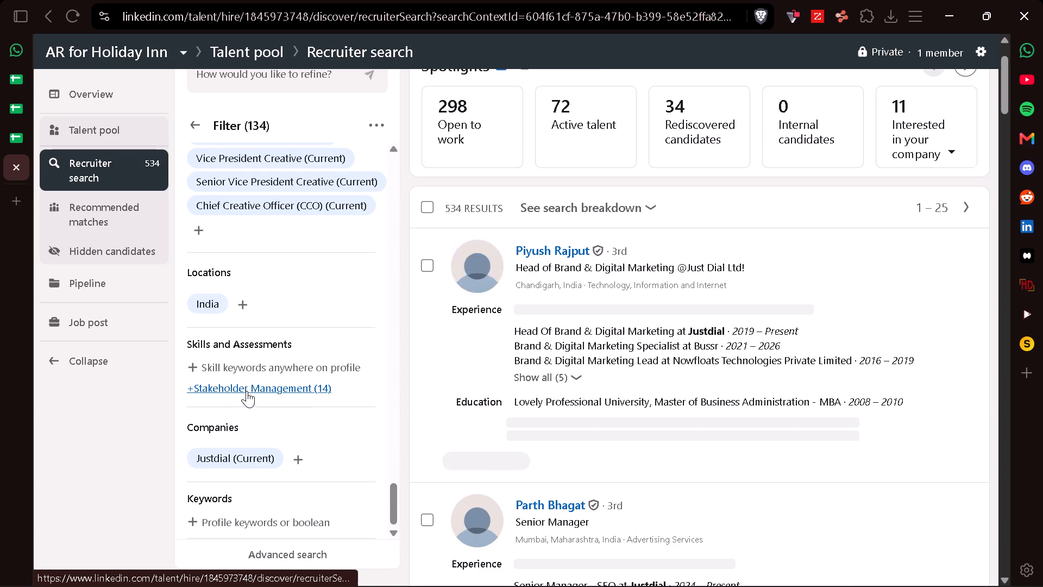
pyautogui.click(277, 458)
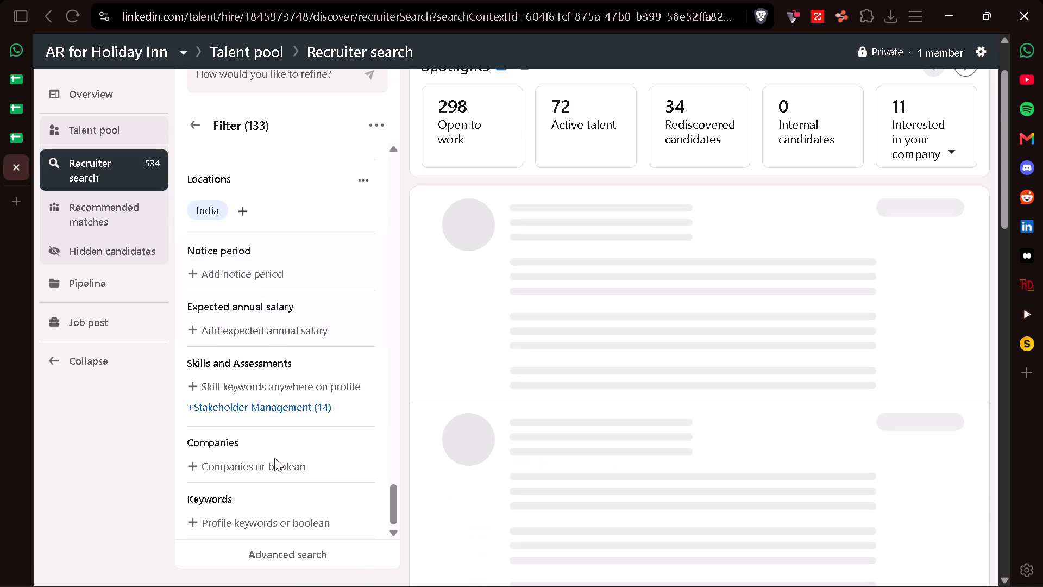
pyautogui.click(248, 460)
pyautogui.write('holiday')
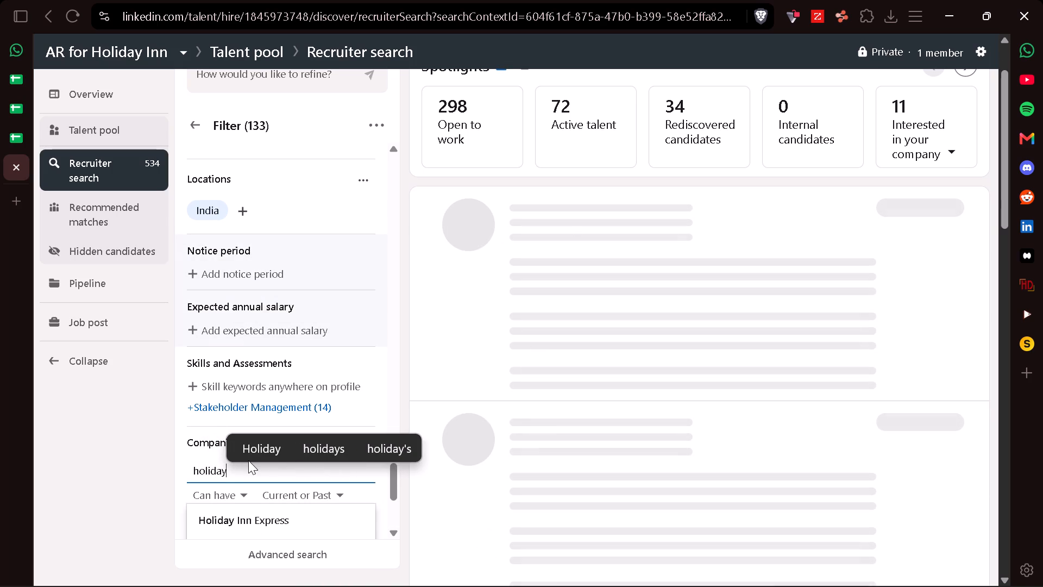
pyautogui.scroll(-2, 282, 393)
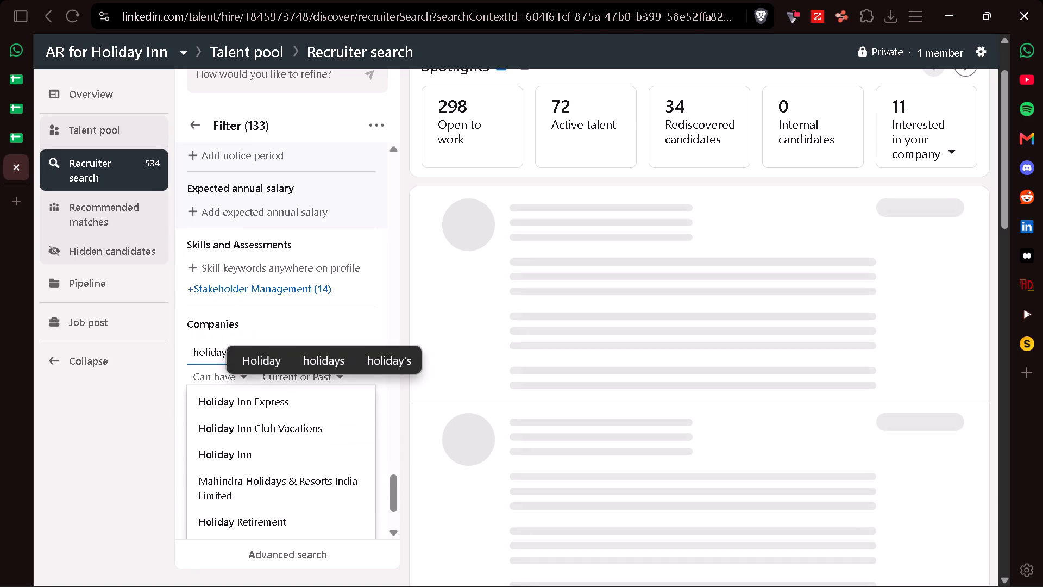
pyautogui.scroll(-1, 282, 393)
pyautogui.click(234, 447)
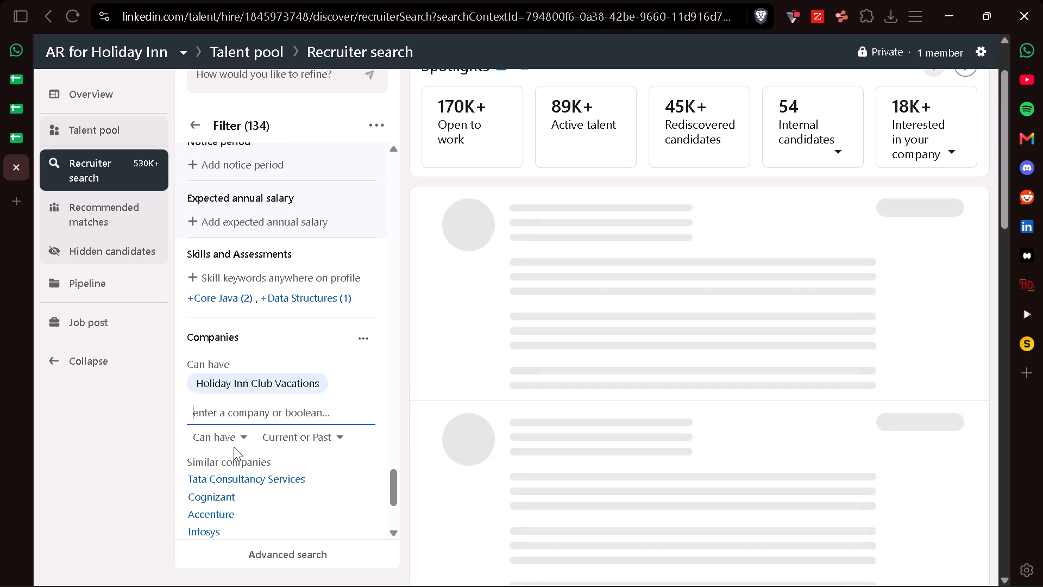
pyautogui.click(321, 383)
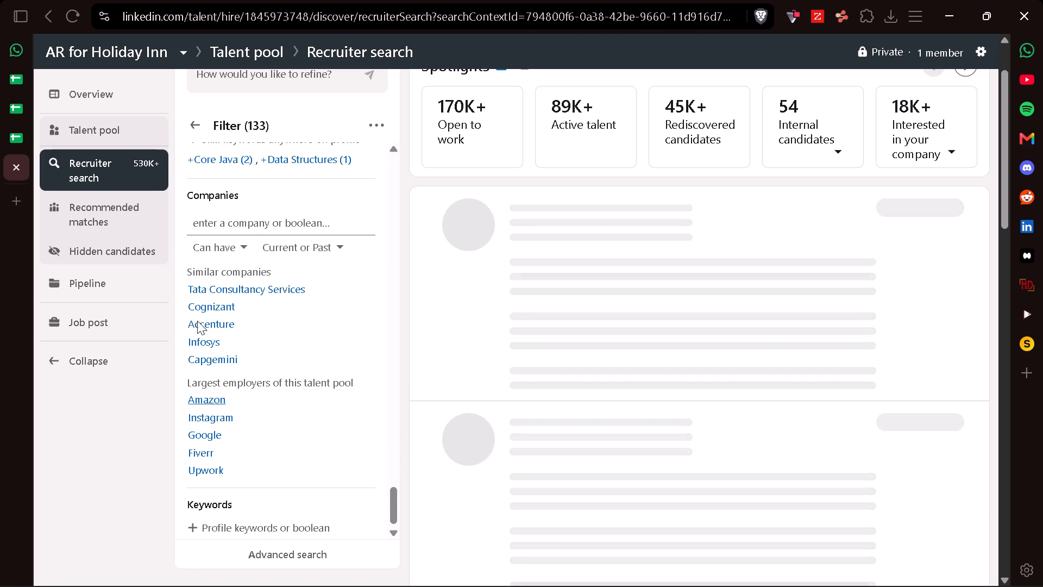
# Add Holiday Inn as the company filter and set its preference to Current.
pyautogui.click(224, 227)
pyautogui.write('Holiday Inn')
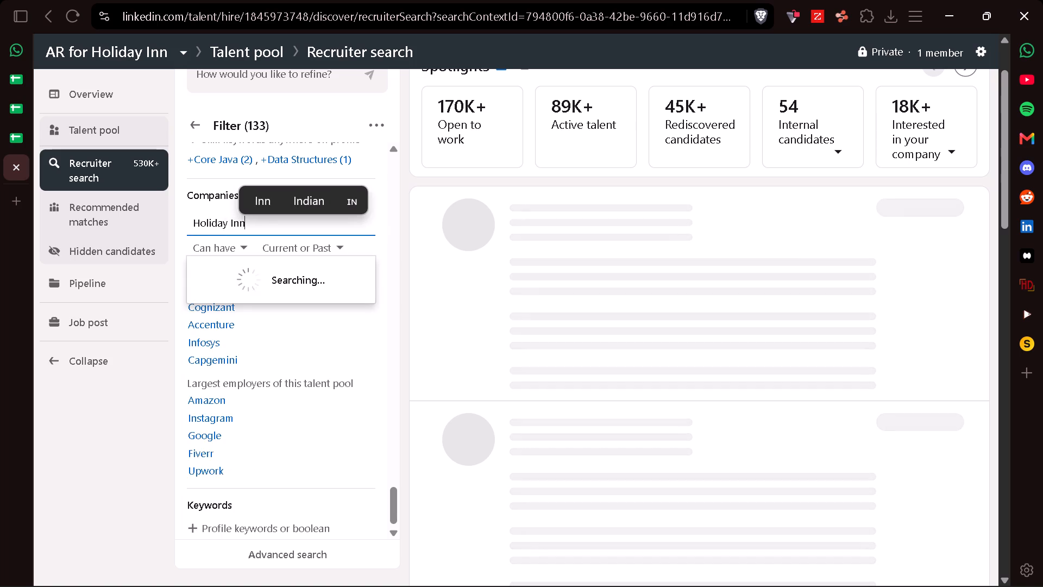
pyautogui.click(225, 291)
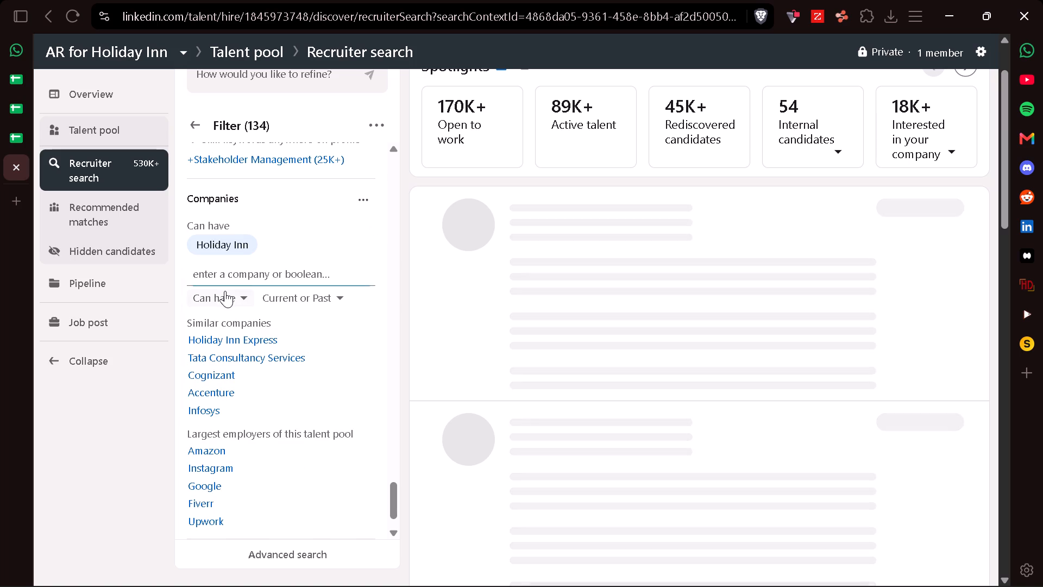
pyautogui.click(363, 198)
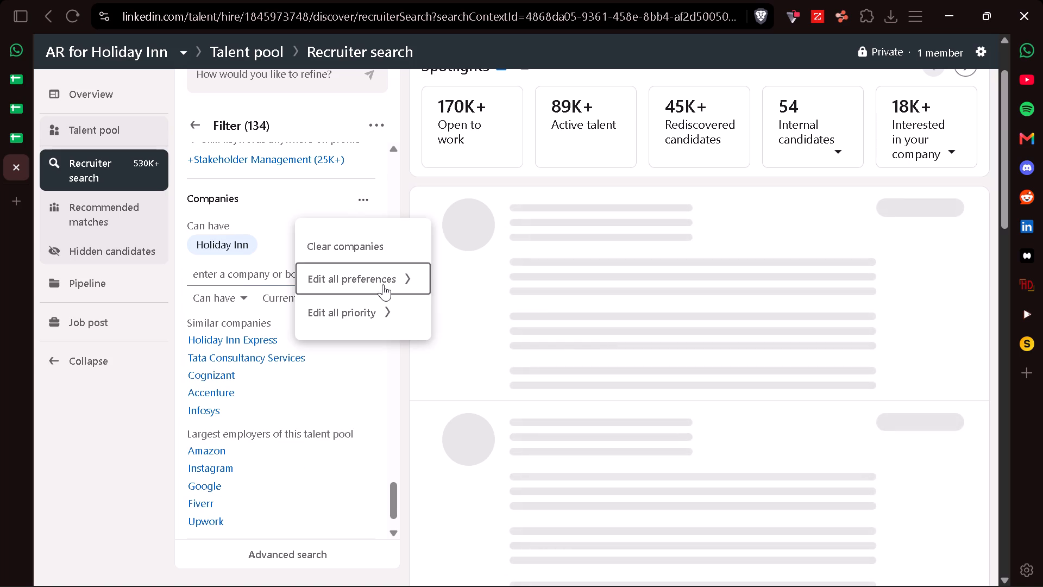
pyautogui.click(437, 270)
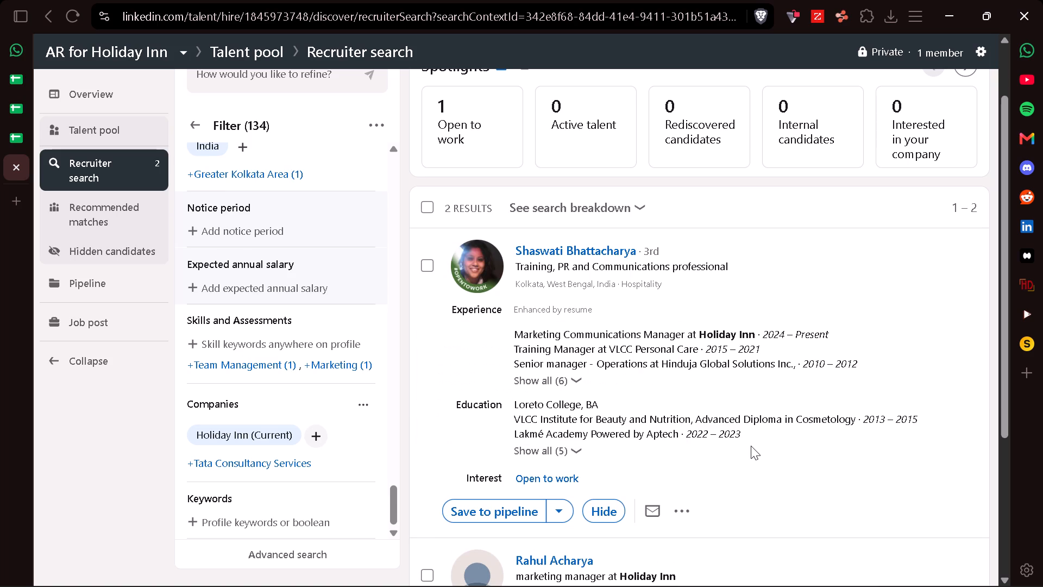
# Examine both Holiday Inn candidates' Recruiter profiles and the Marketing Communications Manager's public LinkedIn profile, including the experience section.
pyautogui.scroll(-2, 676, 451)
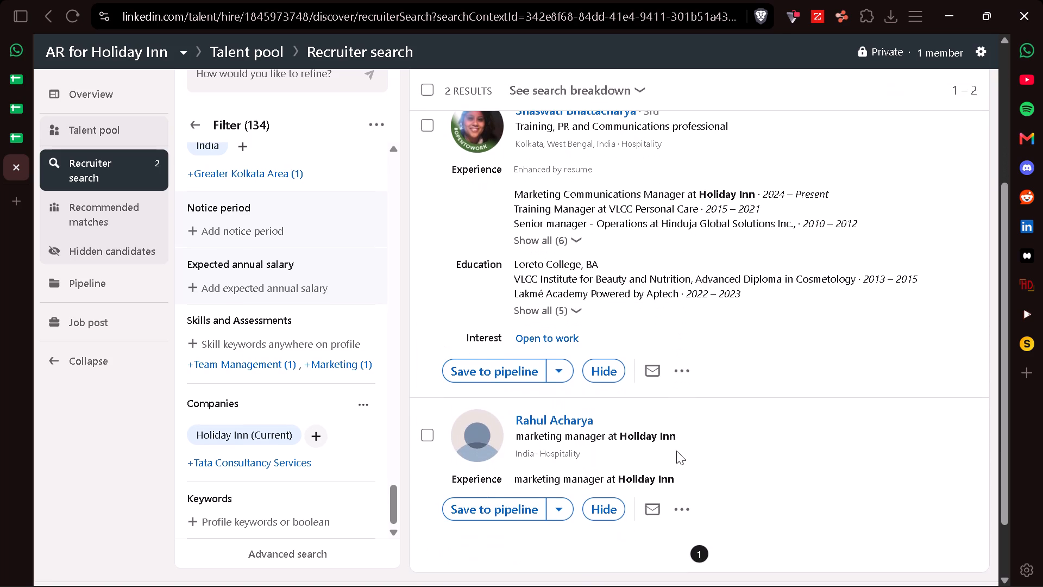
pyautogui.click(568, 426)
pyautogui.click(555, 420)
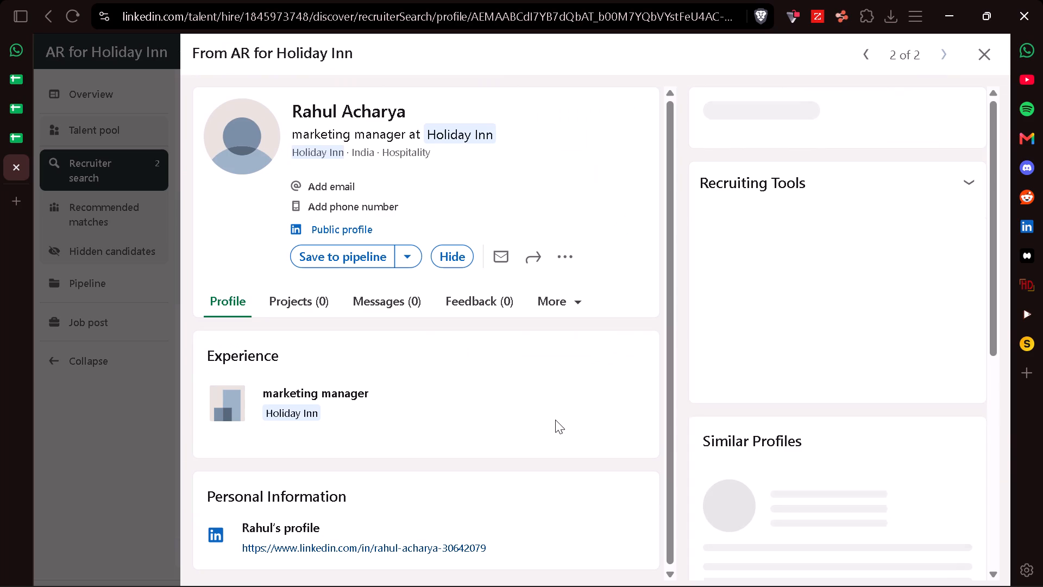
pyautogui.click(856, 53)
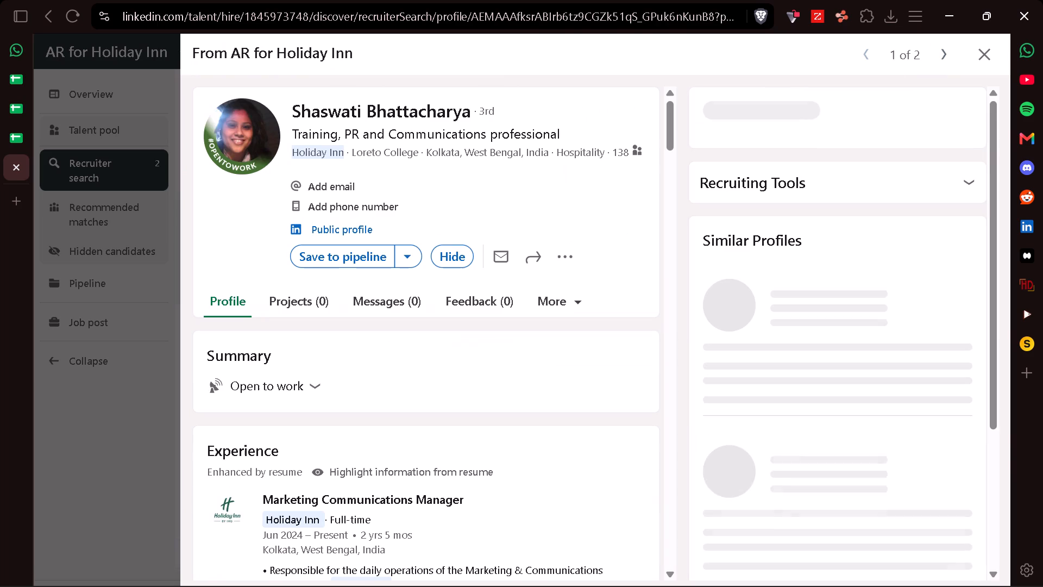
pyautogui.click(332, 222)
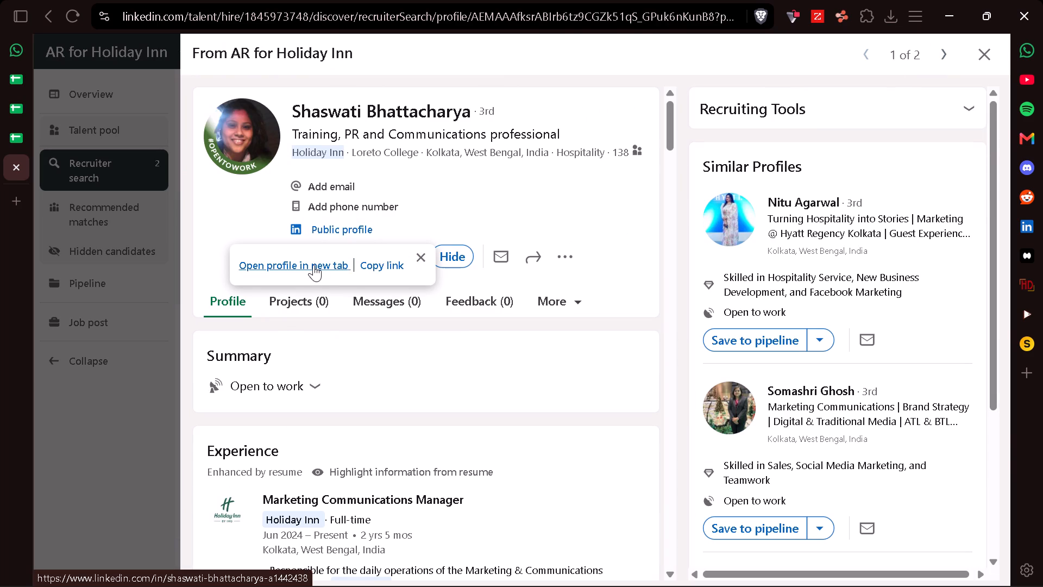
pyautogui.click(313, 265)
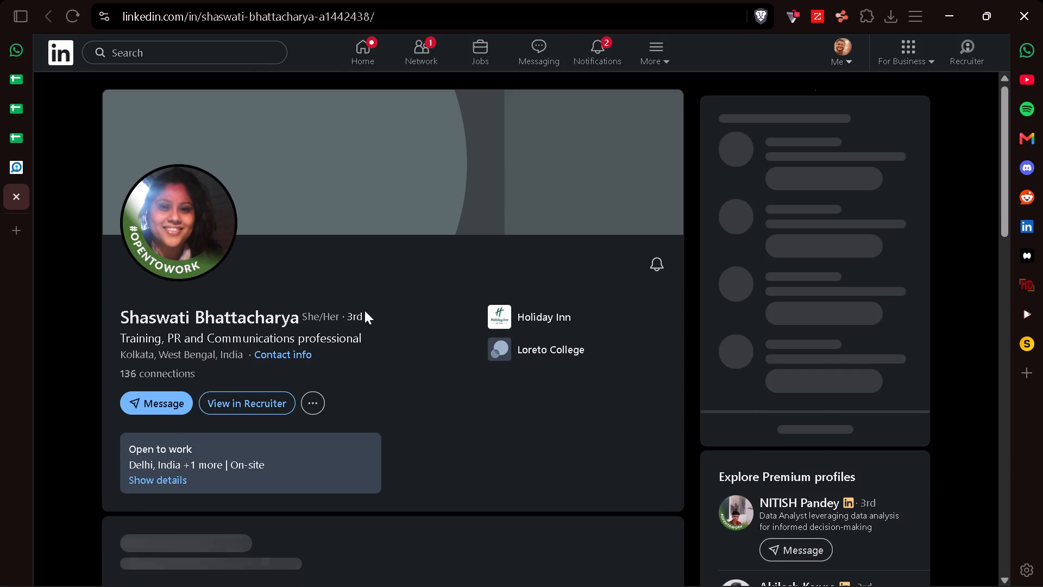
pyautogui.scroll(-4, 380, 545)
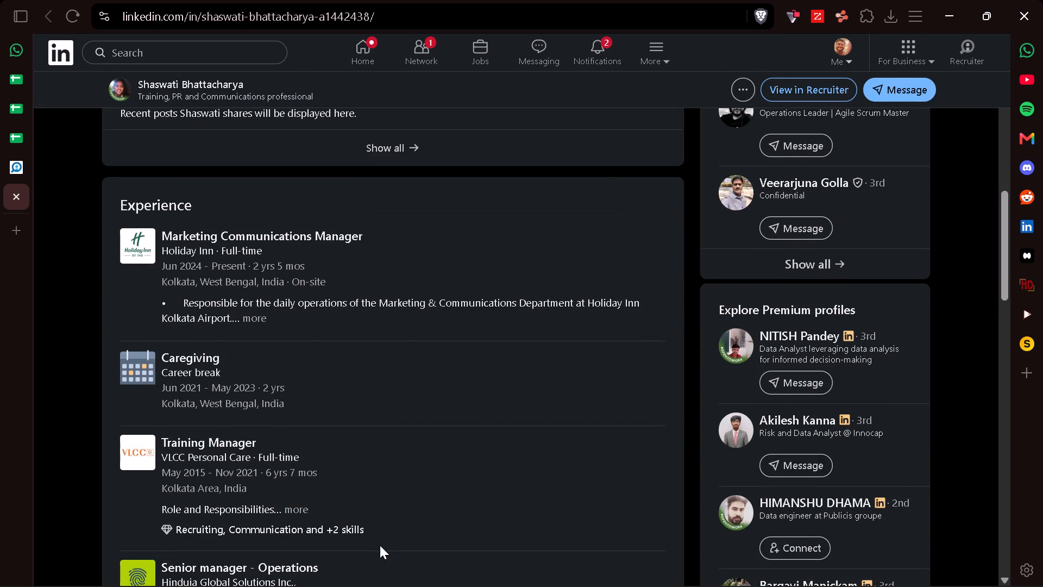
pyautogui.scroll(3, 380, 545)
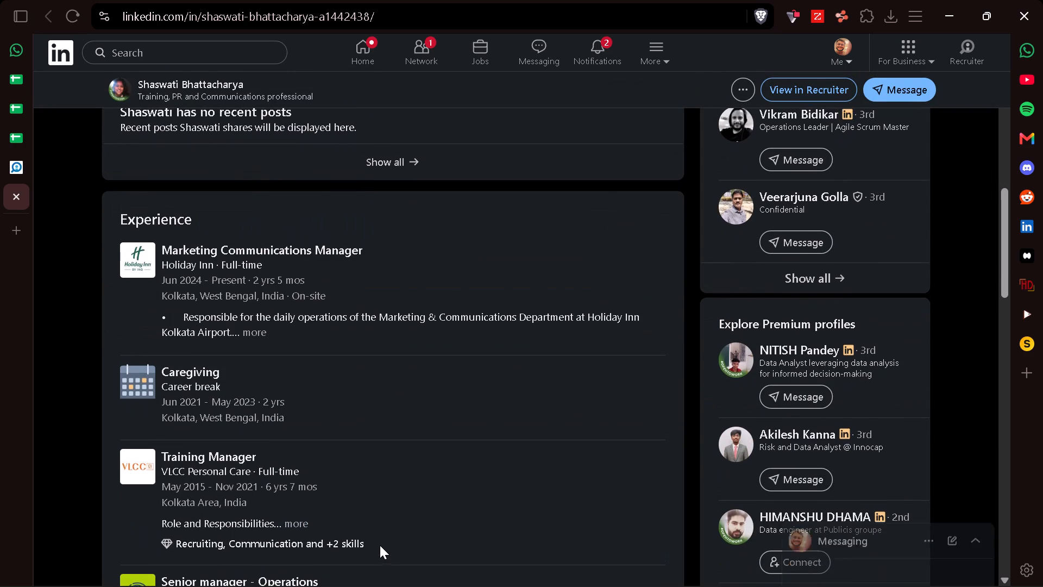
pyautogui.scroll(3, 380, 545)
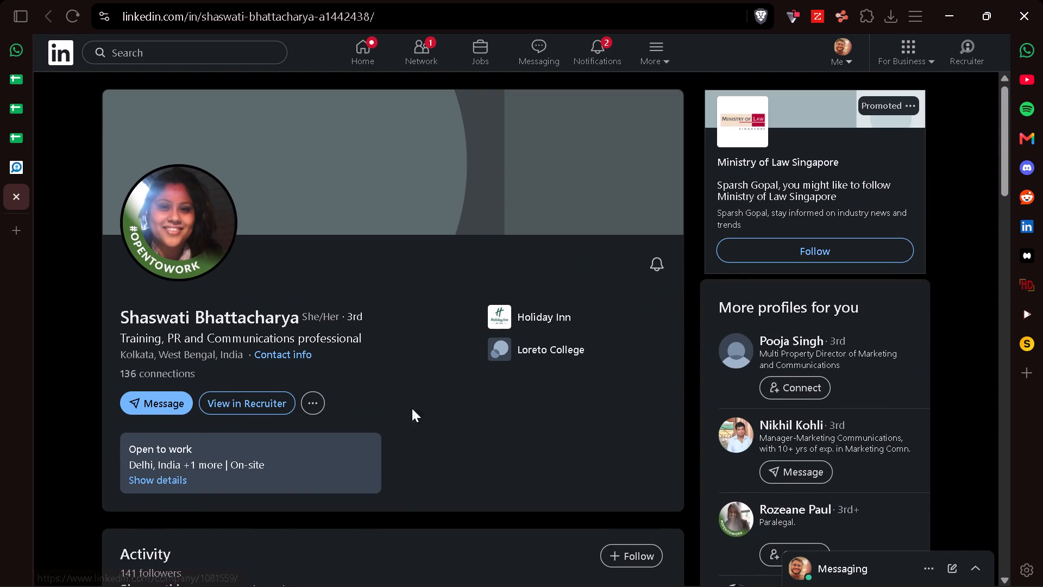
# Copy the Marketing Communications Manager's name from Recruiter into the Contact Map's first Name row, removing the extra connection-degree text beneath.
pyautogui.click(8, 169)
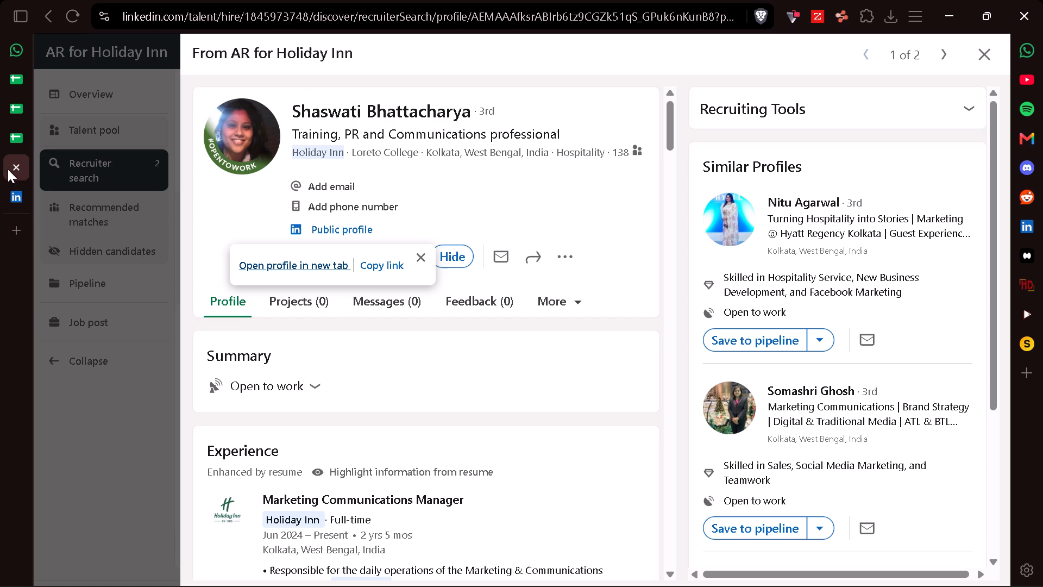
pyautogui.moveTo(290, 111); pyautogui.dragTo(464, 108)
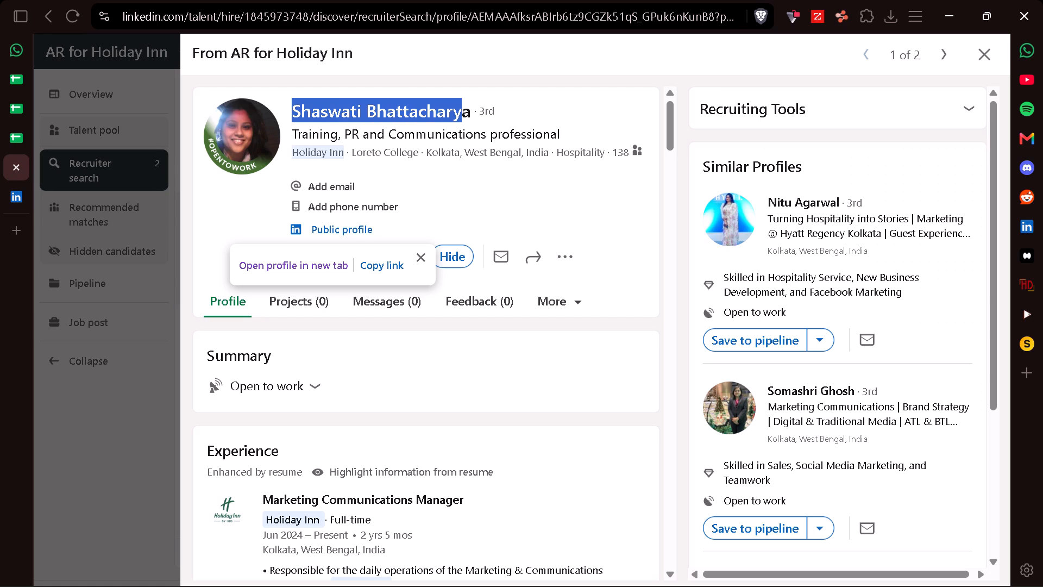
pyautogui.moveTo(464, 108); pyautogui.dragTo(470, 110)
pyautogui.hotkey('ctrl', 'c')
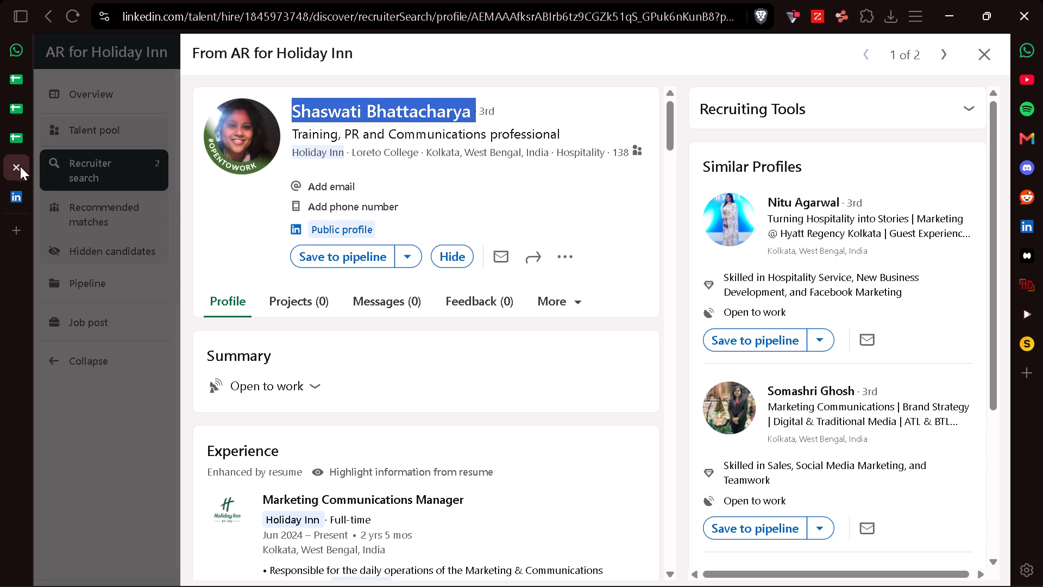
pyautogui.click(18, 145)
pyautogui.hotkey('ctrl', 'v')
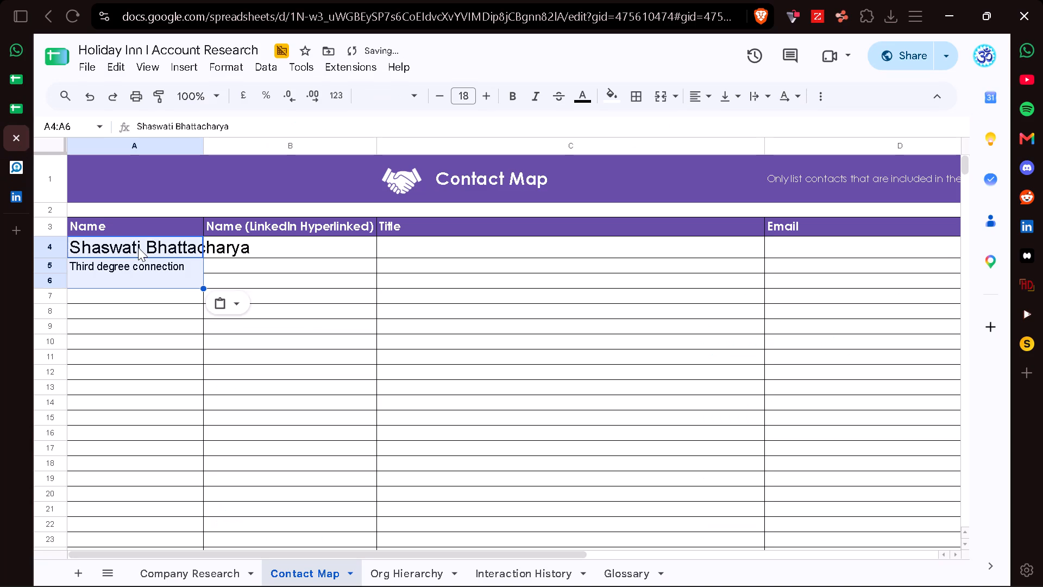
pyautogui.click(139, 270)
pyautogui.press('BackSpace')
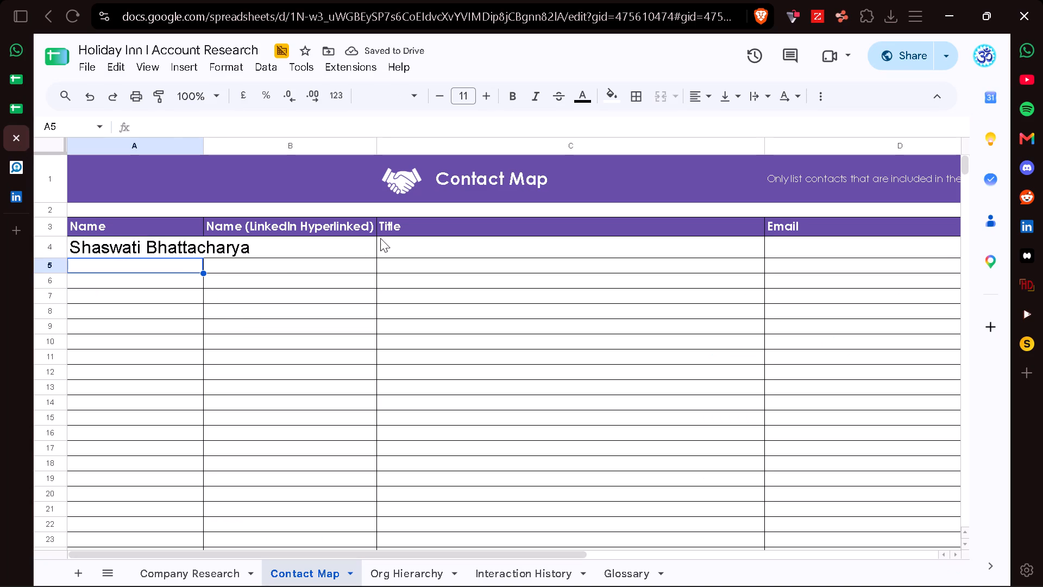
# Copy the job title Marketing Communications Manager from the Recruiter profile into the contact's Title cell in the Contact Map.
pyautogui.click(398, 252)
pyautogui.click(20, 168)
pyautogui.scroll(-1, 275, 399)
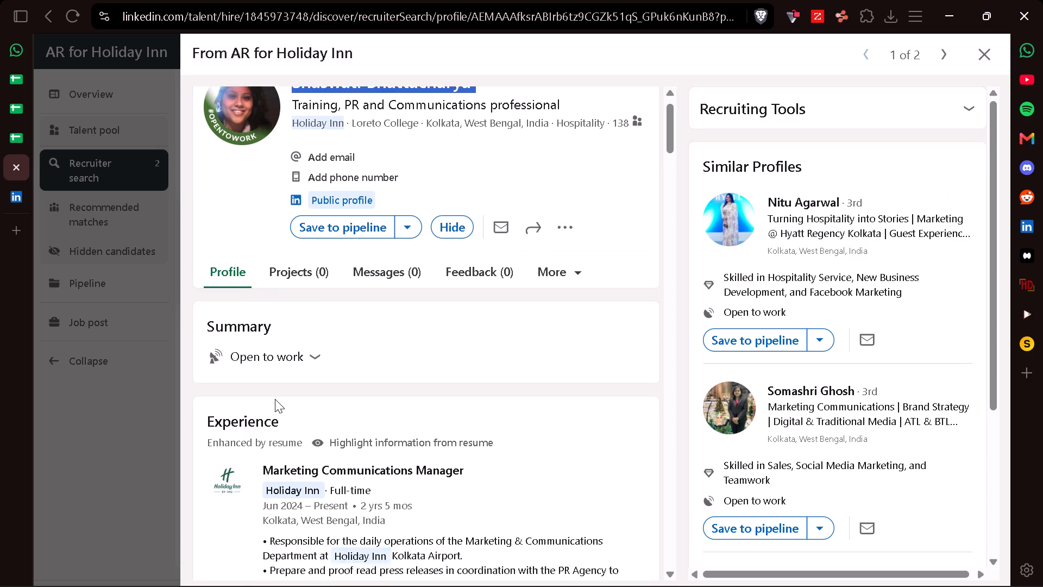
pyautogui.scroll(-1, 275, 399)
pyautogui.moveTo(261, 351); pyautogui.dragTo(516, 357)
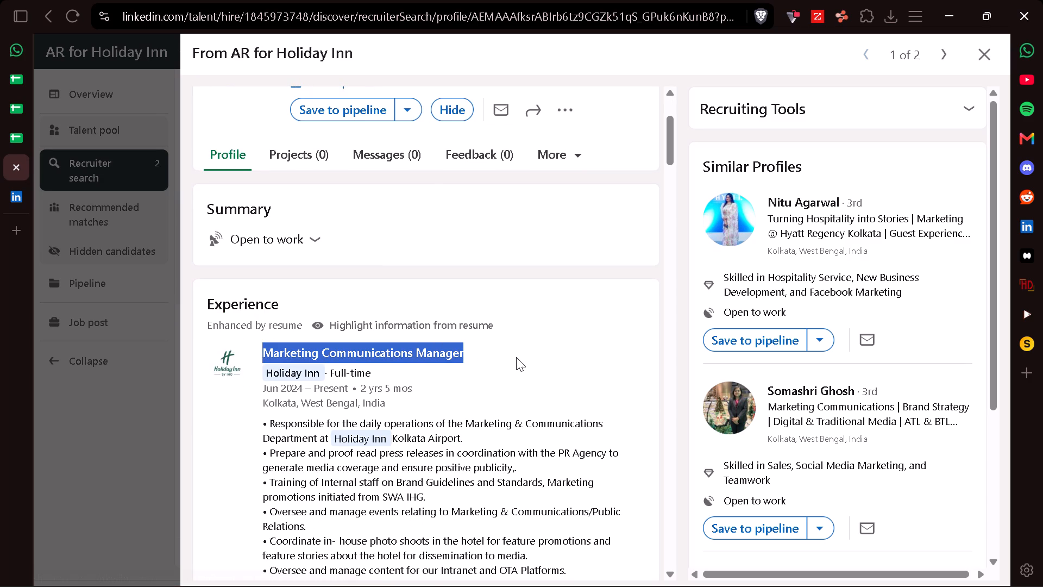
pyautogui.moveTo(516, 357); pyautogui.dragTo(518, 357)
pyautogui.hotkey('ctrl', 'c')
pyautogui.scroll(6, 518, 357)
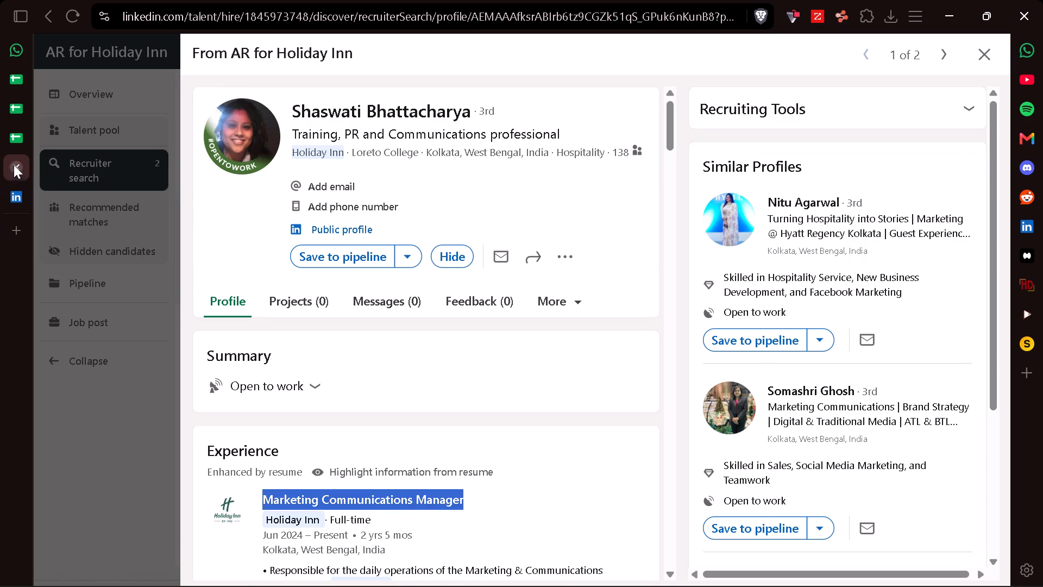
pyautogui.click(18, 136)
pyautogui.hotkey('ctrl', 'v')
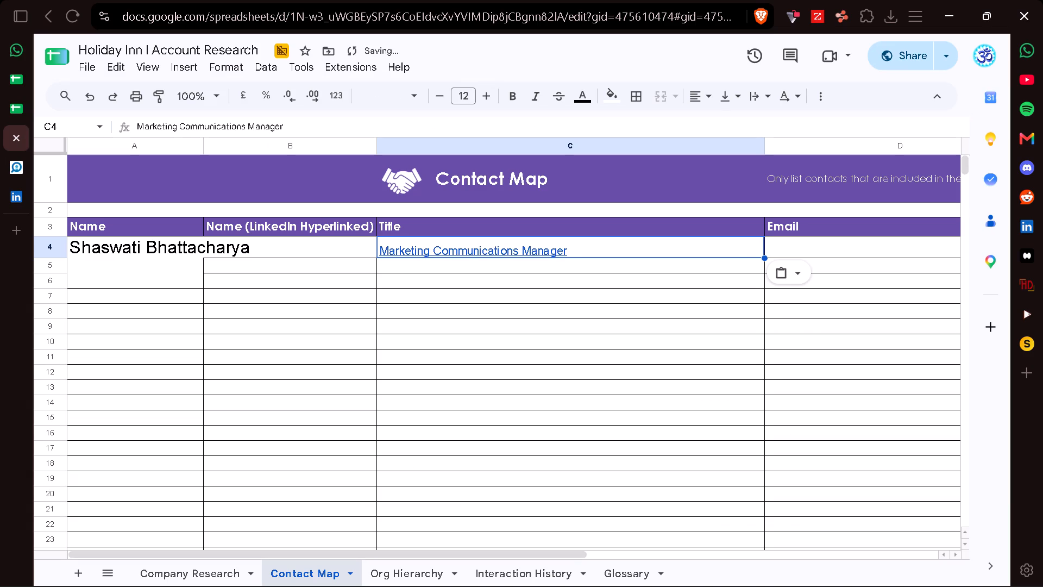
# Look up the contact in the ZoomInfo extension and copy the mobile number into the Contact Map's Phone cell.
pyautogui.hscroll(-3, 432, 258)
pyautogui.click(564, 259)
pyautogui.hscroll(-1, 564, 259)
pyautogui.click(512, 251)
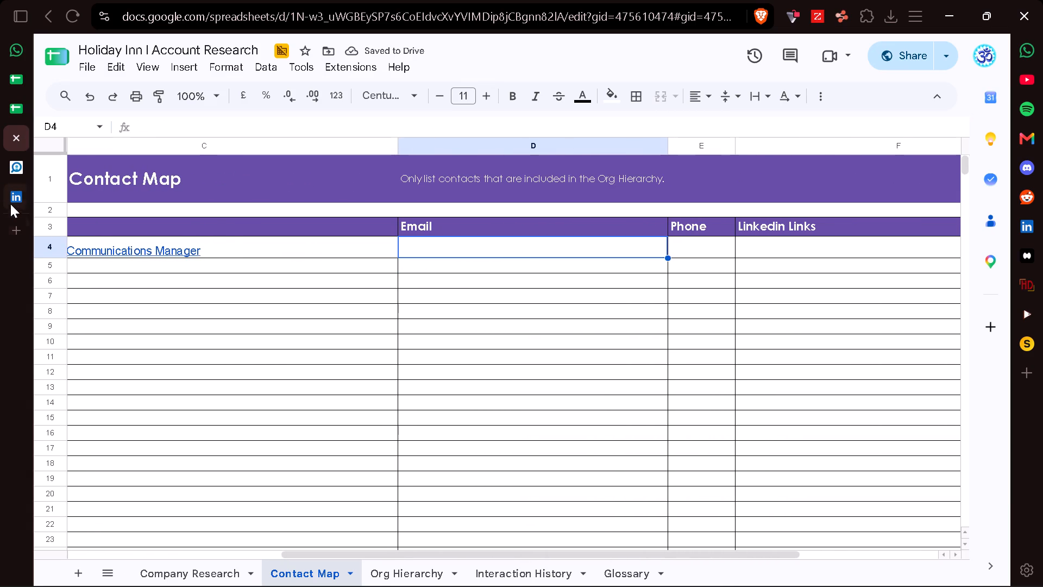
pyautogui.click(19, 176)
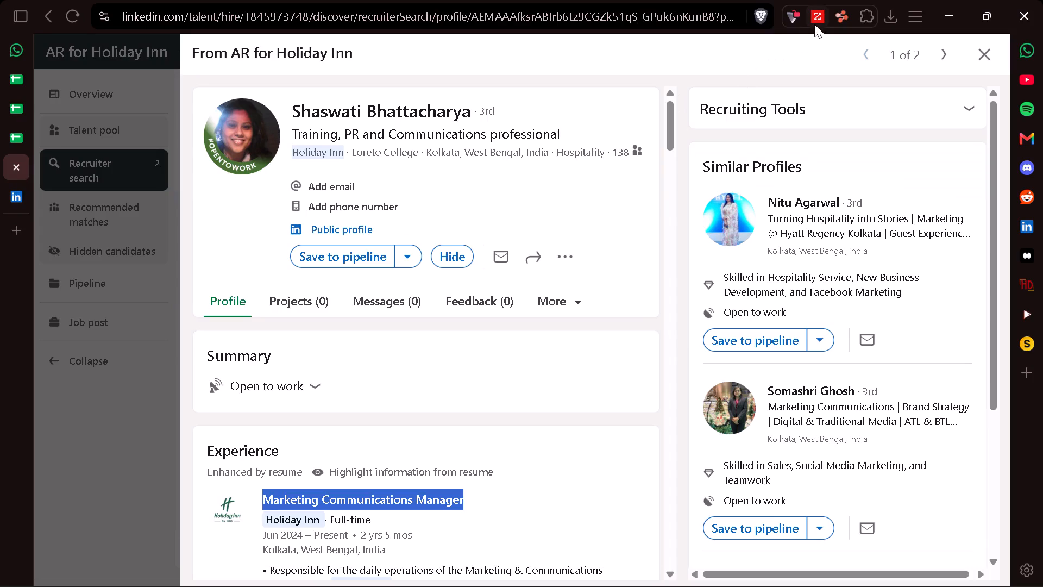
pyautogui.click(814, 24)
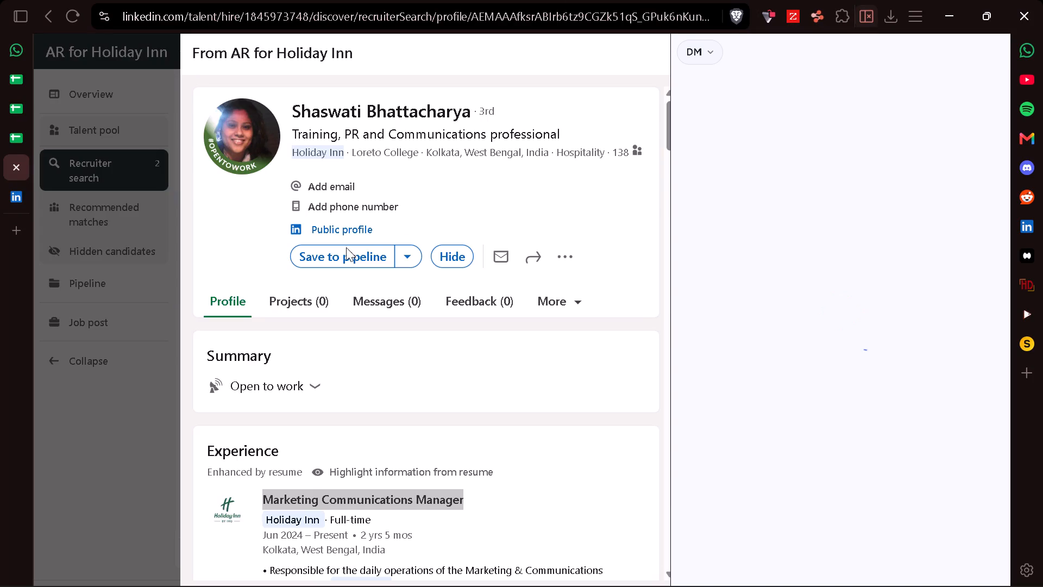
pyautogui.click(318, 227)
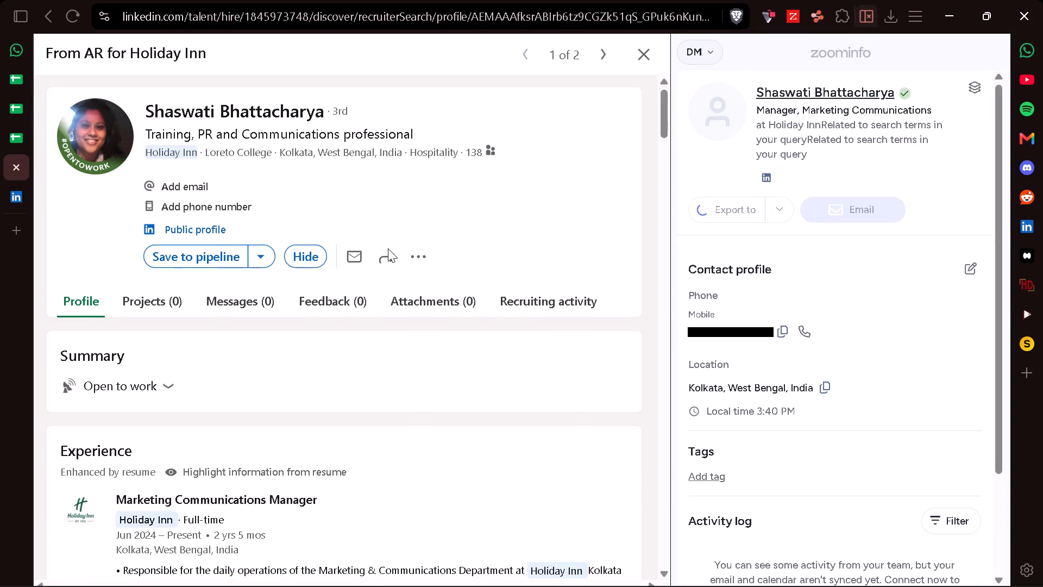
pyautogui.click(439, 191)
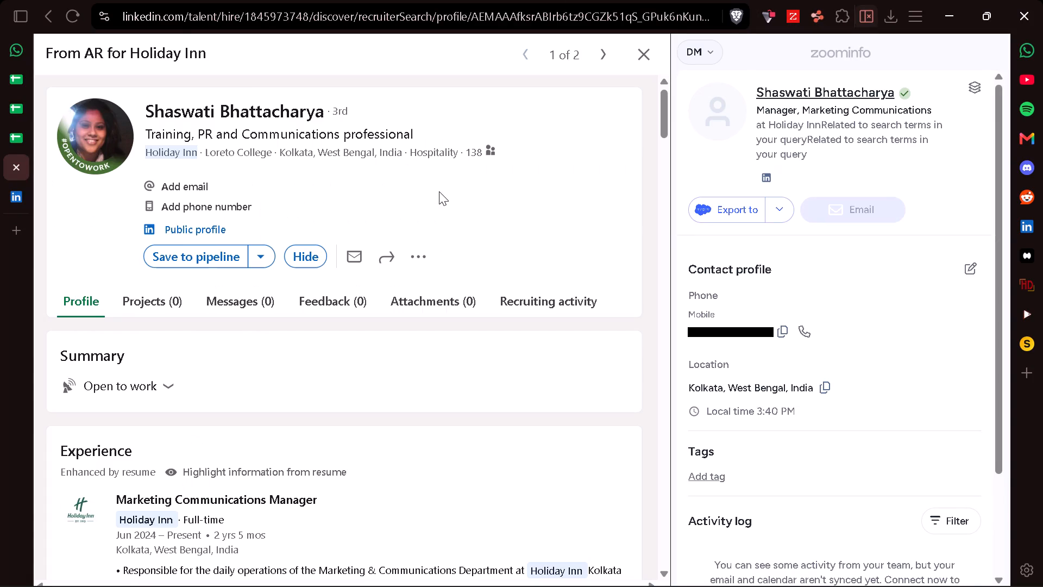
pyautogui.click(168, 229)
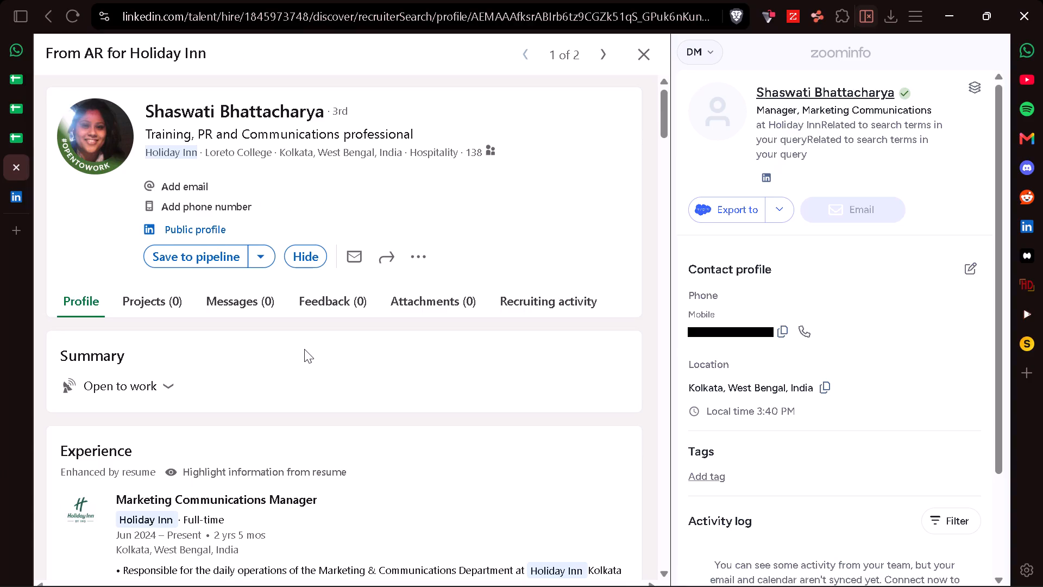
pyautogui.click(200, 227)
pyautogui.scroll(-3, 237, 266)
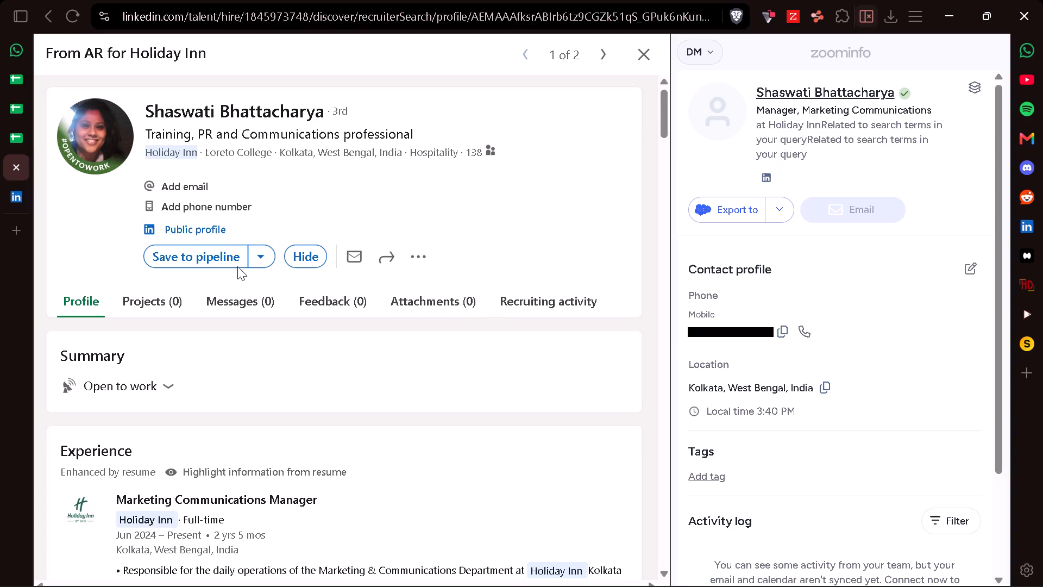
pyautogui.scroll(-4, 237, 266)
pyautogui.click(779, 332)
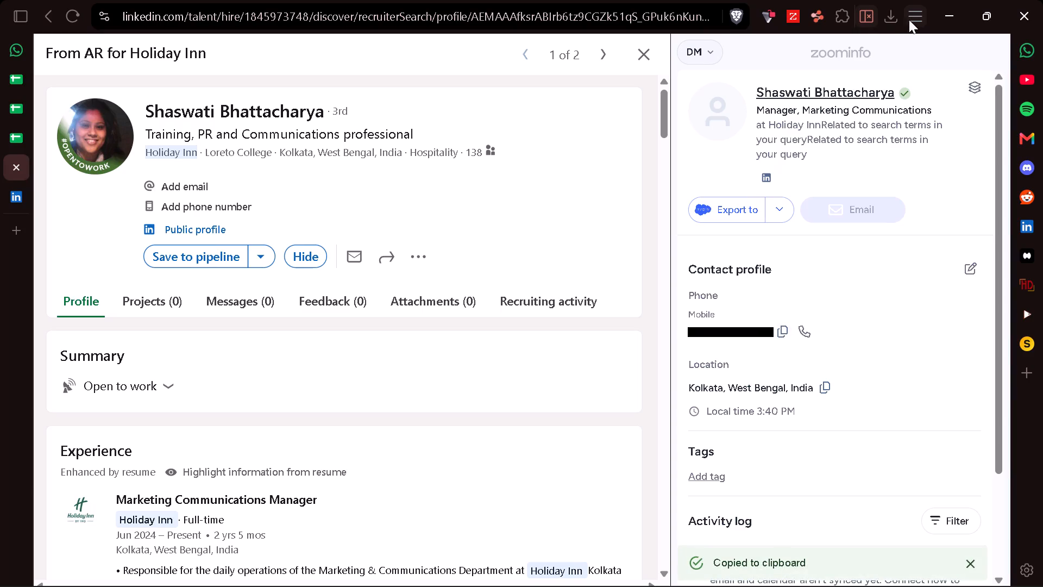
pyautogui.click(864, 12)
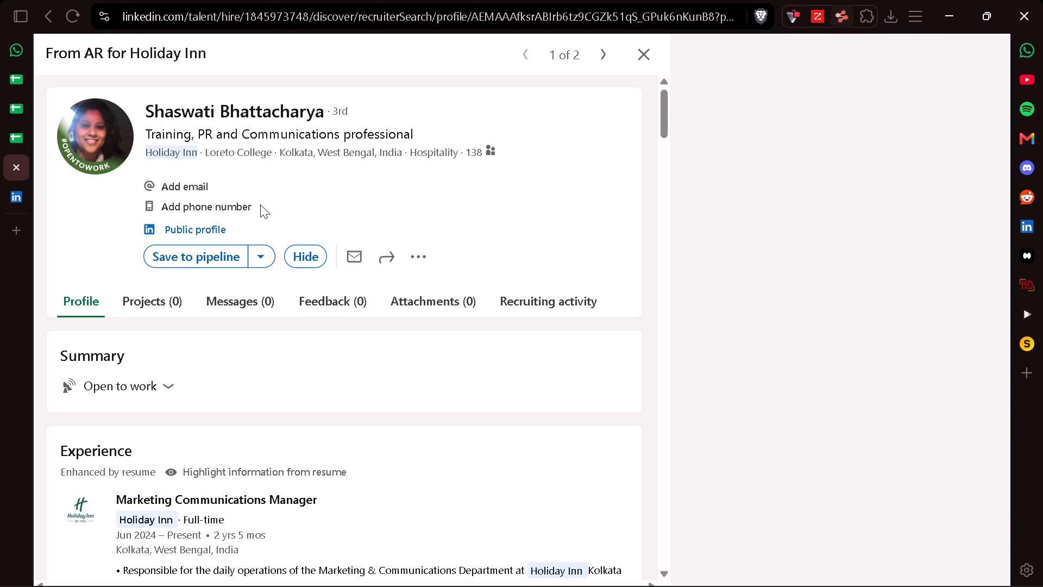
pyautogui.click(15, 138)
pyautogui.press('Right')
pyautogui.hotkey('ctrl', 'v')
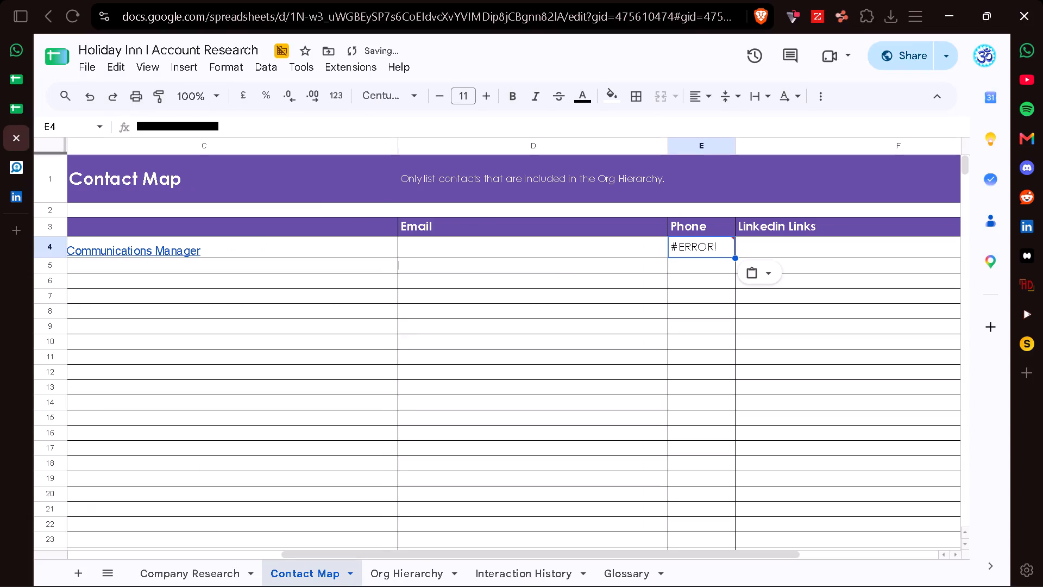
# Remove the leading formula characters from the contact's Phone entry so that only the plain number is kept.
pyautogui.click(157, 129)
pyautogui.press('BackSpace')
pyautogui.press('BackSpace')
pyautogui.press('BackSpace')
pyautogui.press('BackSpace')
pyautogui.press('BackSpace')
pyautogui.press('BackSpace')
pyautogui.press('BackSpace')
pyautogui.press('BackSpace')
pyautogui.press('BackSpace')
pyautogui.press('BackSpace')
pyautogui.press('BackSpace')
pyautogui.press('BackSpace')
pyautogui.press('BackSpace')
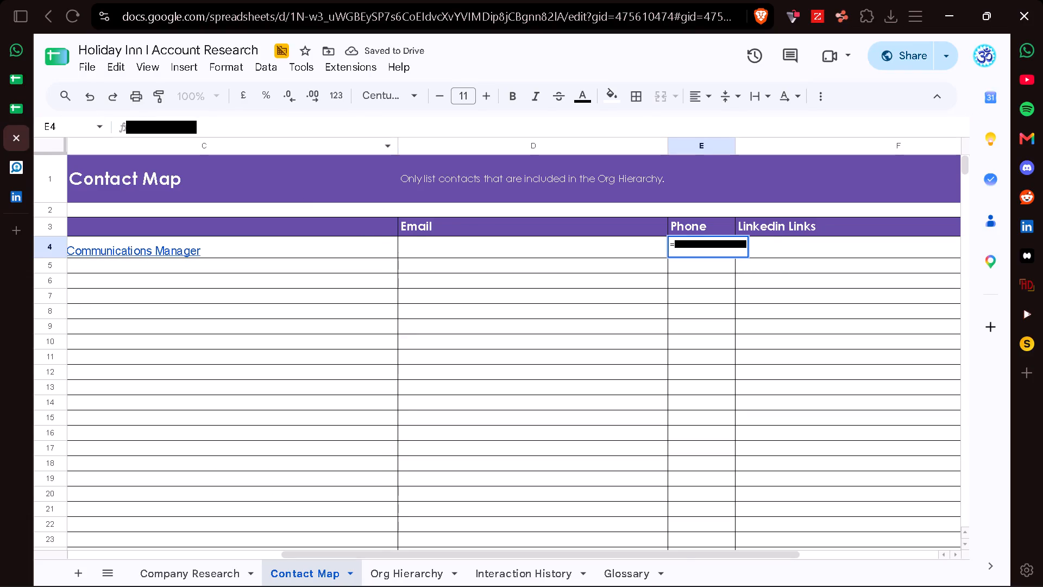
pyautogui.press('Right')
pyautogui.press('Right')
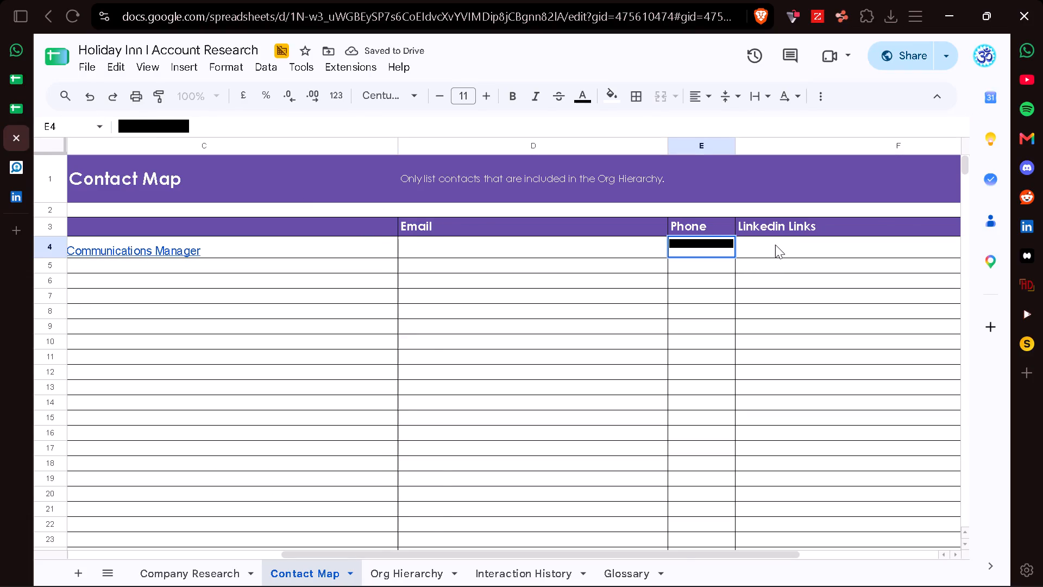
# Copy the contact's public profile link from Recruiter into the contact's Linkedin Links cell in the Contact Map.
pyautogui.click(775, 245)
pyautogui.hscroll(-5, 683, 324)
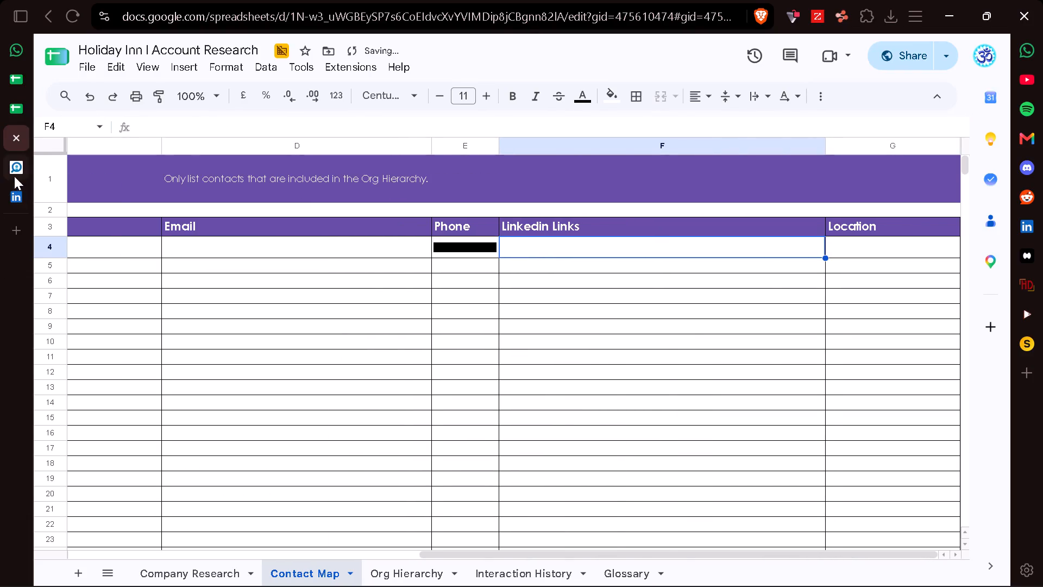
pyautogui.click(14, 176)
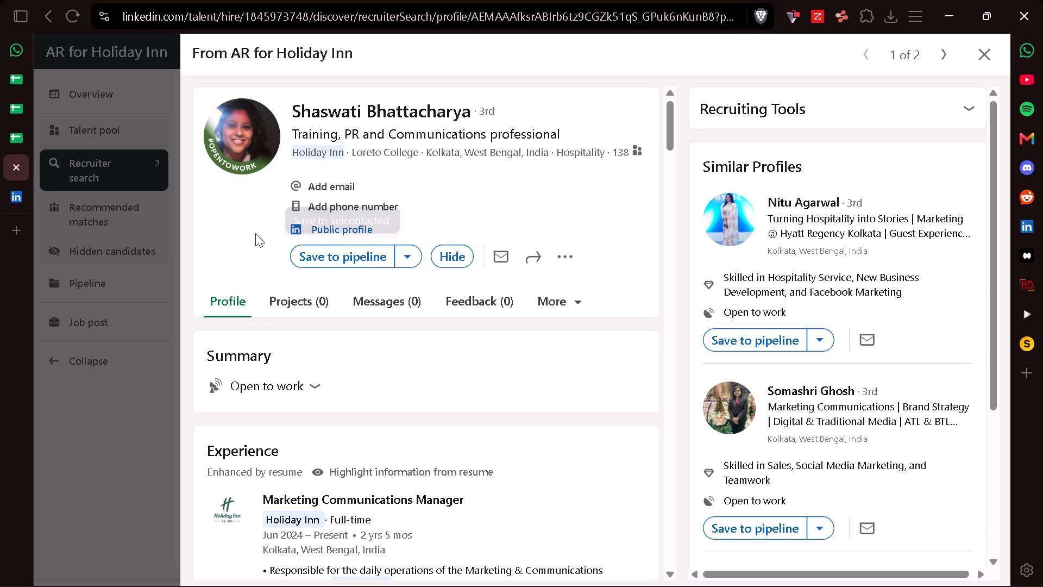
pyautogui.click(321, 223)
pyautogui.click(382, 261)
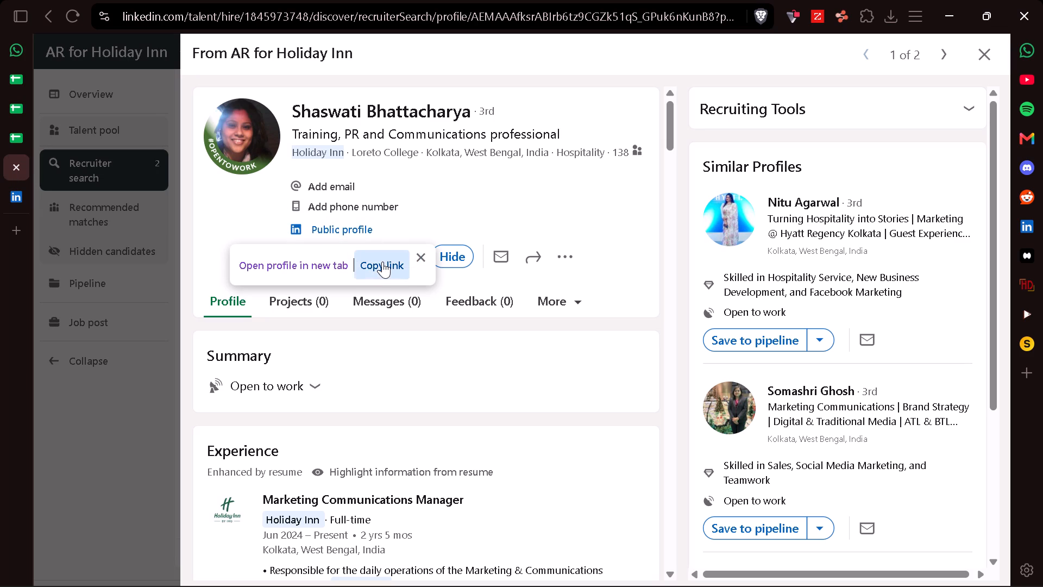
pyautogui.click(7, 142)
pyautogui.hotkey('ctrl', 'v')
# Enter Kolkata in the contact's Location cell.
pyautogui.press('Right')
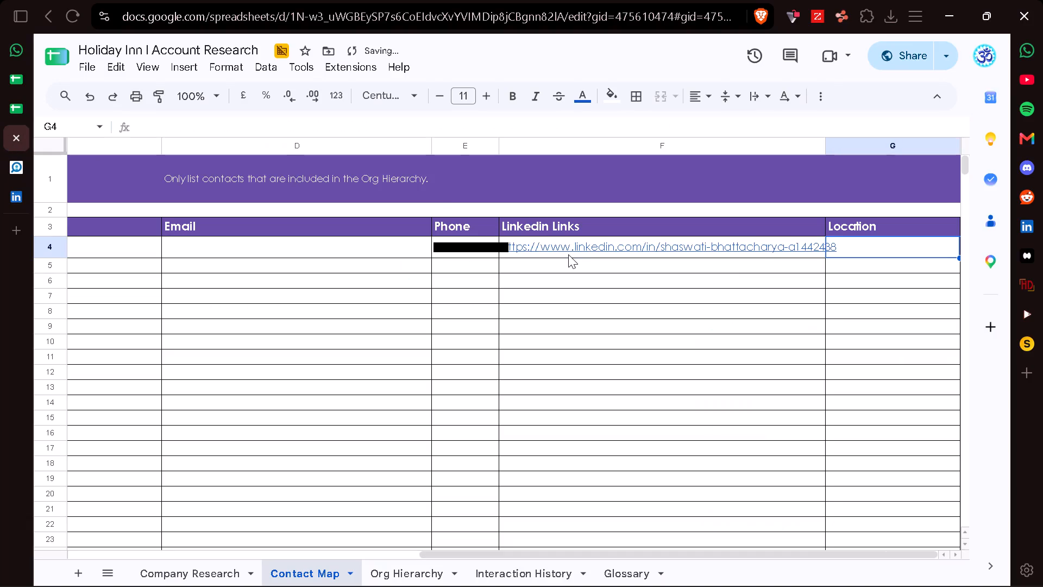
pyautogui.write('Kolka')
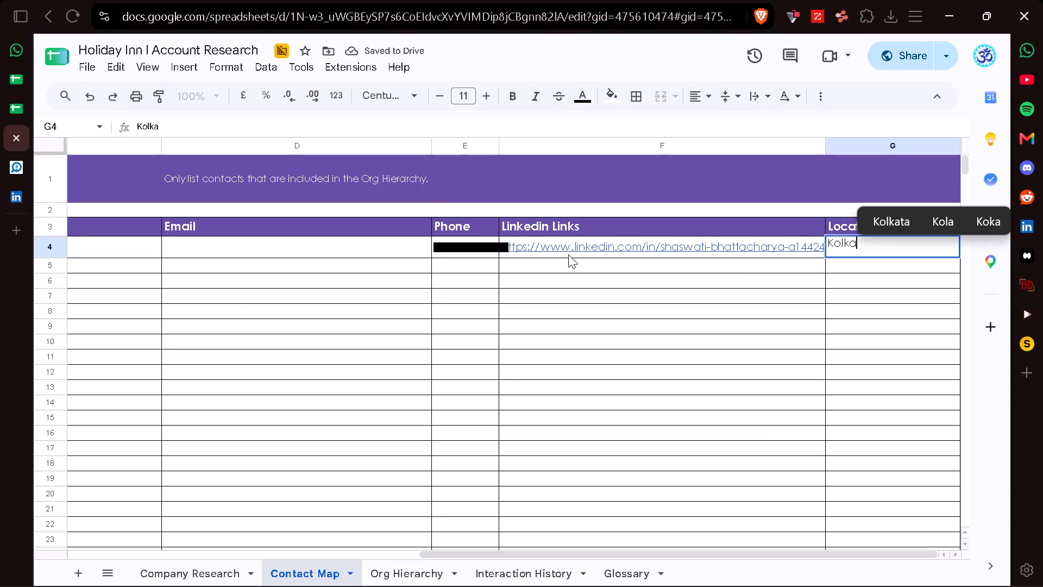
pyautogui.click(895, 221)
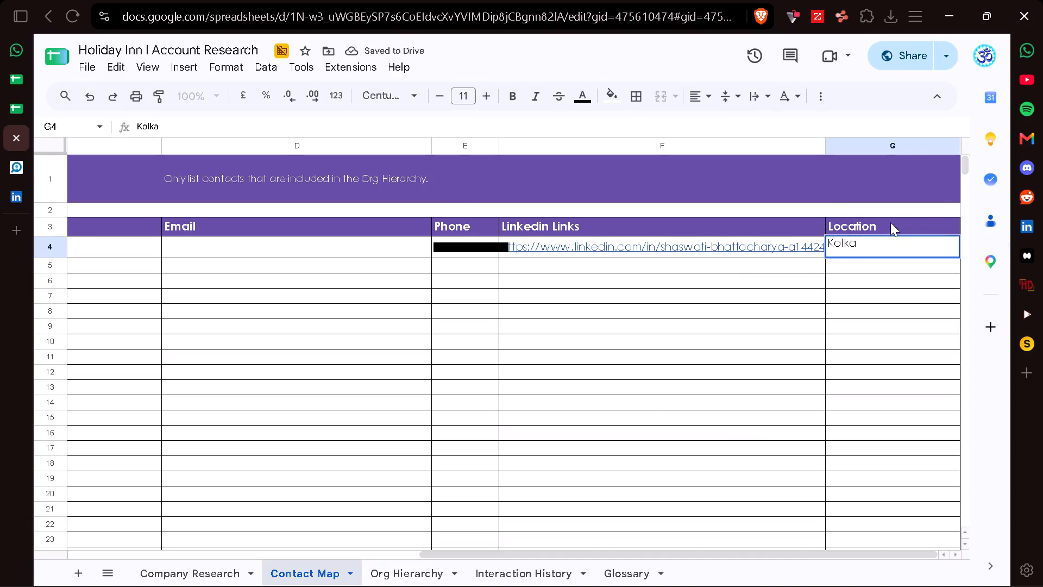
pyautogui.press('Return')
pyautogui.press('Up')
# Look up the contact in the SMARTe extension for an email, closing the extension window and the Recruiter tab when done.
pyautogui.hscroll(11, 663, 326)
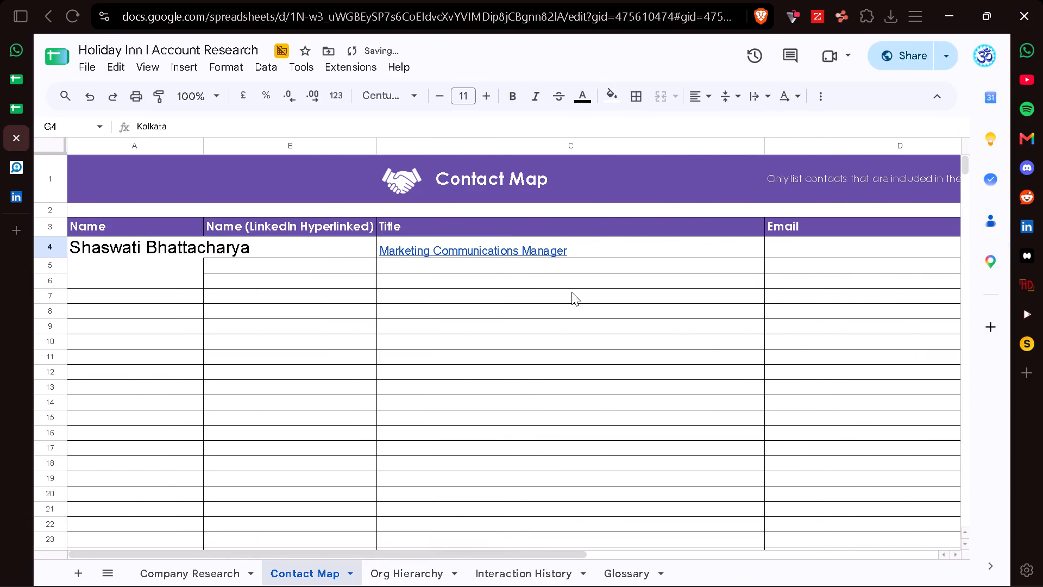
pyautogui.hscroll(-2, 755, 265)
pyautogui.click(712, 257)
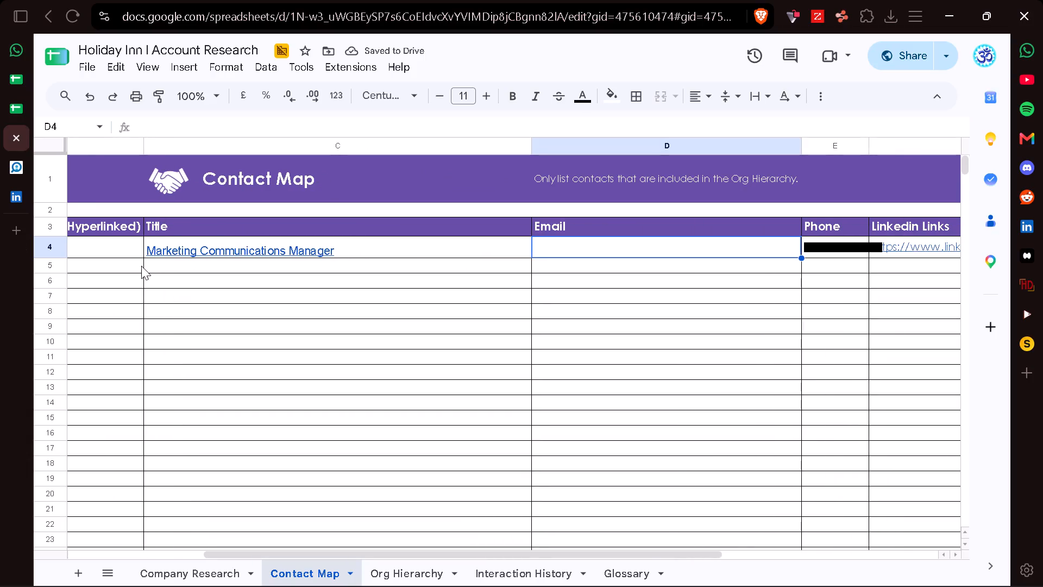
pyautogui.click(17, 173)
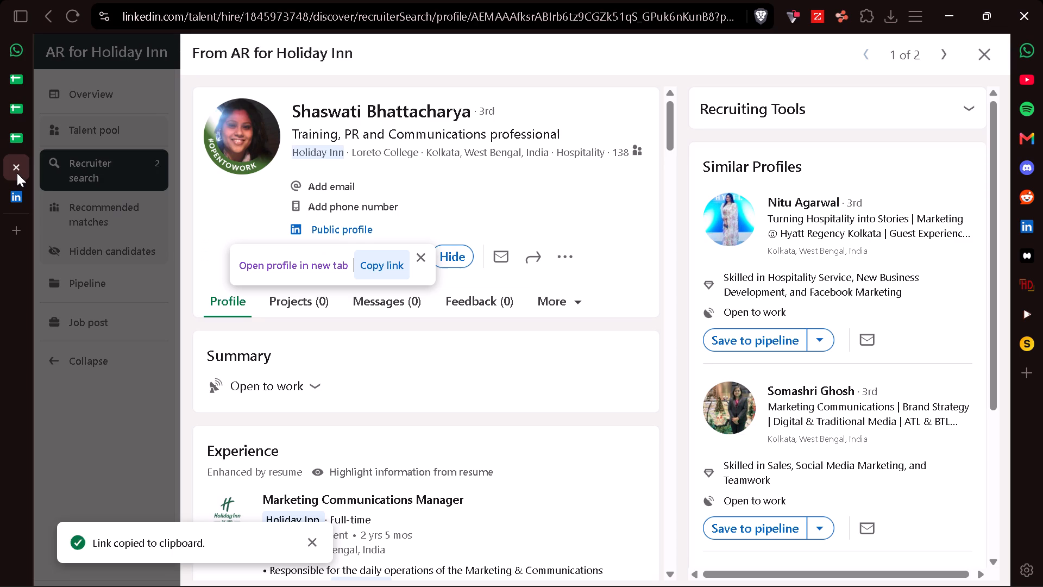
pyautogui.click(846, 17)
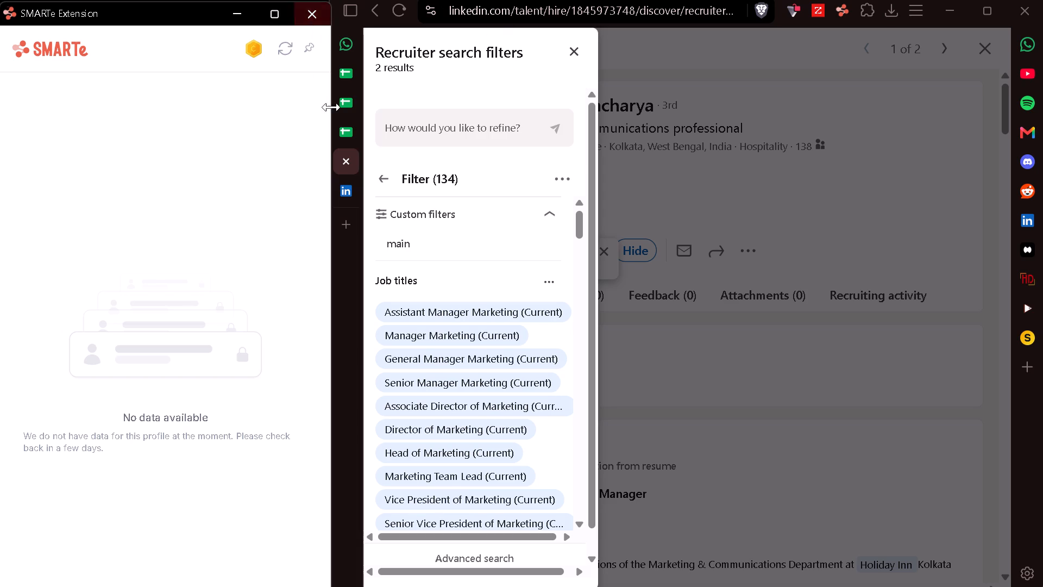
pyautogui.click(314, 17)
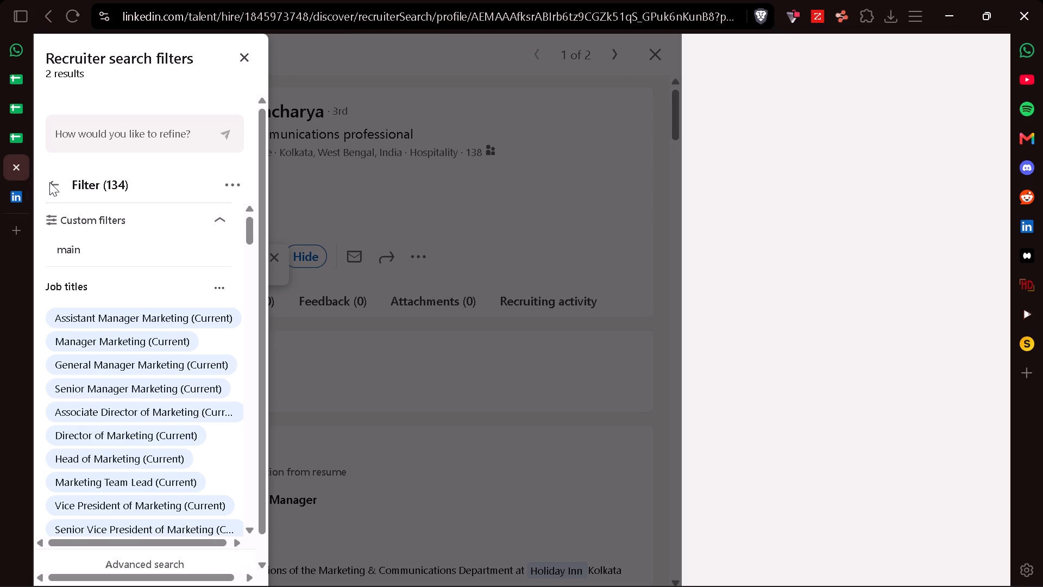
pyautogui.click(12, 166)
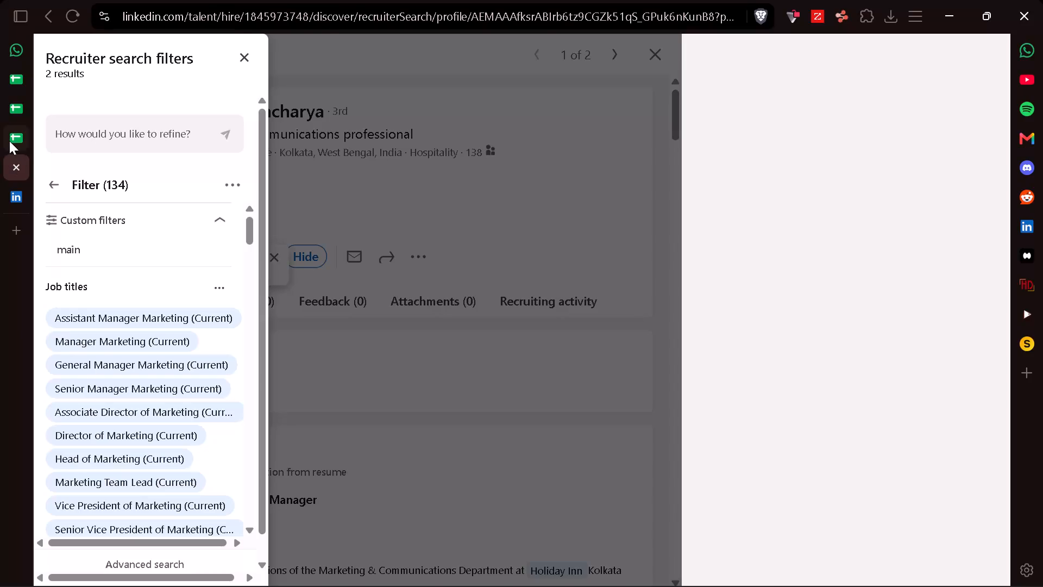
# Enter nf in the contact's Email cell in the Contact Map.
pyautogui.click(9, 140)
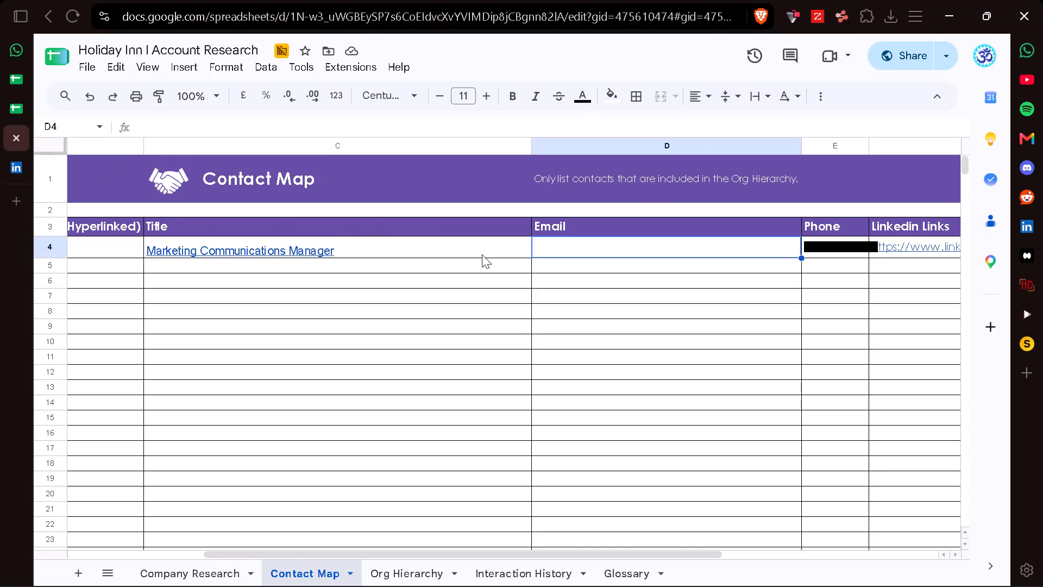
pyautogui.write('nf')
pyautogui.press('Down')
# Format the contact's Name cell in Century Gothic at size 11.
pyautogui.press('Left')
pyautogui.hscroll(7, 482, 254)
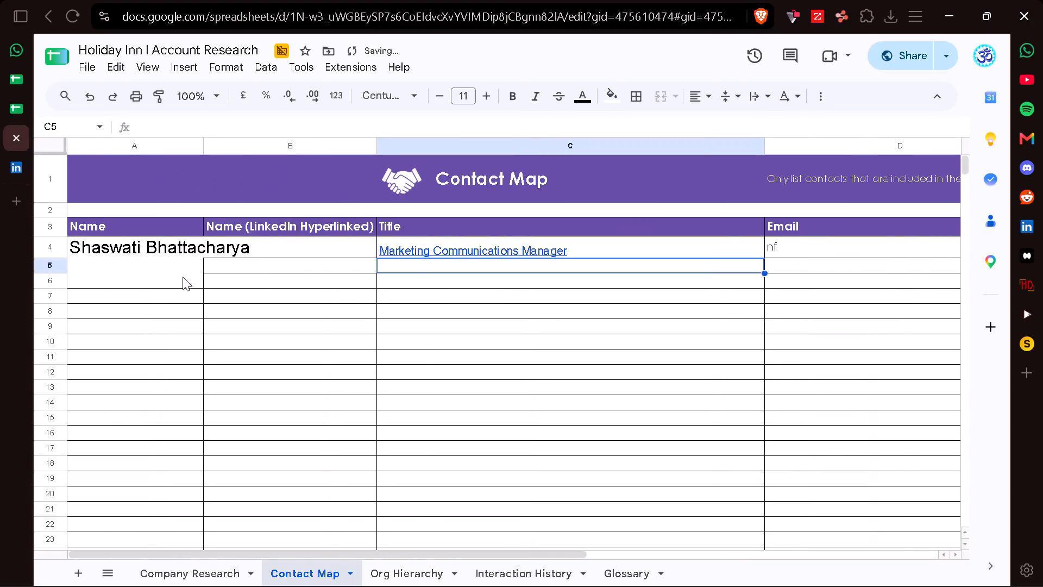
pyautogui.click(133, 251)
pyautogui.tripleClick(437, 96)
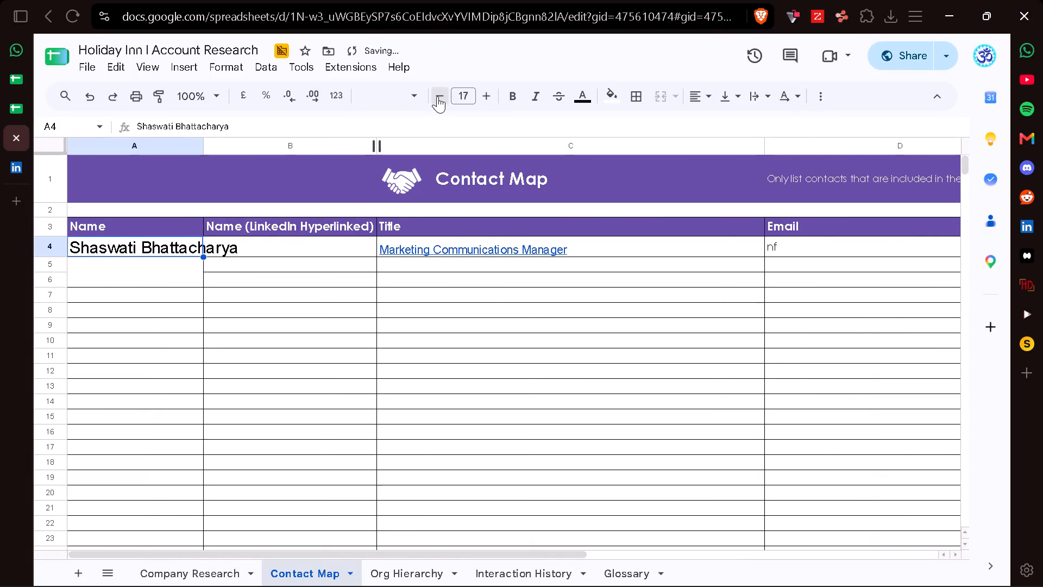
pyautogui.tripleClick(437, 96)
pyautogui.click(437, 96)
pyautogui.click(404, 96)
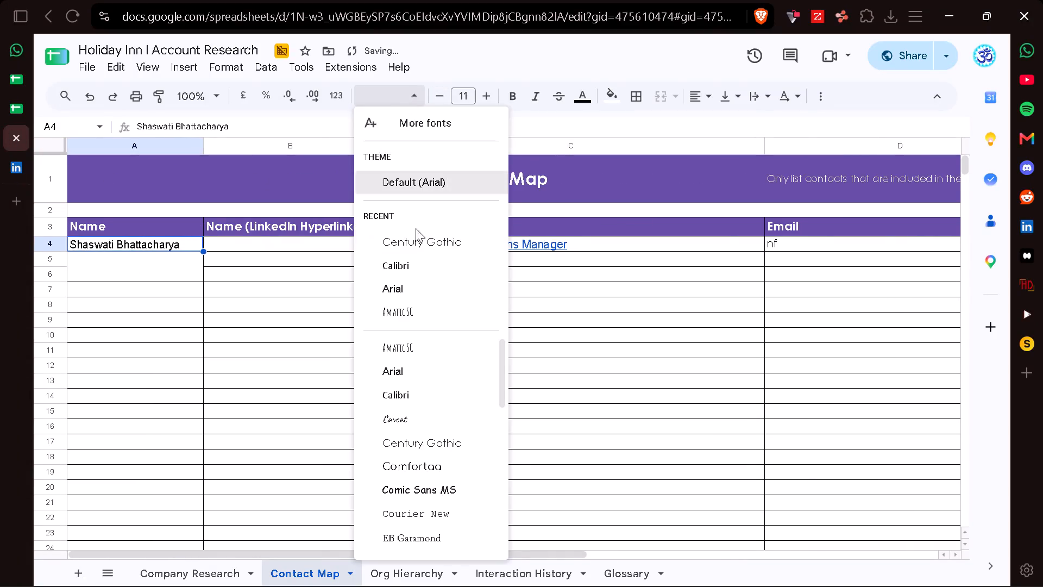
pyautogui.click(401, 242)
# Remove the hyperlink and the underline from the contact's Title cell, Marketing Communications Manager.
pyautogui.click(590, 244)
pyautogui.rightClick(590, 244)
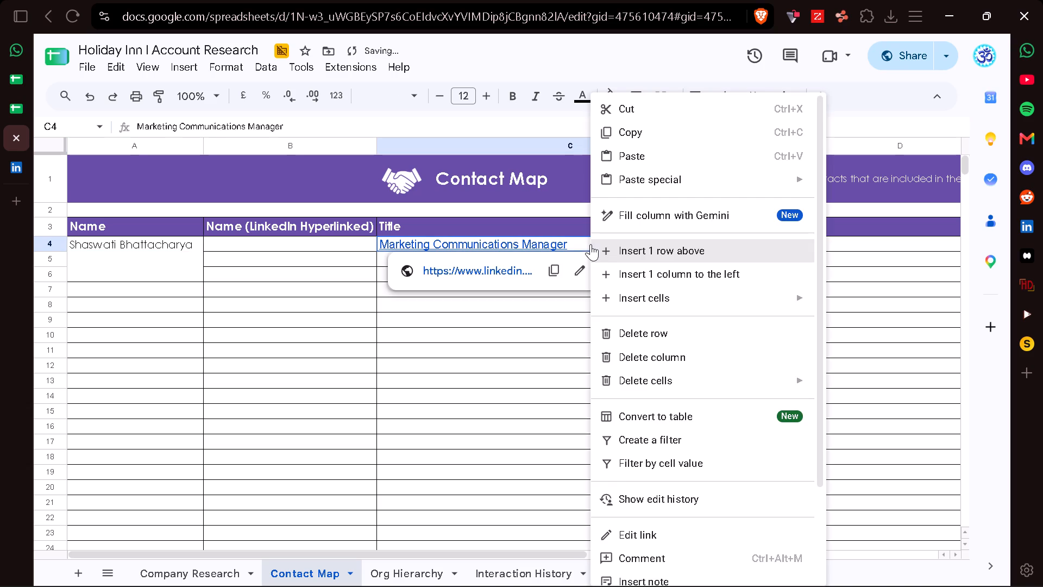
pyautogui.scroll(-3, 657, 460)
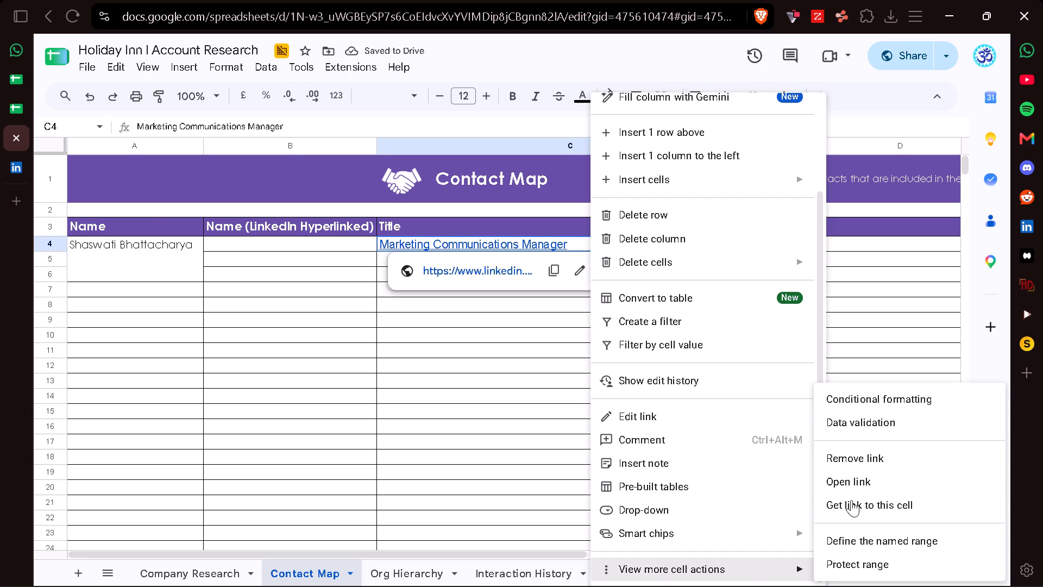
pyautogui.click(858, 453)
pyautogui.hotkey('ctrl', 'u')
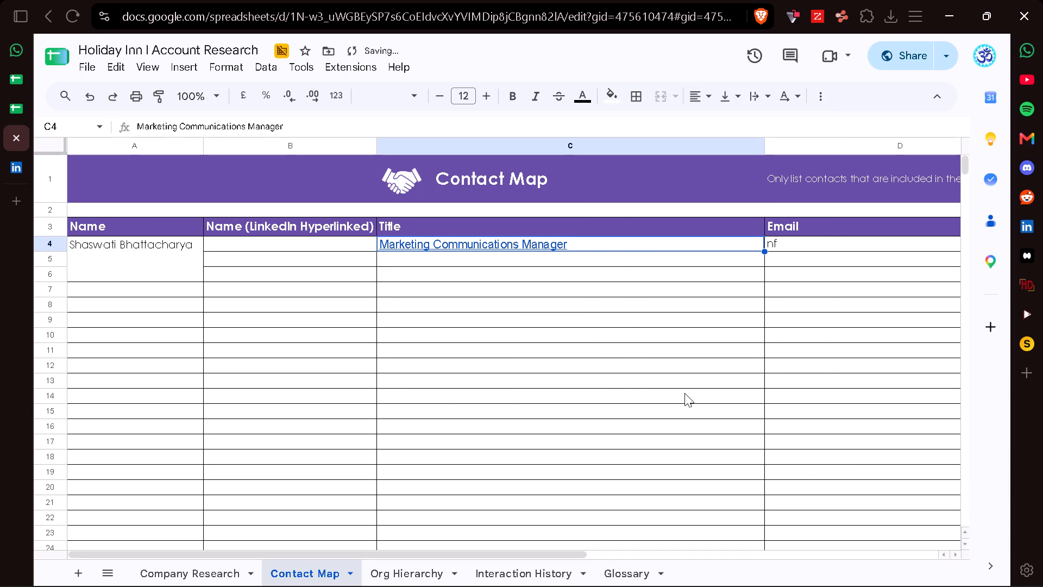
pyautogui.hotkey('ctrl', 'u')
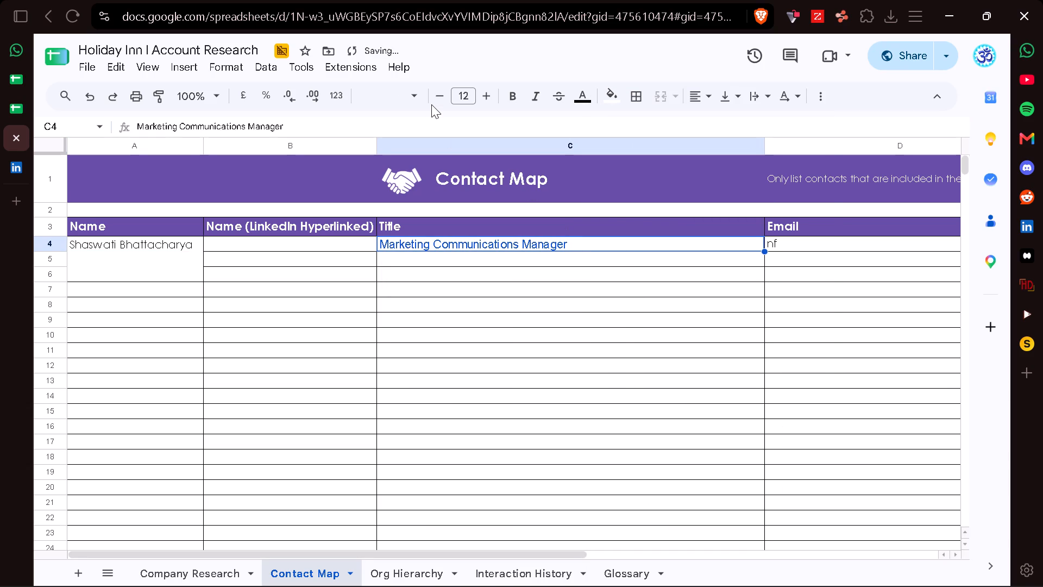
# Format the Title cell's text in Century Gothic at size 11 and reset its text colour.
pyautogui.click(434, 102)
pyautogui.click(412, 98)
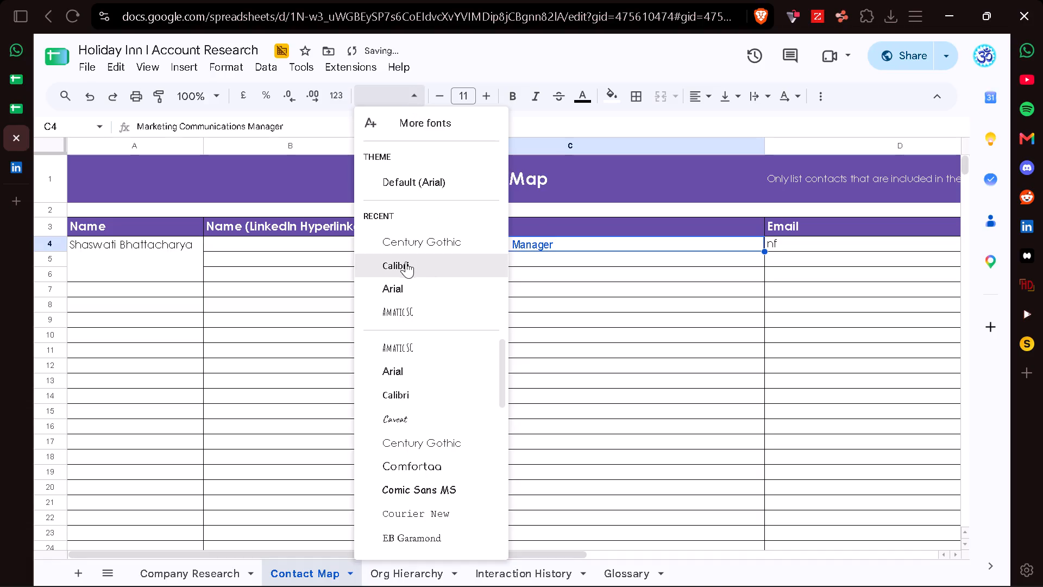
pyautogui.click(394, 248)
pyautogui.click(581, 107)
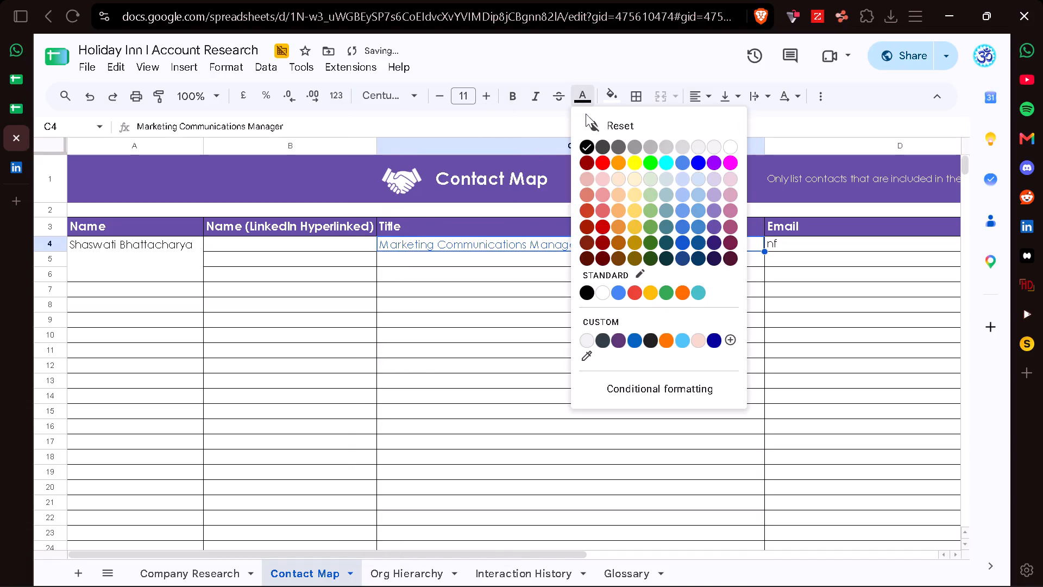
pyautogui.click(593, 124)
# Apply all borders to the two empty Name cells below the first contact, A5:A6.
pyautogui.hscroll(-4, 598, 228)
pyautogui.hscroll(8, 598, 228)
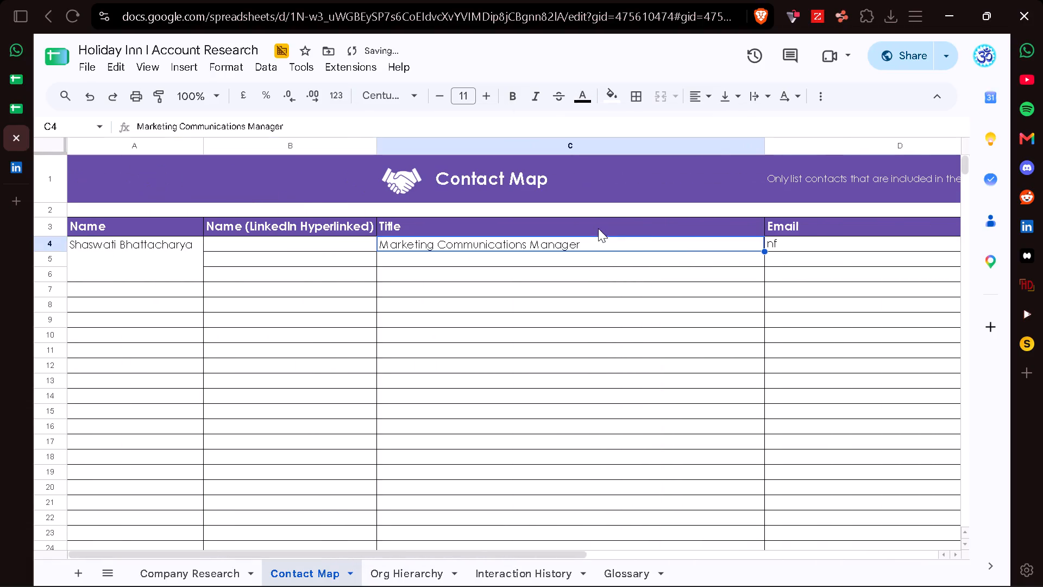
pyautogui.click(161, 260)
pyautogui.hotkey('shift', 'Down')
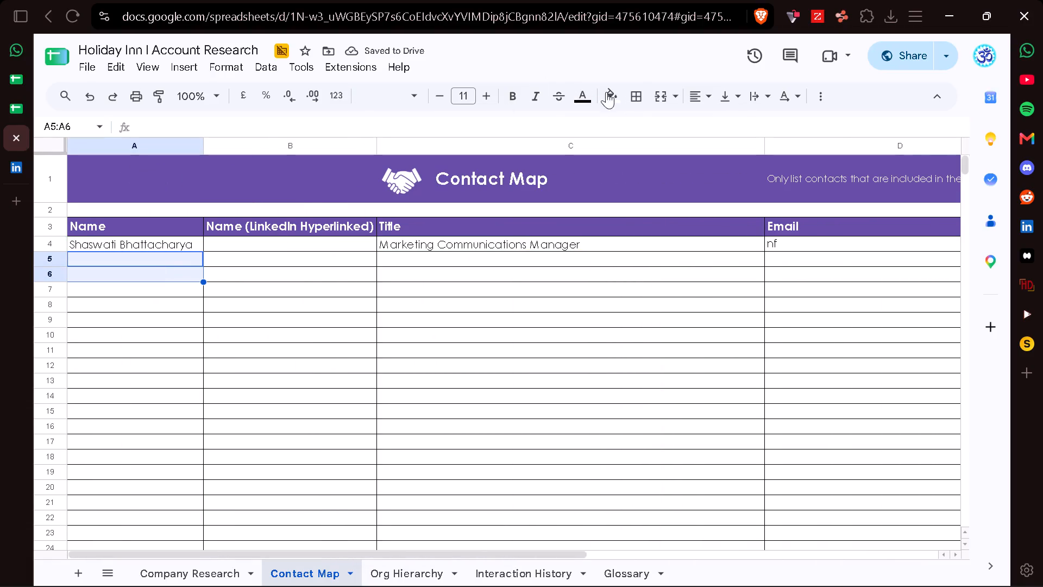
pyautogui.moveTo(638, 101); pyautogui.dragTo(645, 120)
pyautogui.click(645, 120)
pyautogui.hscroll(-5, 632, 276)
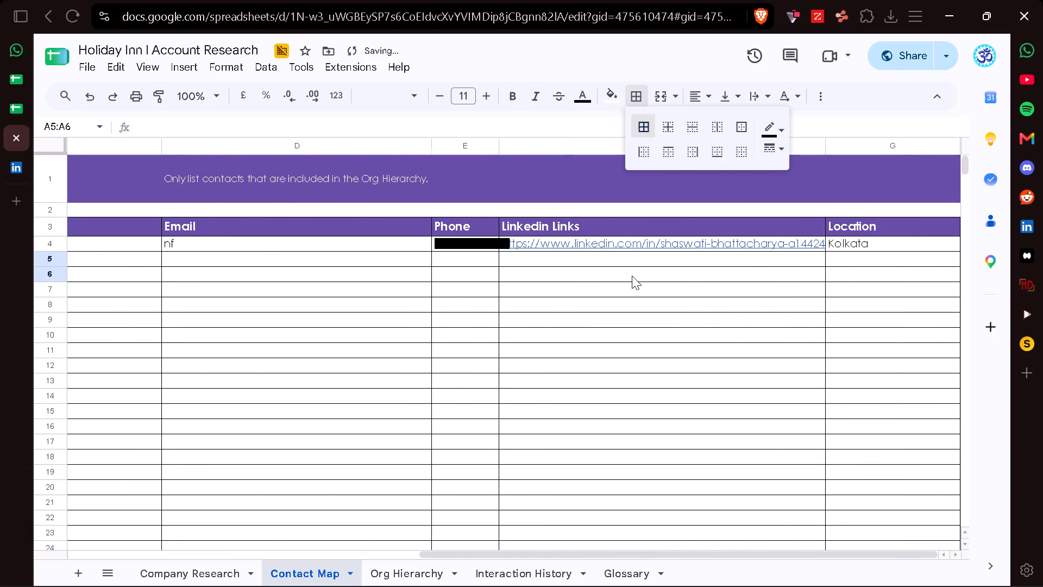
pyautogui.hscroll(10, 632, 276)
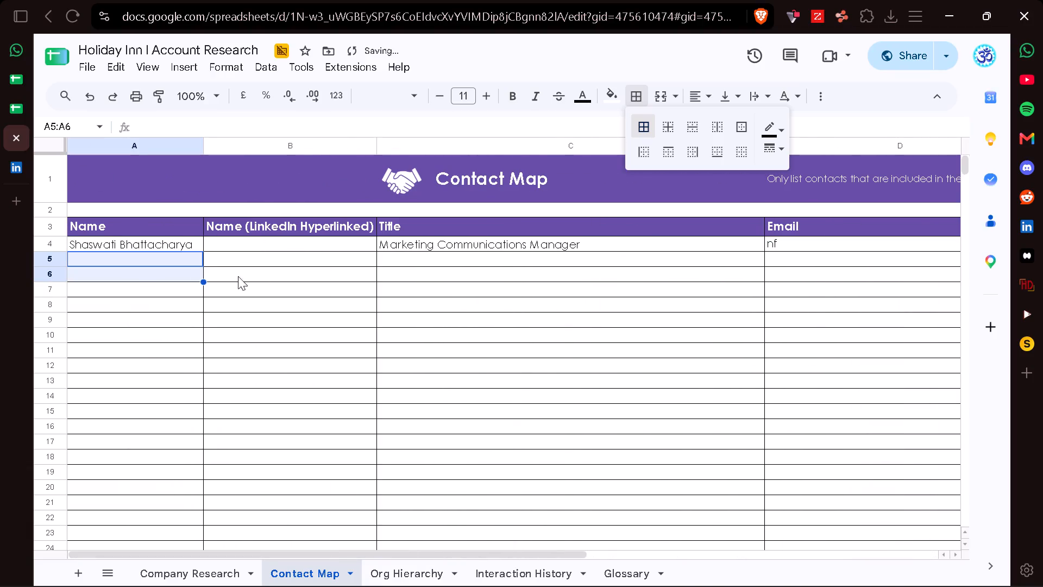
pyautogui.click(143, 259)
# Open Holiday Inn's LinkedIn company page from the contact's profile and filter its people to India.
pyautogui.click(14, 171)
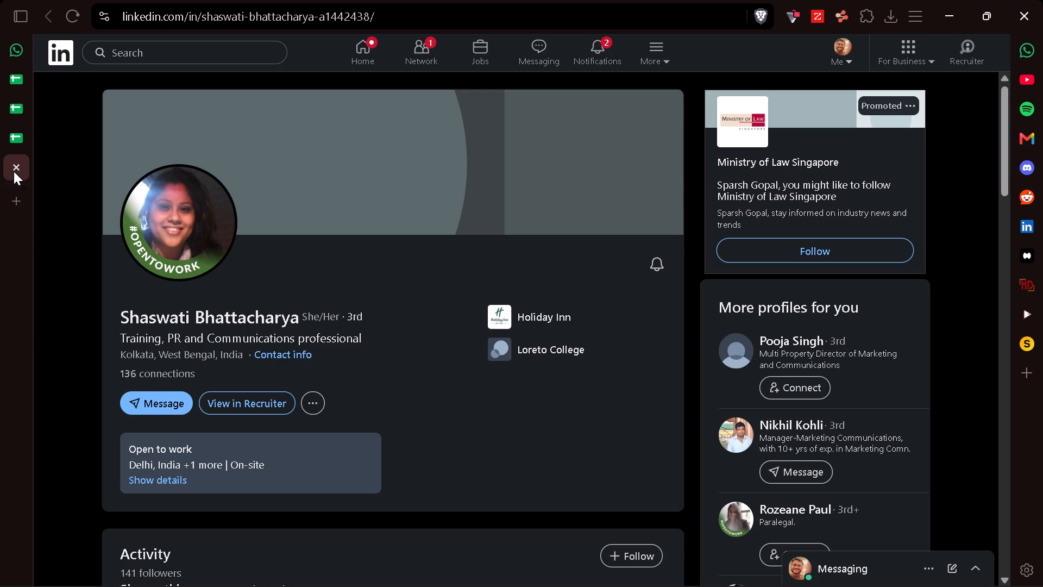
pyautogui.click(537, 322)
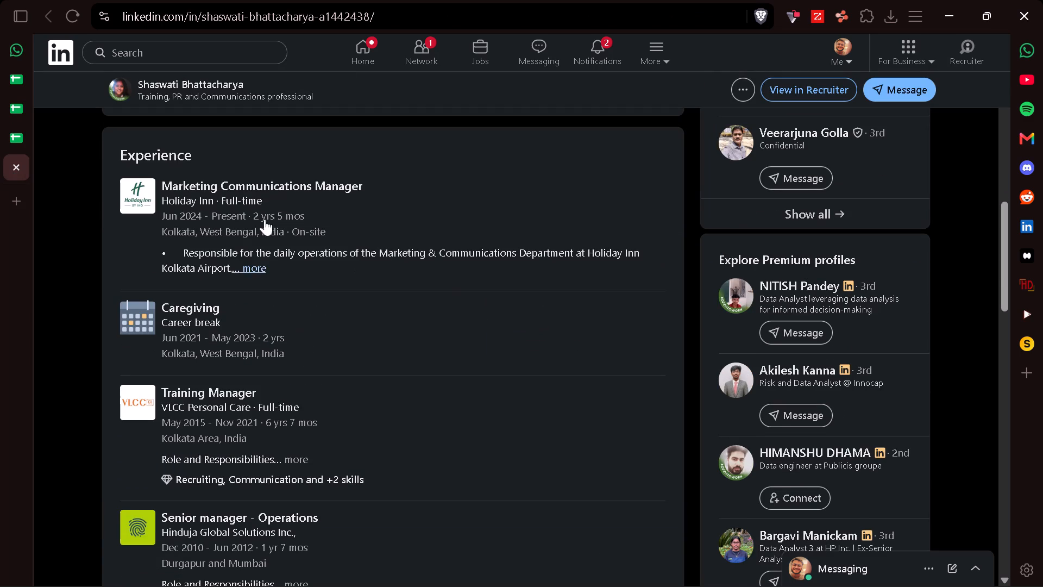
pyautogui.click(177, 198)
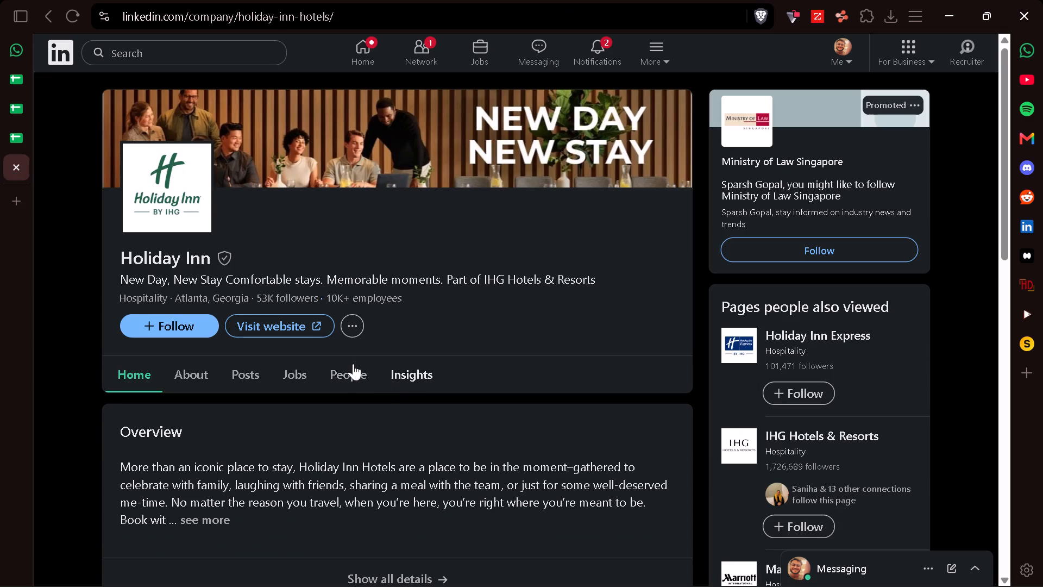
pyautogui.click(344, 374)
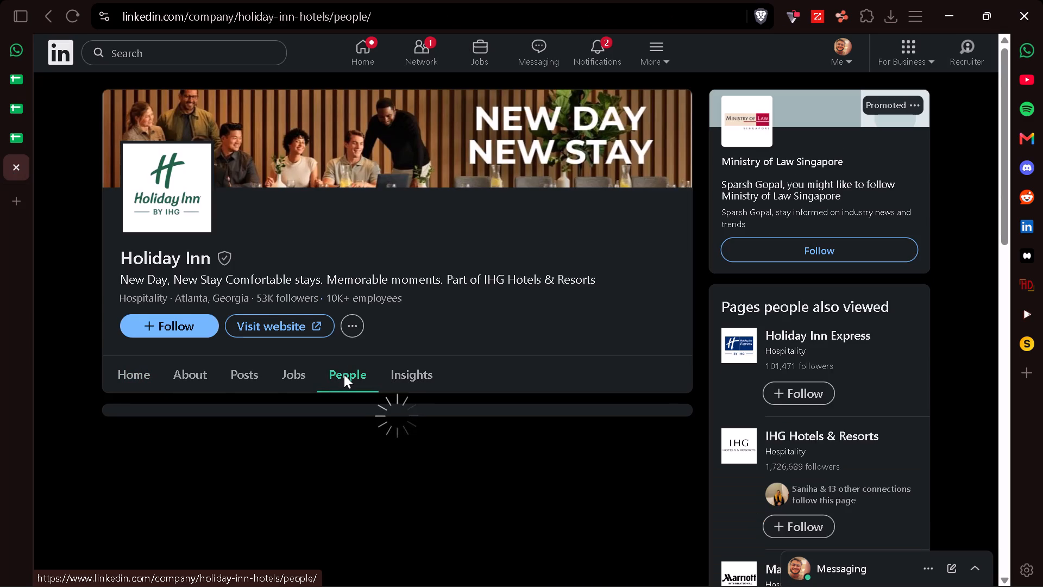
pyautogui.scroll(-3, 344, 374)
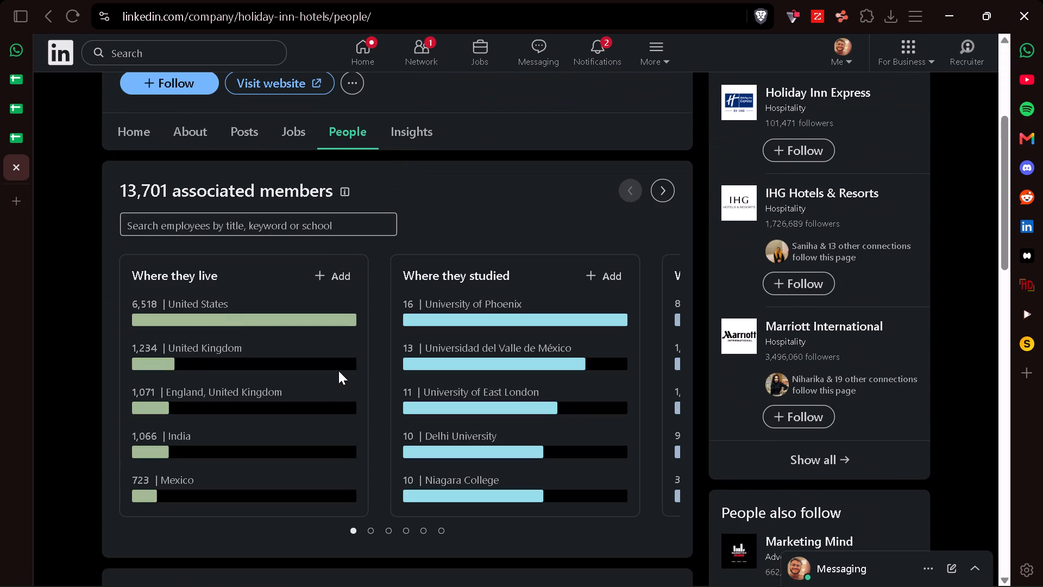
pyautogui.click(145, 431)
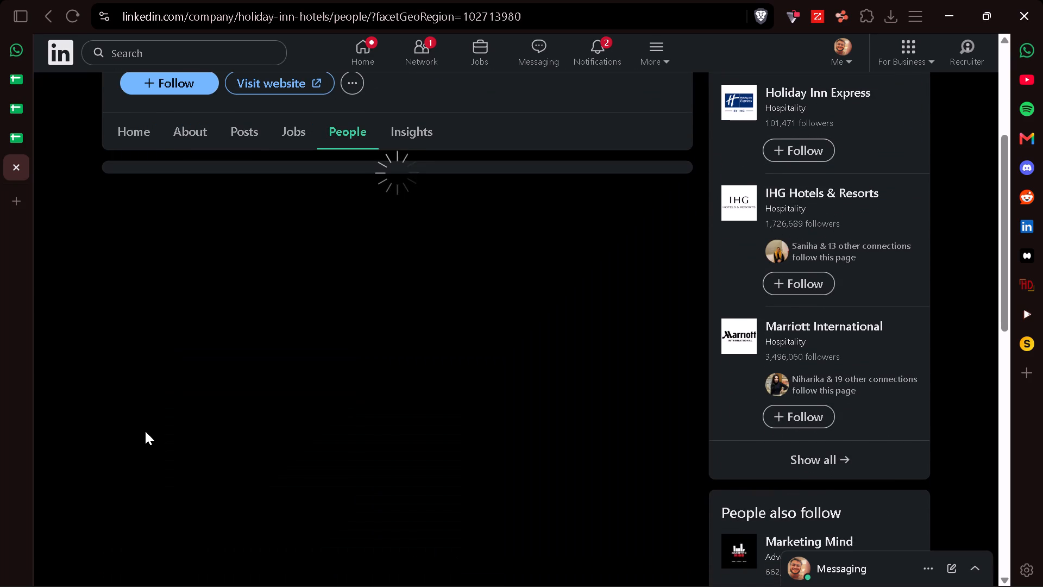
pyautogui.scroll(-1, 145, 431)
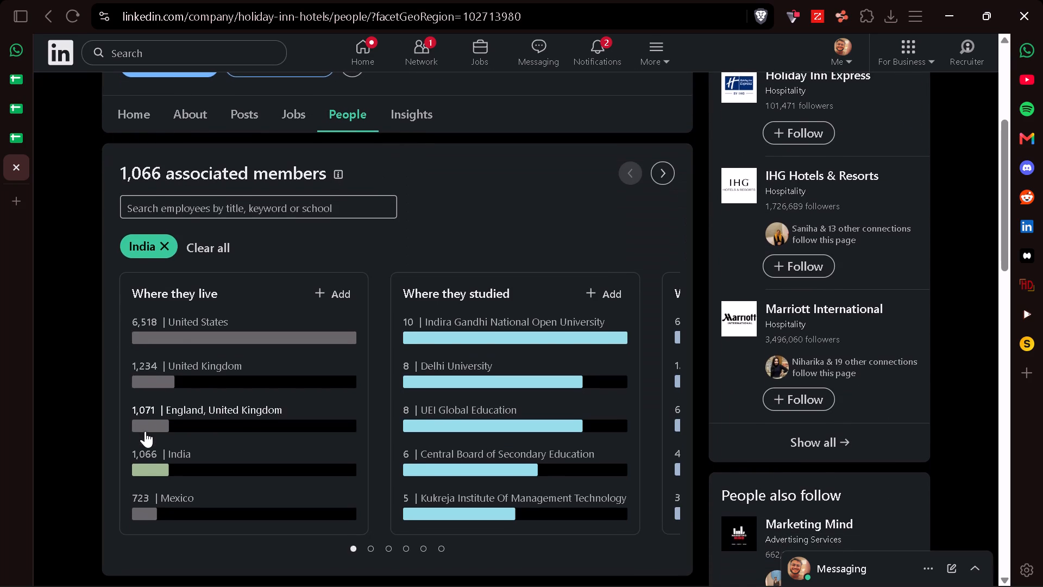
# Search Holiday Inn's India-based employees by the keyword Marketing.
pyautogui.moveTo(675, 169); pyautogui.dragTo(663, 174)
pyautogui.click(663, 174)
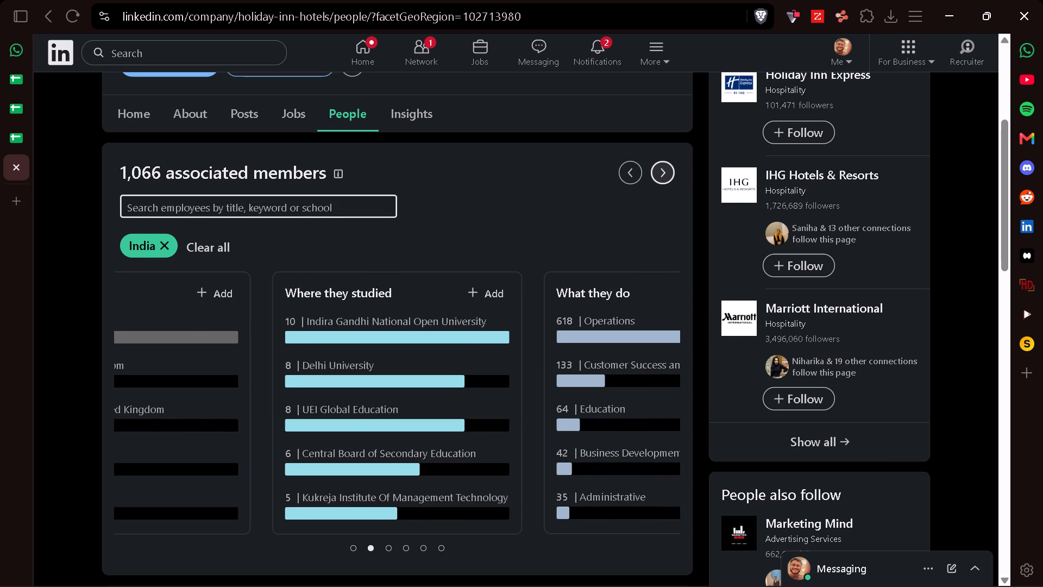
pyautogui.click(185, 206)
pyautogui.write('Makrietng')
pyautogui.click(223, 185)
pyautogui.press('Return')
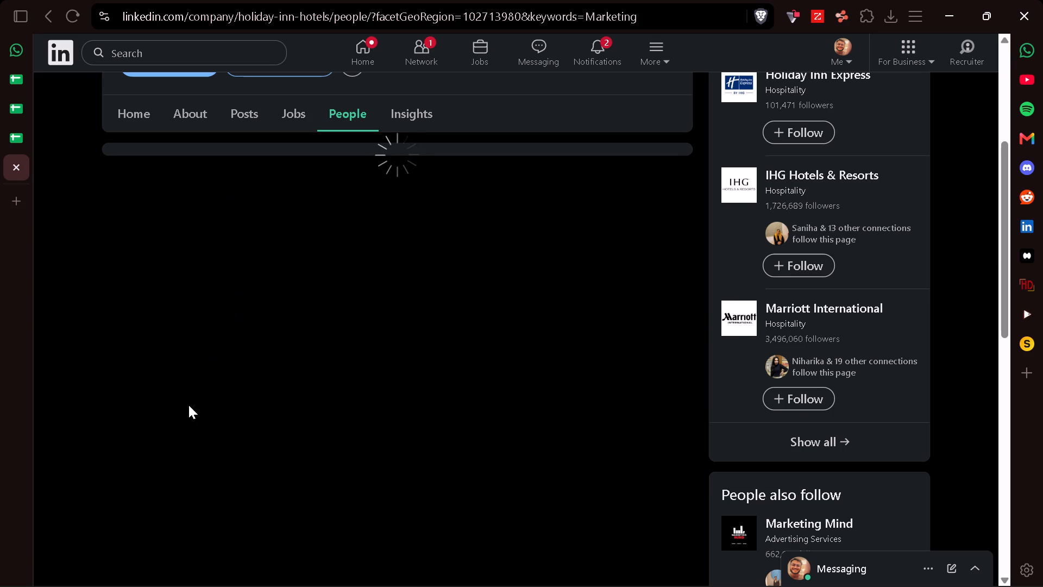
# Examine the Marketing search results among Holiday Inn's India-based employees, loading a second batch of people, for suitable marketing contacts.
pyautogui.scroll(-3, 189, 405)
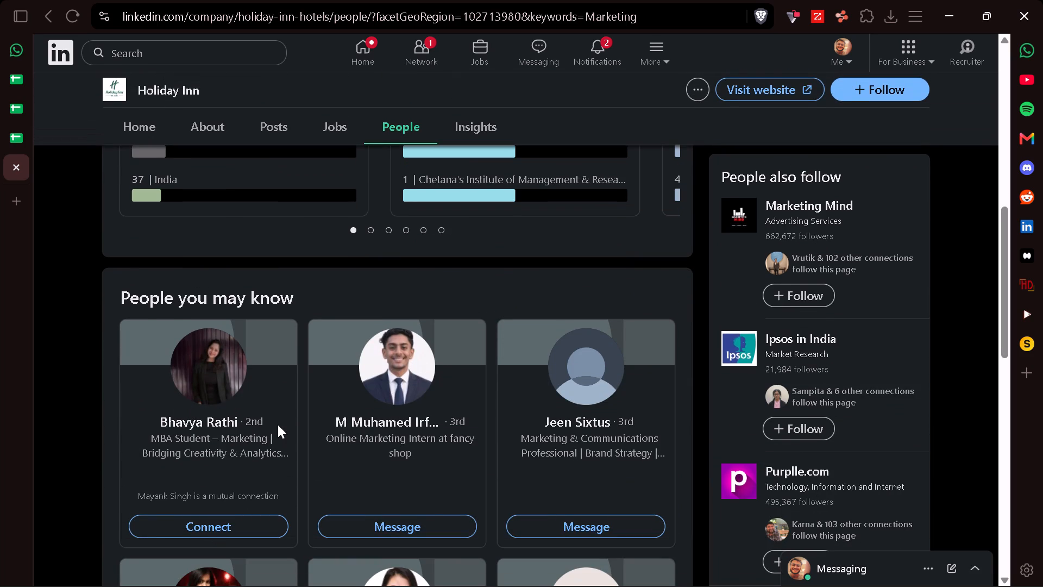
pyautogui.scroll(-2, 278, 424)
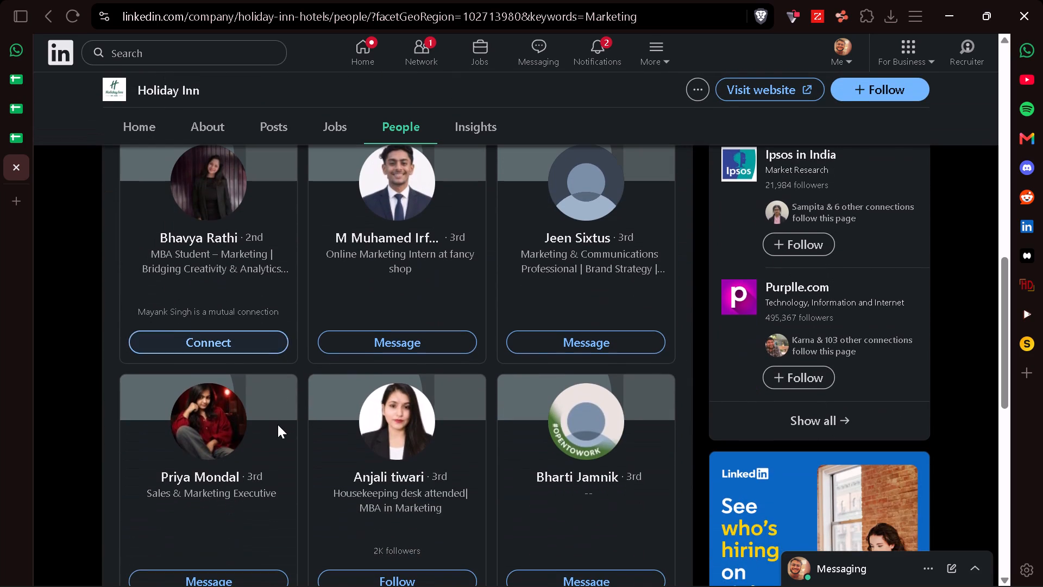
pyautogui.scroll(-4, 278, 424)
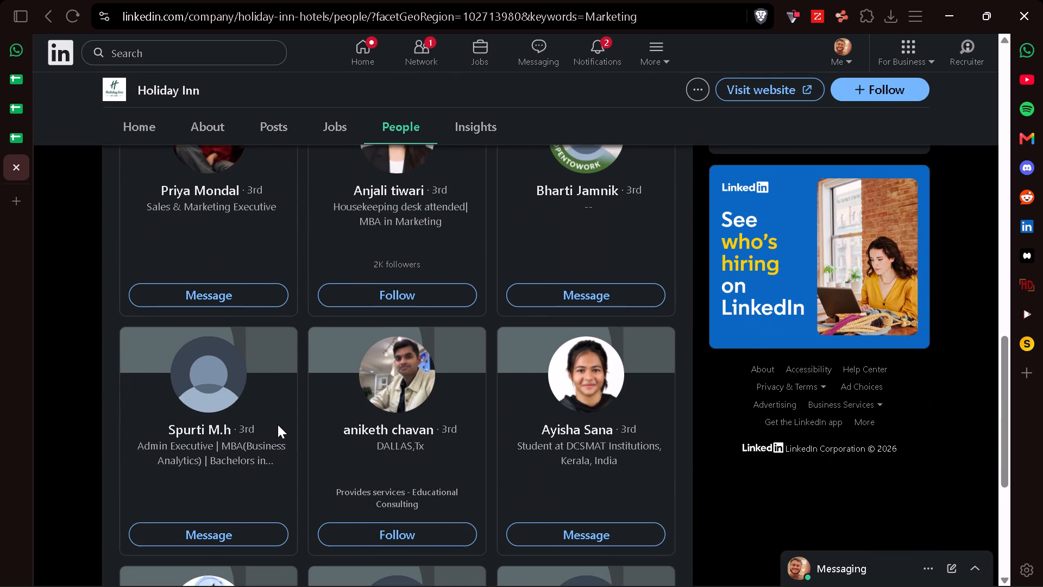
pyautogui.scroll(-3, 278, 424)
pyautogui.scroll(-2, 301, 463)
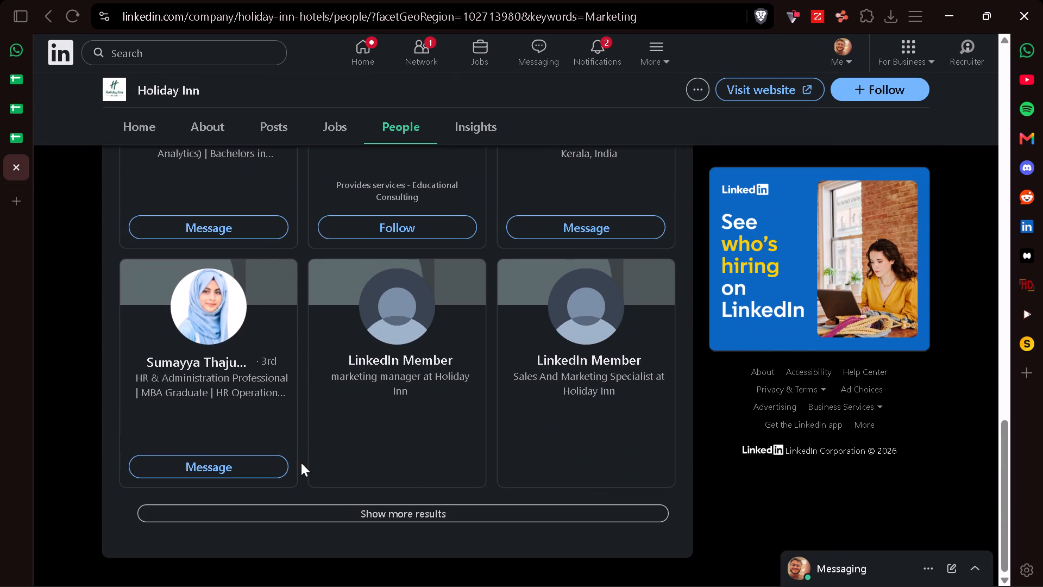
pyautogui.click(382, 510)
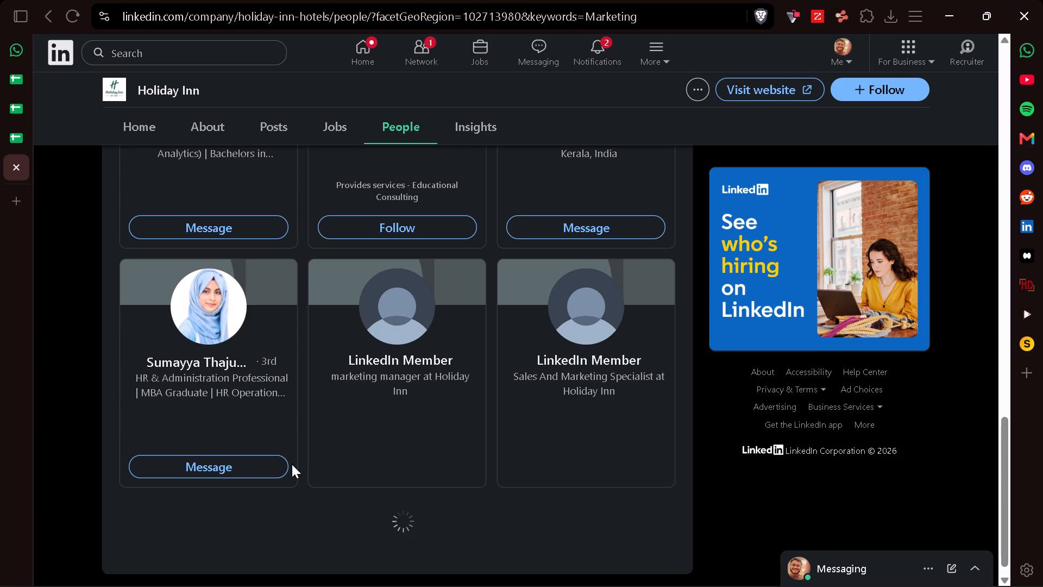
pyautogui.scroll(-1, 292, 464)
pyautogui.scroll(6, 292, 464)
pyautogui.scroll(-1, 292, 464)
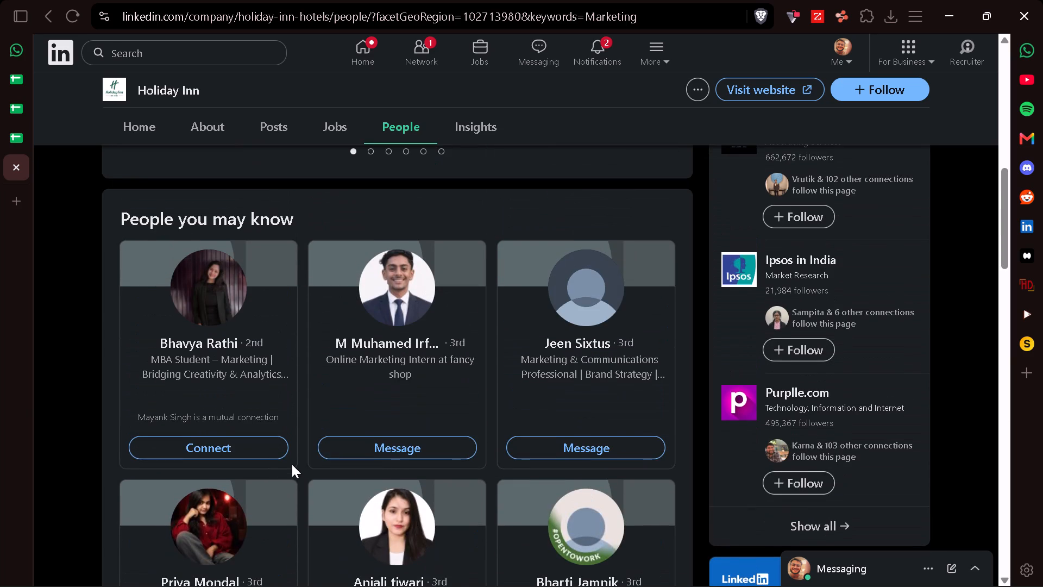
pyautogui.scroll(-1, 292, 464)
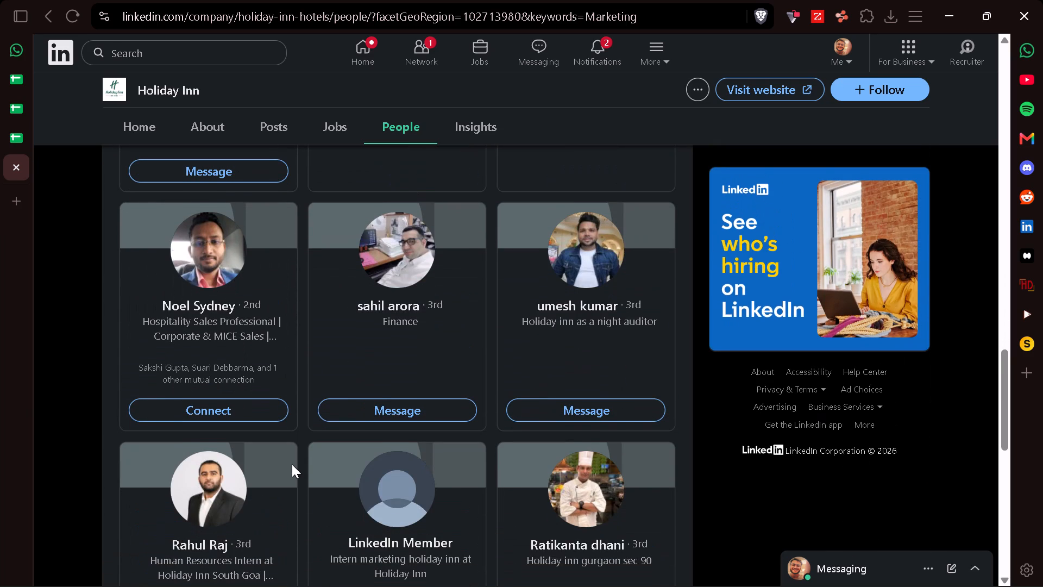
pyautogui.scroll(-3, 292, 464)
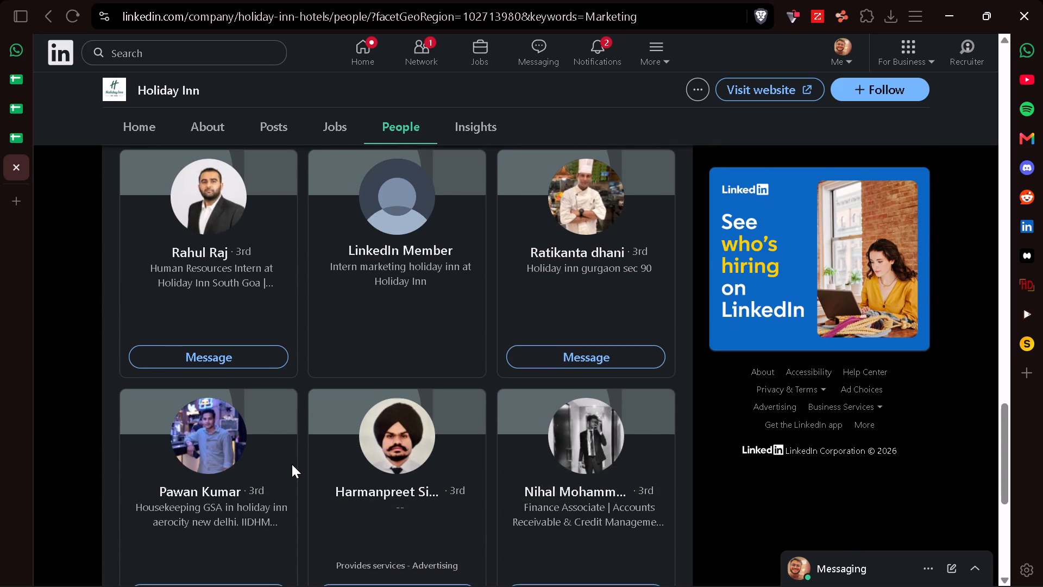
pyautogui.scroll(-4, 292, 464)
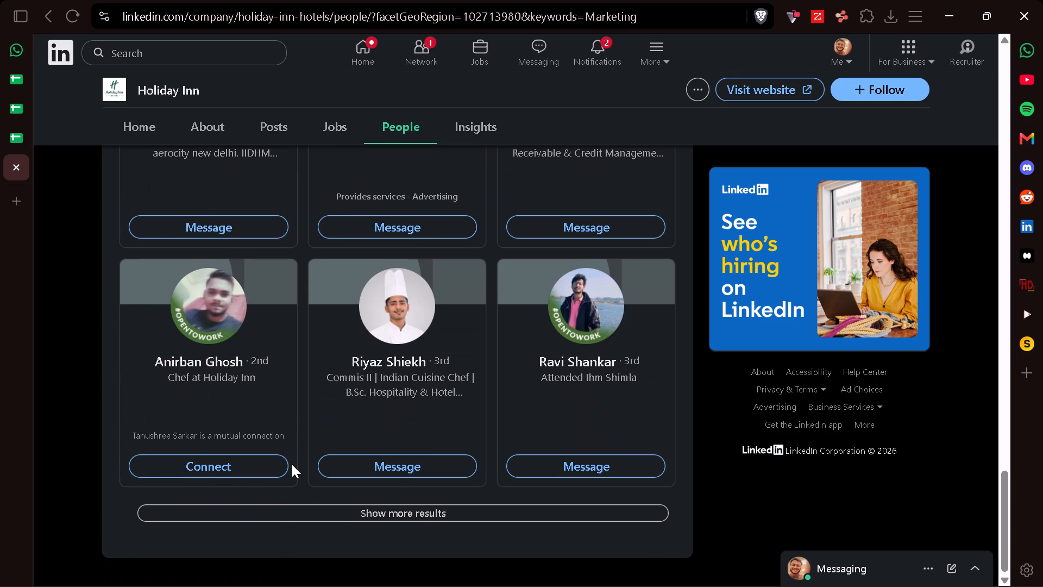
# Load the remaining Marketing search results for India and examine the job headlines through to the end of the list.
pyautogui.click(388, 507)
pyautogui.scroll(-1, 265, 467)
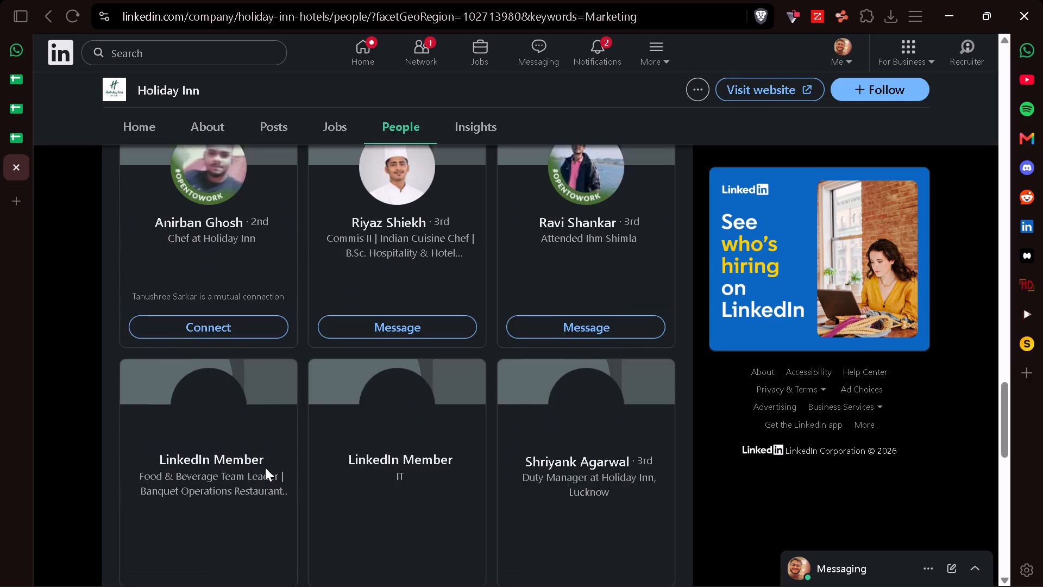
pyautogui.scroll(-1, 265, 467)
pyautogui.scroll(-3, 322, 452)
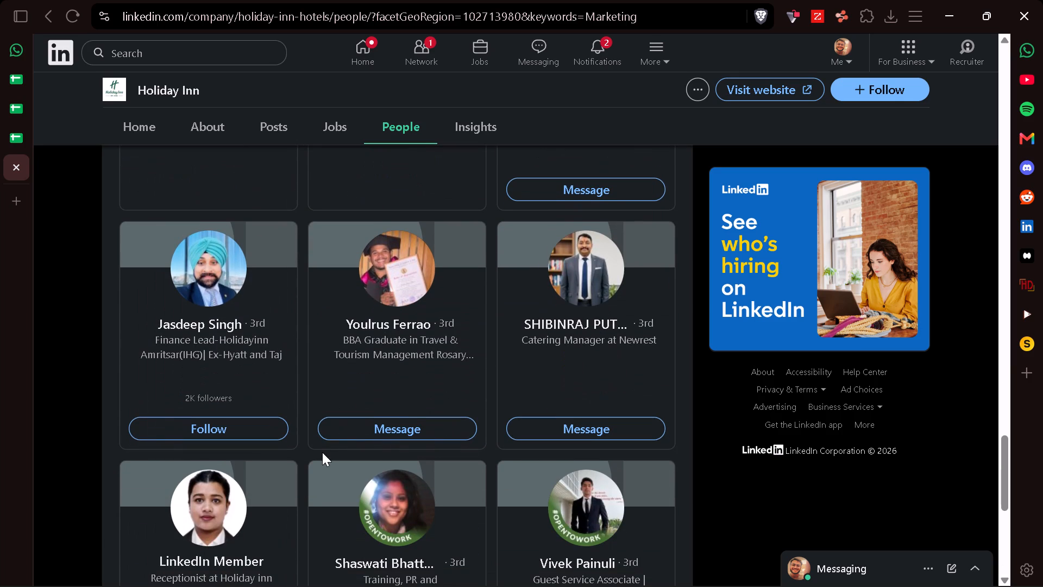
pyautogui.scroll(-2, 282, 486)
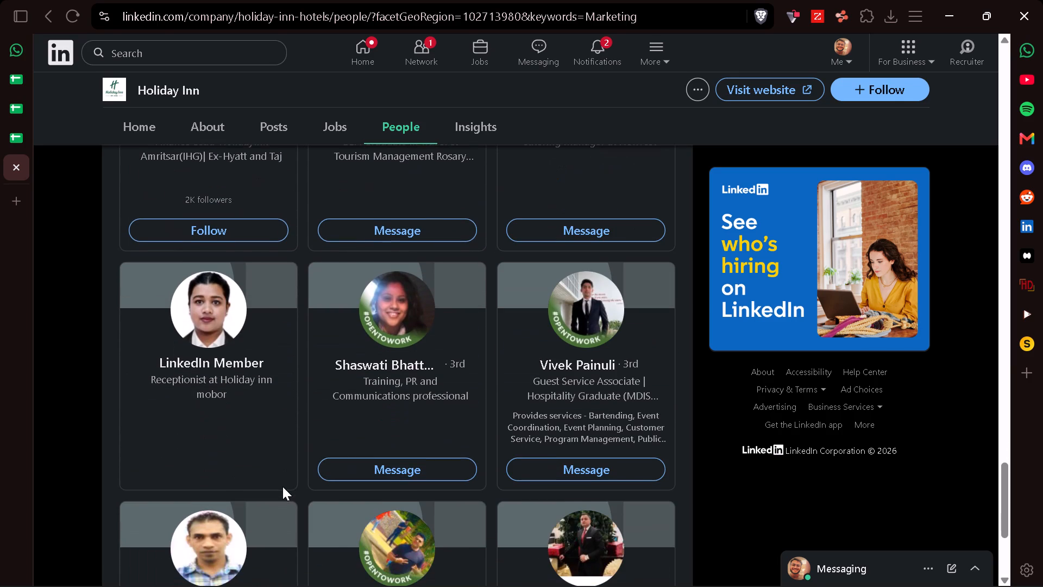
pyautogui.scroll(-3, 282, 486)
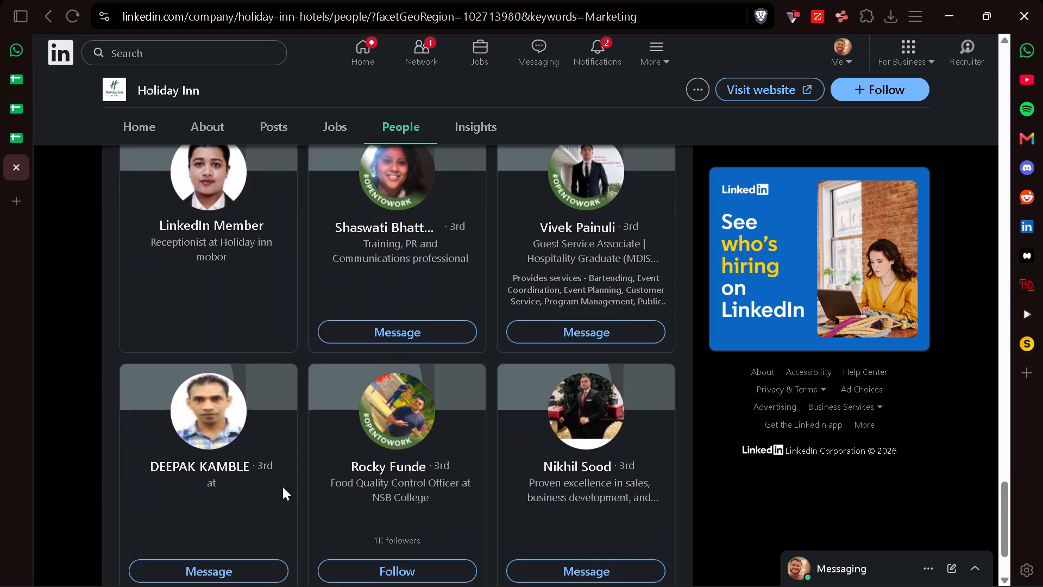
pyautogui.scroll(-1, 282, 486)
pyautogui.click(362, 515)
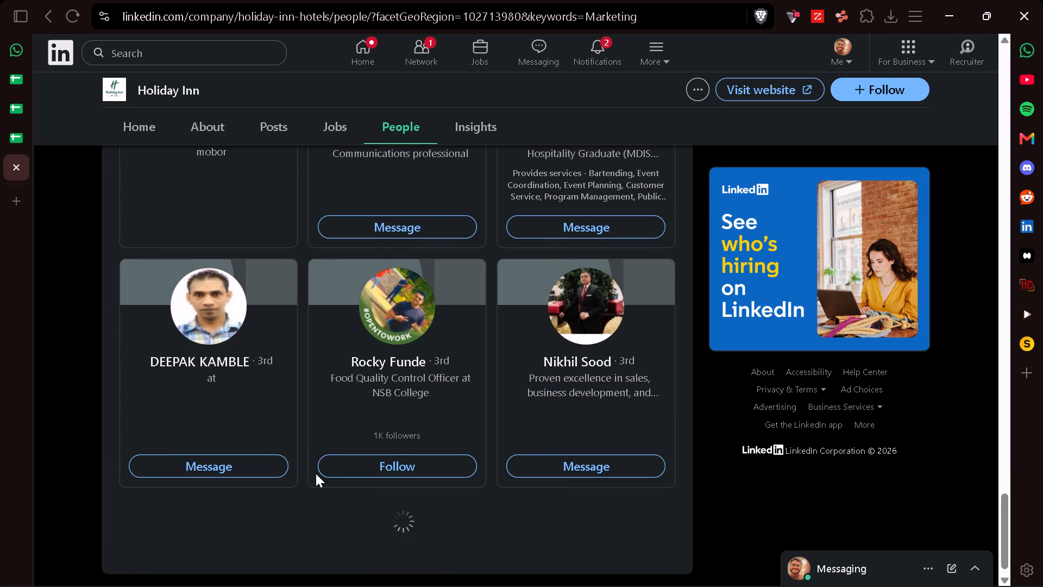
pyautogui.scroll(-3, 298, 445)
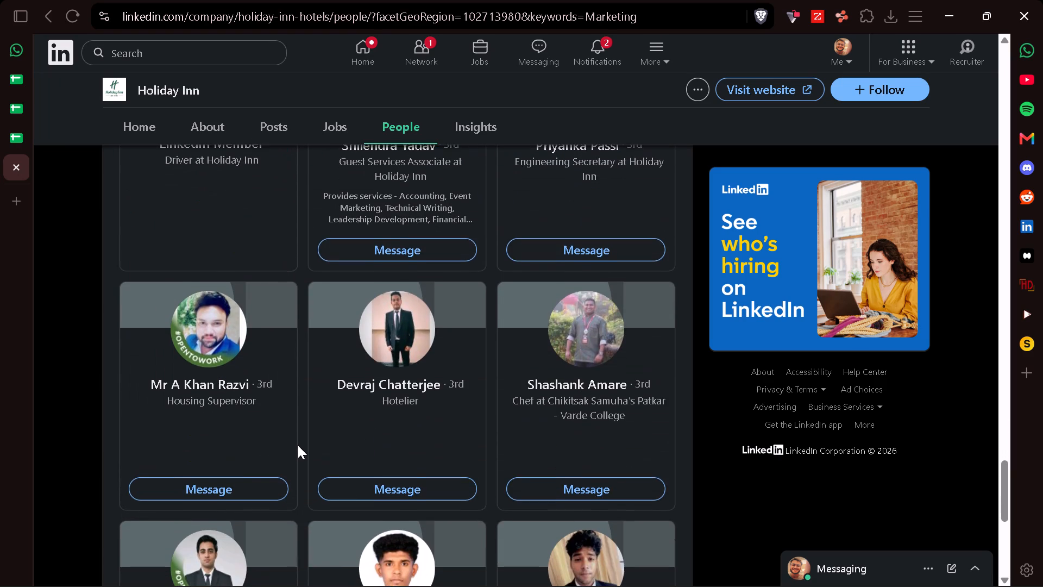
pyautogui.scroll(-2, 298, 445)
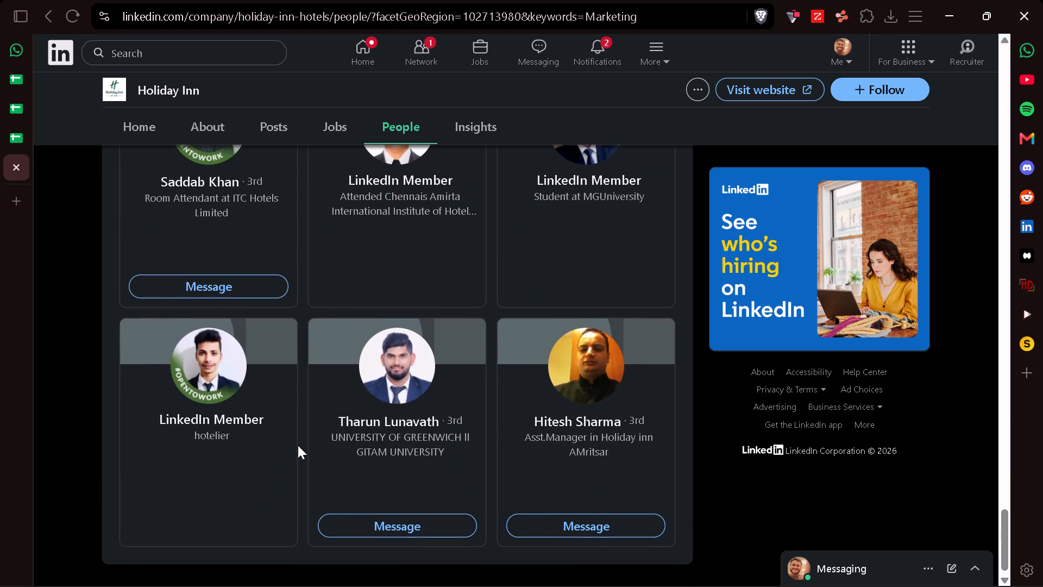
pyautogui.scroll(-2, 298, 445)
pyautogui.scroll(20, 298, 445)
pyautogui.scroll(3, 298, 445)
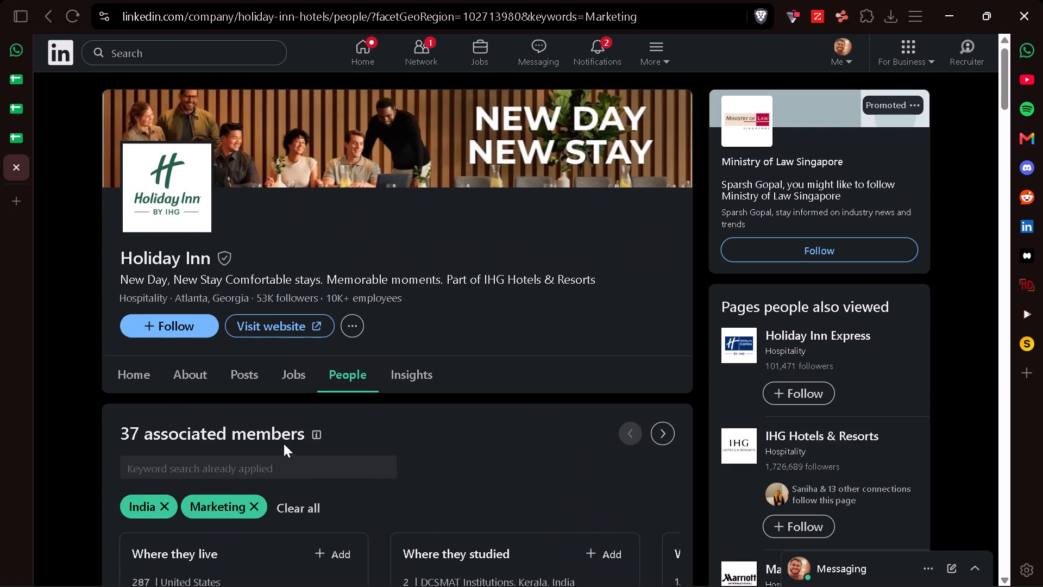
# Open the profile of the MBA Marketing student, first among the search results, and send a connection invitation without a note.
pyautogui.scroll(-3, 165, 551)
pyautogui.scroll(-3, 149, 467)
pyautogui.click(224, 391)
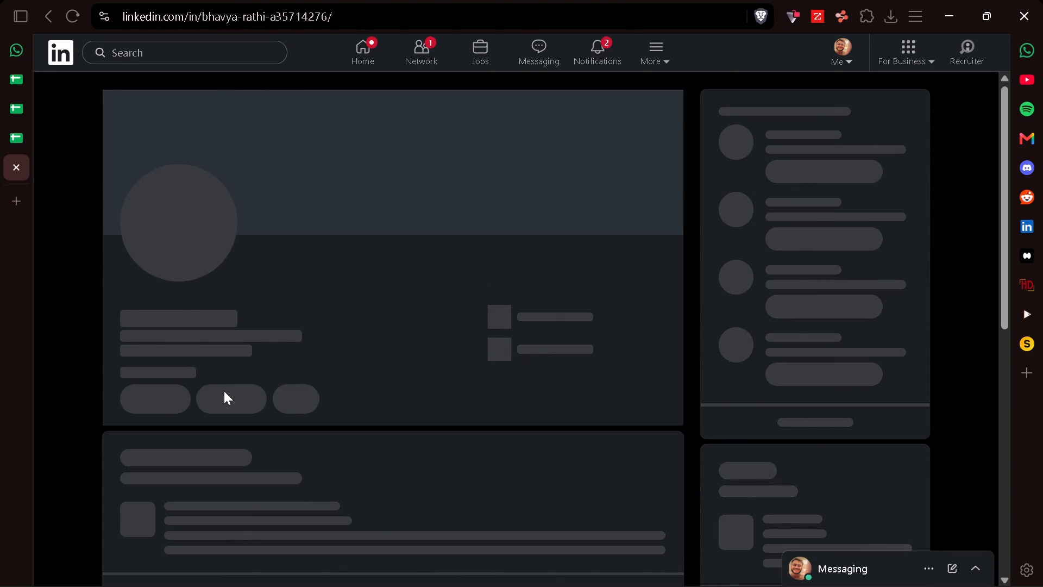
pyautogui.click(178, 452)
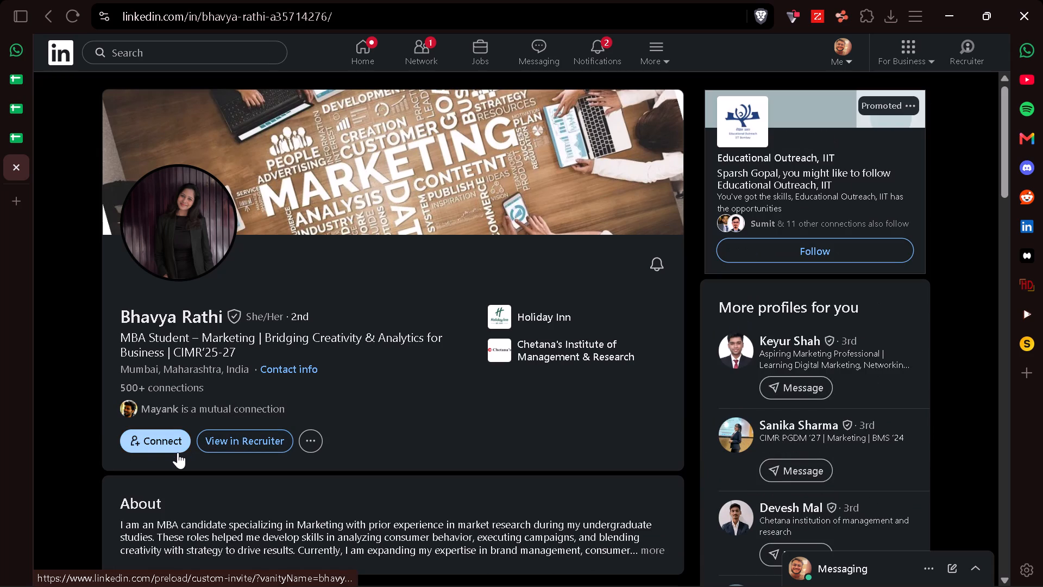
pyautogui.click(621, 199)
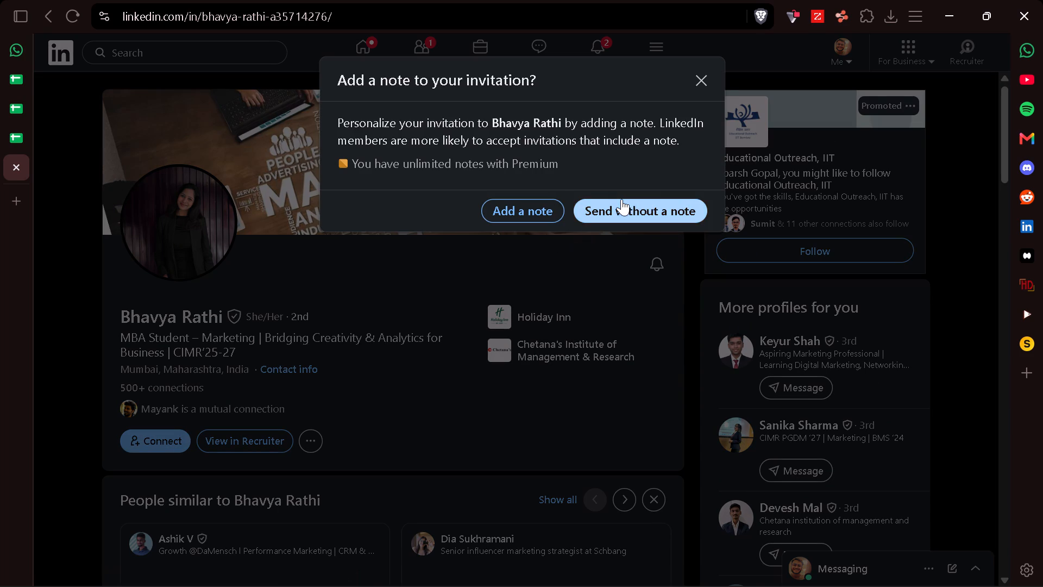
# Examine the student's Holiday Inn role in the profile's Experience section, and close the profile to return to the Contact Map.
pyautogui.scroll(-8, 470, 385)
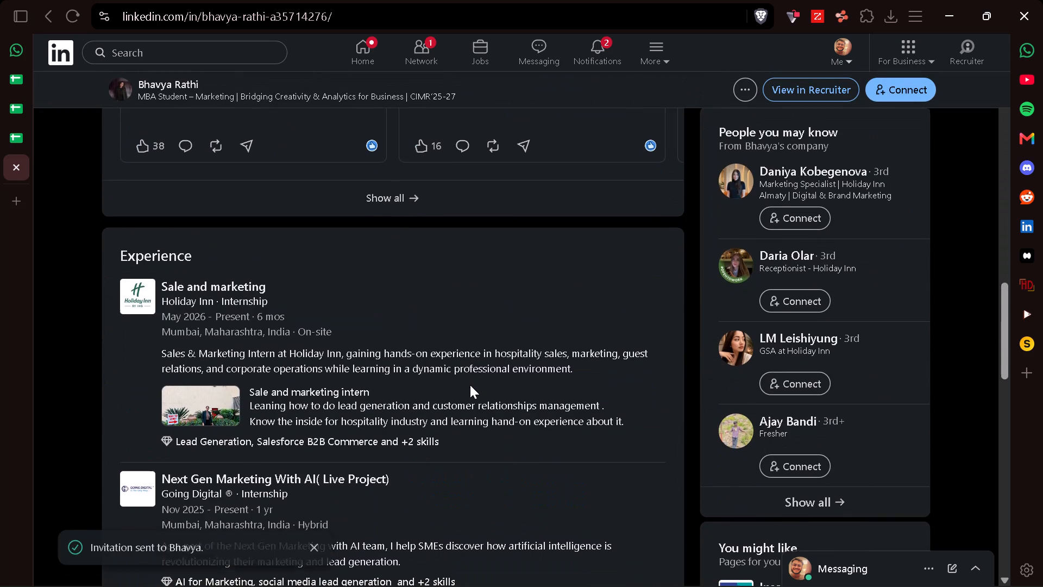
pyautogui.scroll(-3, 372, 399)
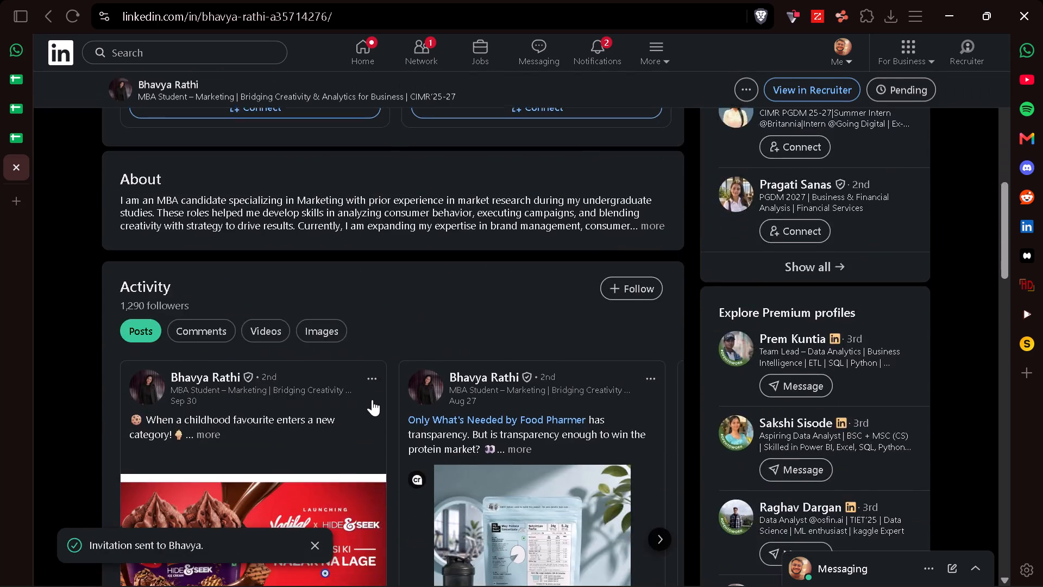
pyautogui.scroll(-6, 372, 399)
pyautogui.scroll(12, 372, 399)
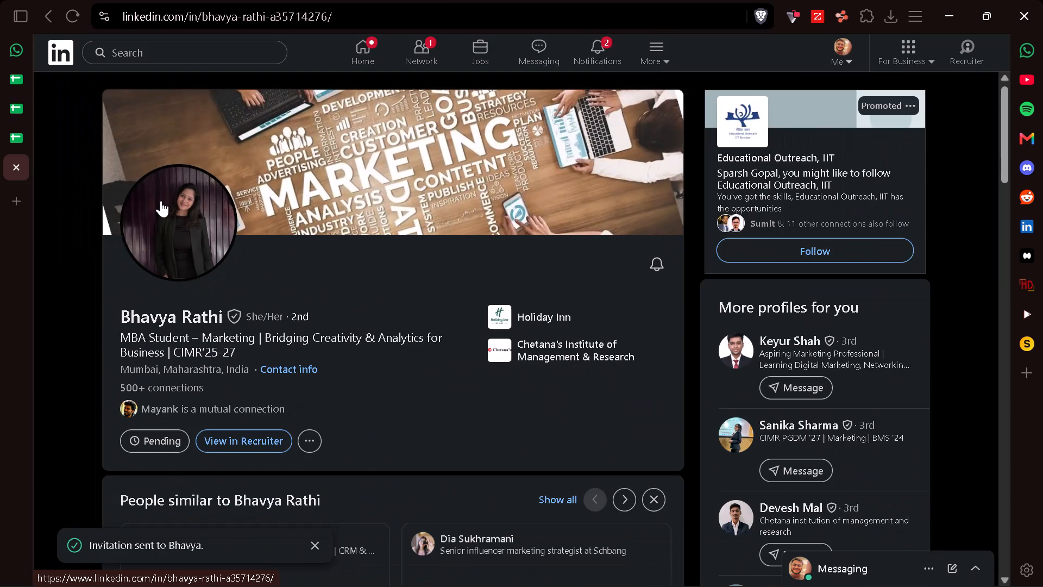
pyautogui.click(18, 172)
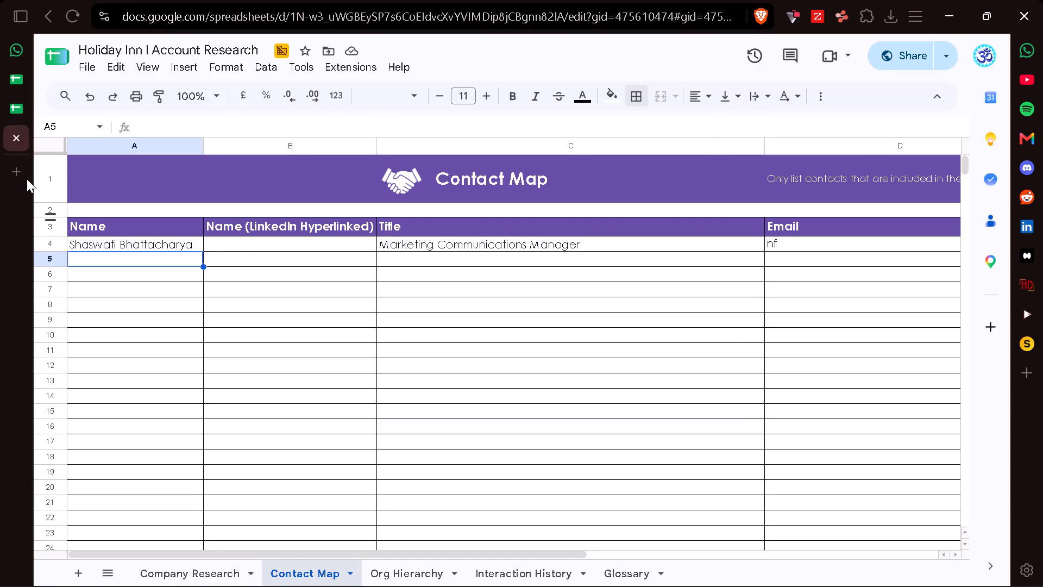
# Enter a HYPERLINK formula in B4 under Name (LinkedIn Hyperlinked), using F4 as the link and A4 as the label.
pyautogui.click(229, 244)
pyautogui.write('=hyp')
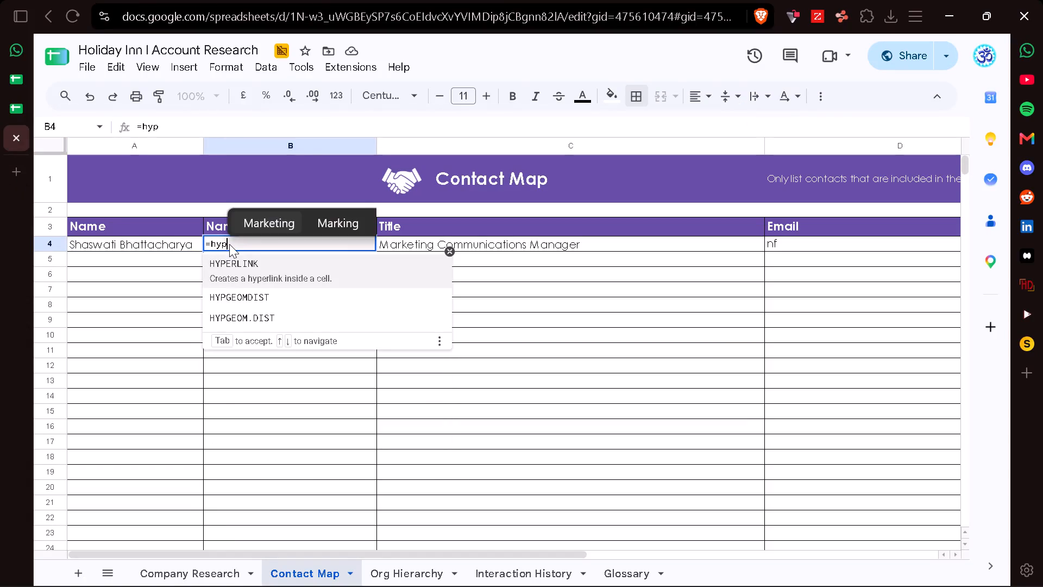
pyautogui.click(239, 254)
pyautogui.hscroll(-5, 687, 275)
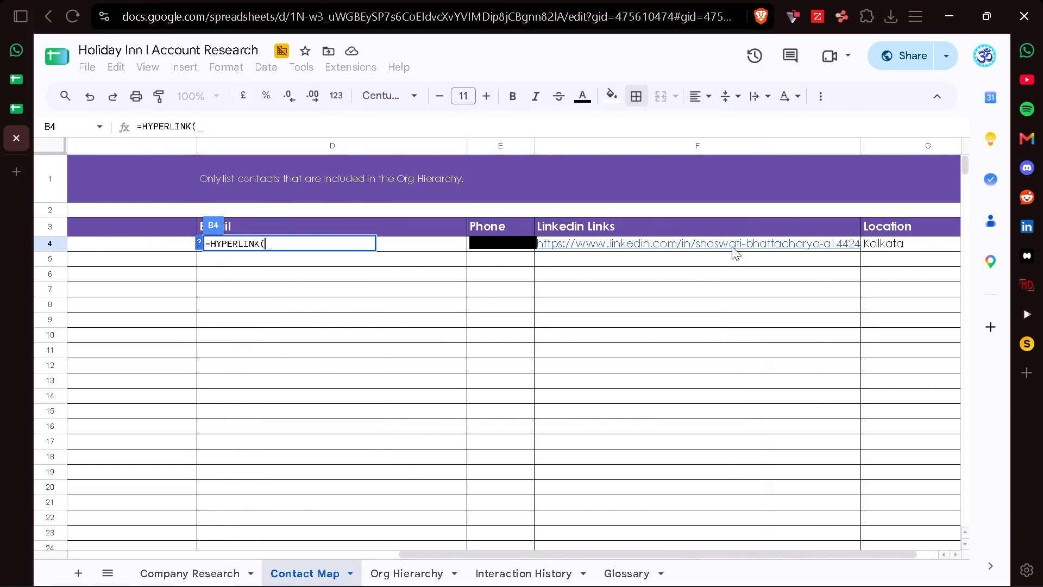
pyautogui.click(732, 246)
pyautogui.hscroll(9, 536, 311)
pyautogui.press(',')
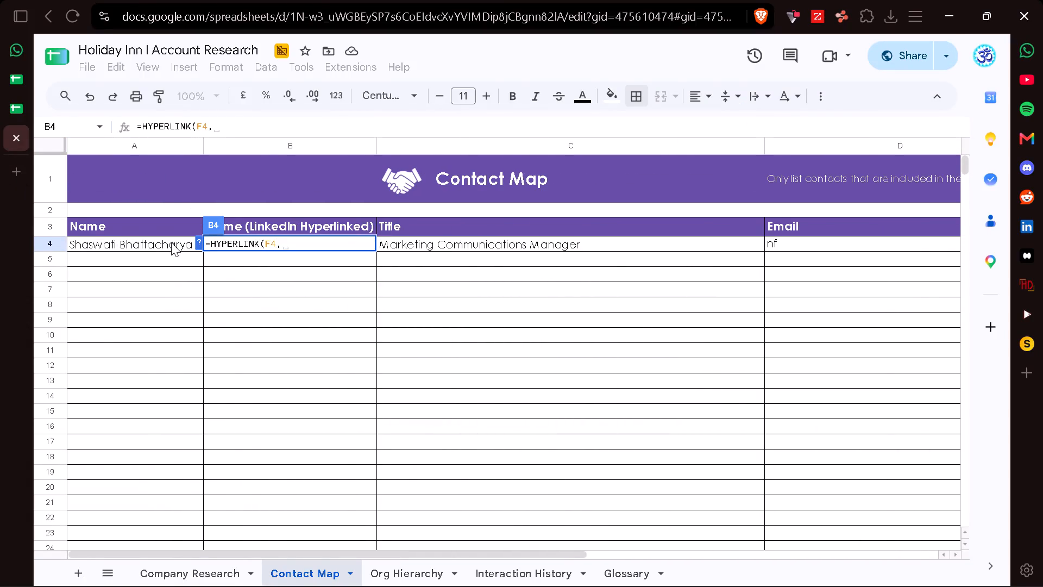
pyautogui.click(152, 240)
pyautogui.press('\\')
pyautogui.press('Return')
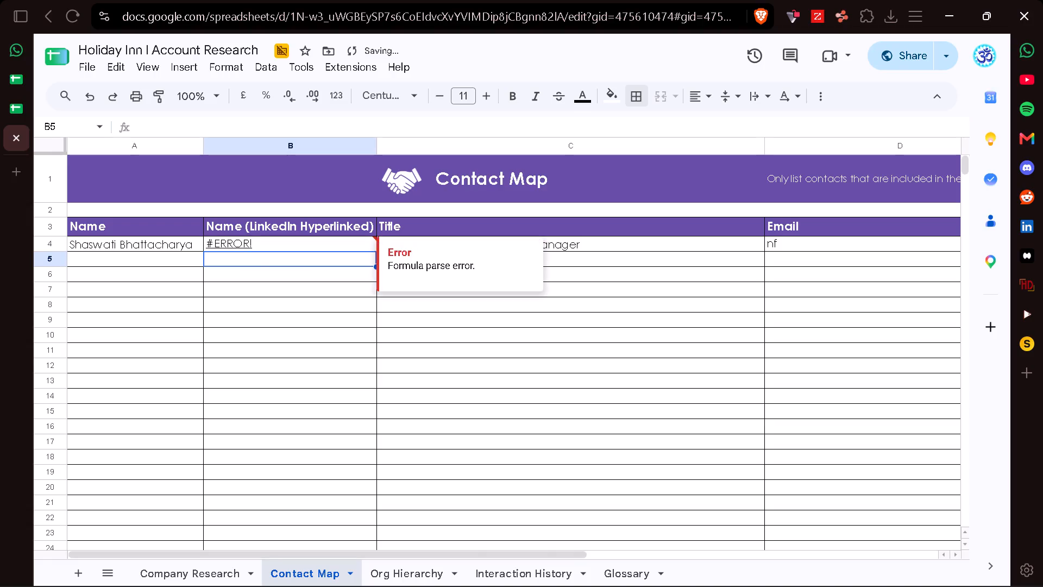
# Remove the stray backslash from the hyperlink formula in B4 so that it reads =HYPERLINK(F4,A4).
pyautogui.click(277, 251)
pyautogui.click(277, 251)
pyautogui.press('Up')
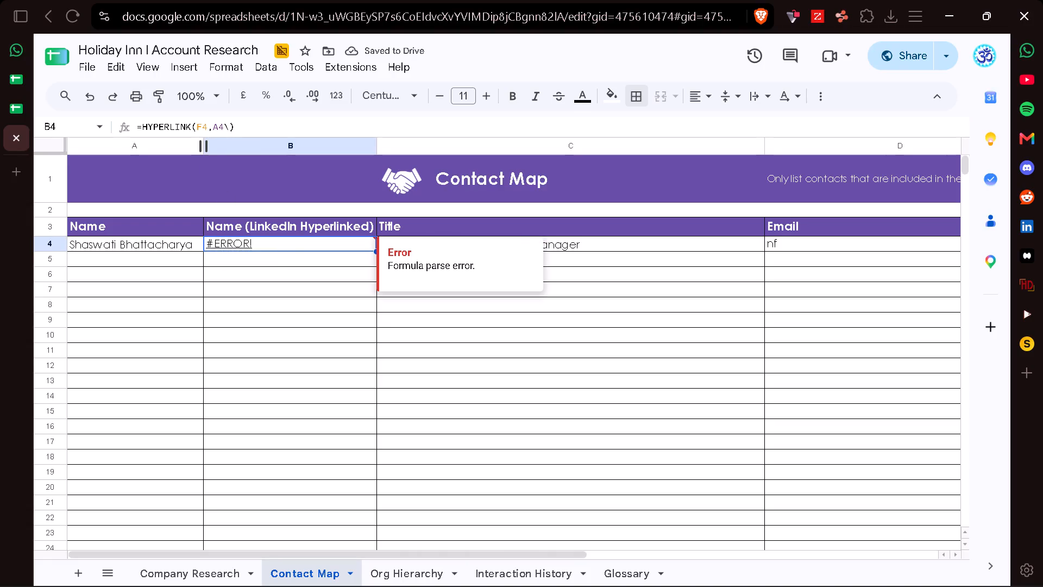
pyautogui.click(227, 126)
pyautogui.press('BackSpace')
pyautogui.press('Return')
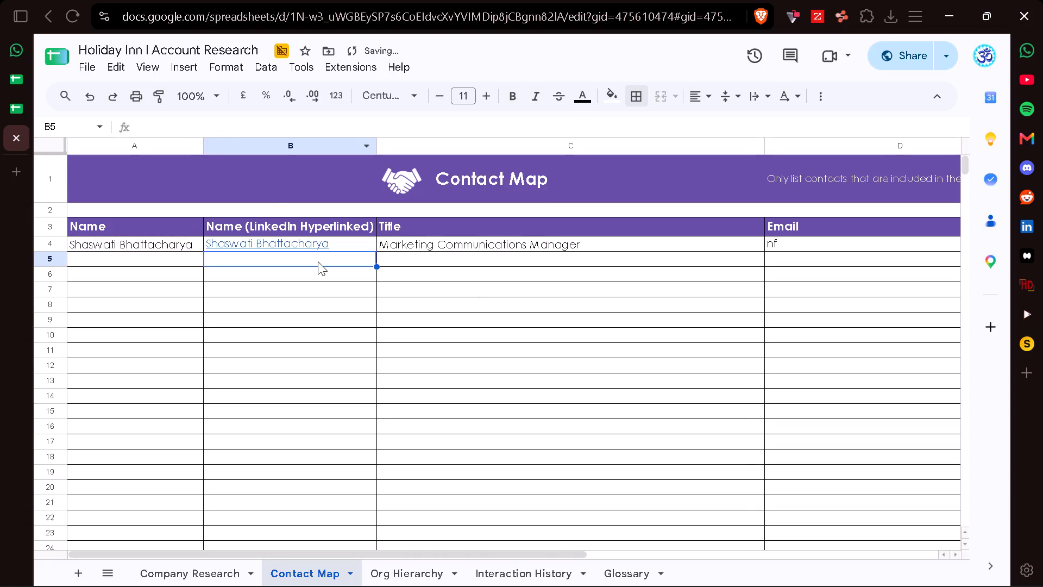
# Auto-fit the widths of all Contact Map columns to their contents and check the columns through to Location.
pyautogui.hscroll(-6, 318, 261)
pyautogui.hscroll(6, 318, 261)
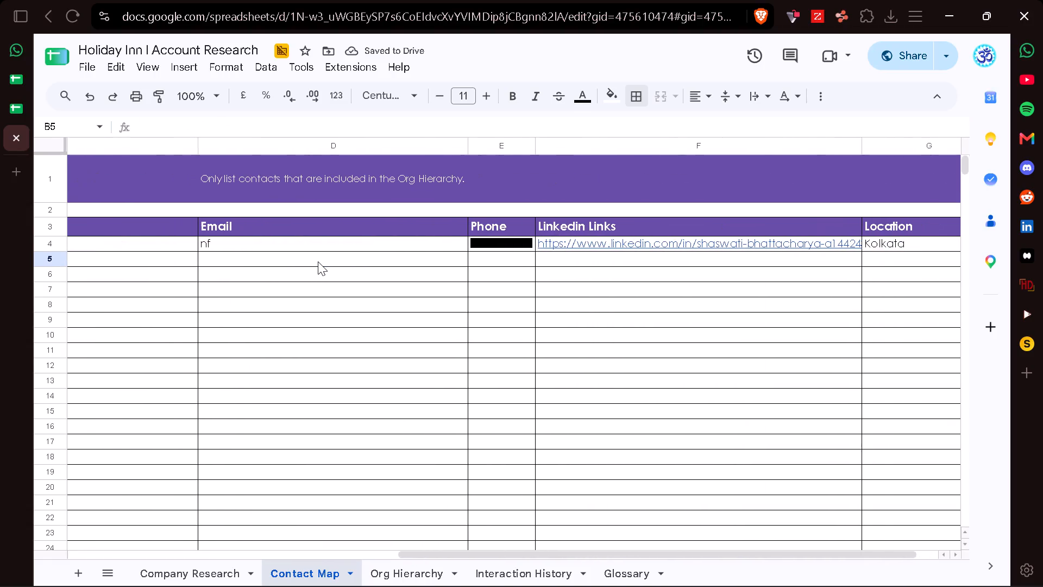
pyautogui.hscroll(5, 318, 261)
pyautogui.click(56, 148)
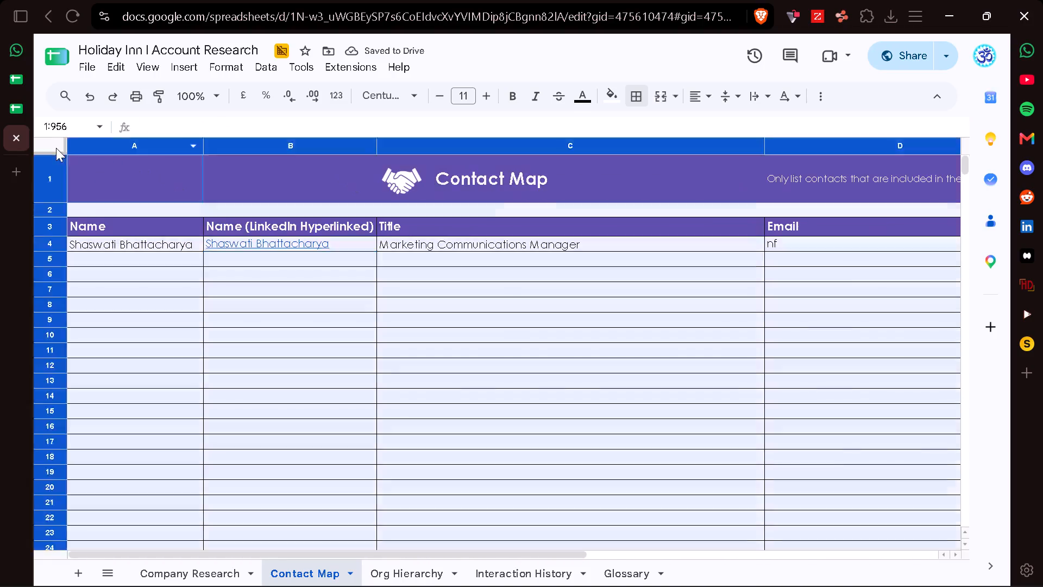
pyautogui.doubleClick(203, 145)
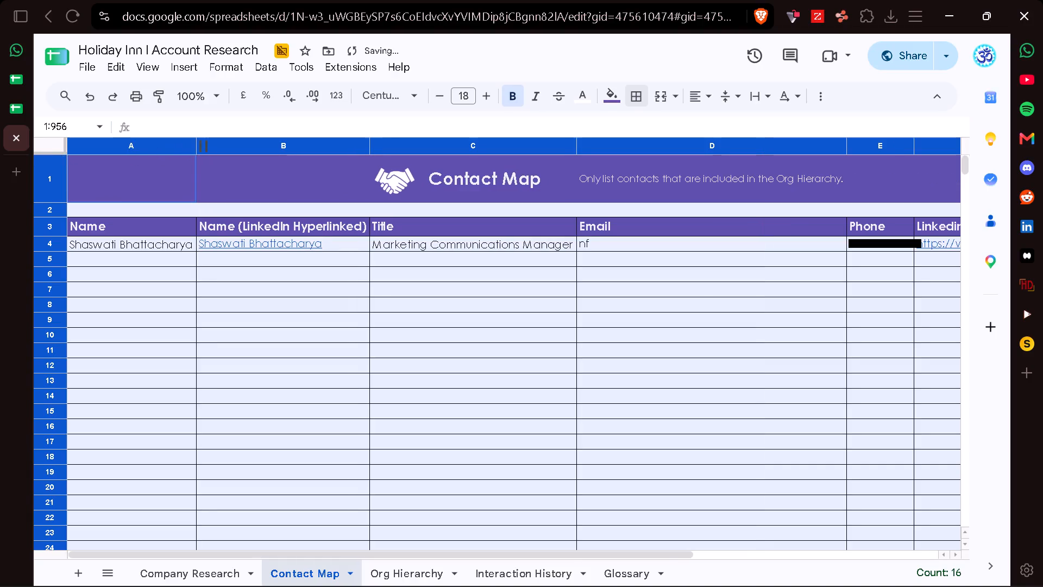
pyautogui.hscroll(-5, 625, 358)
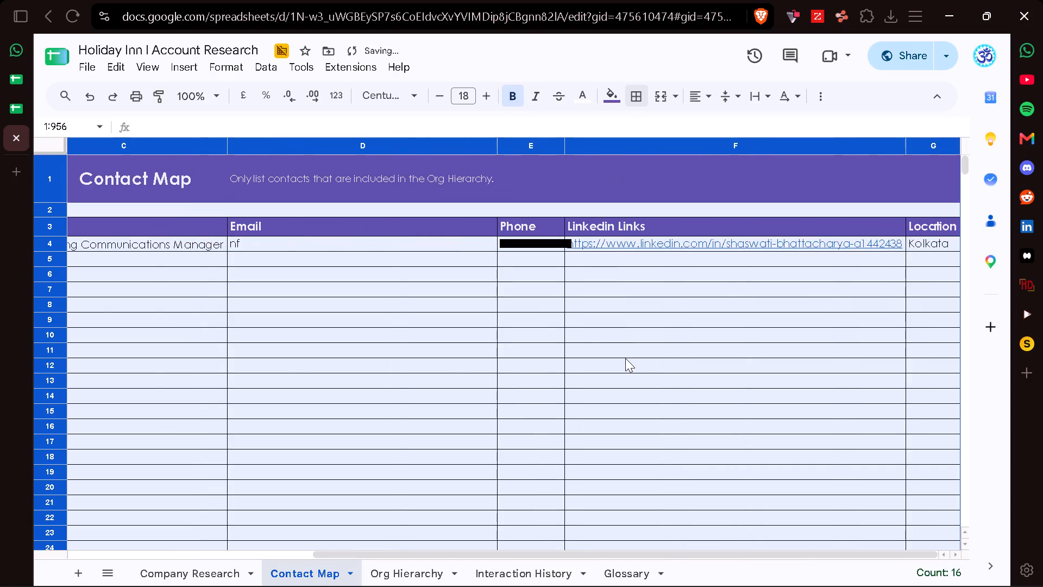
pyautogui.hscroll(8, 625, 358)
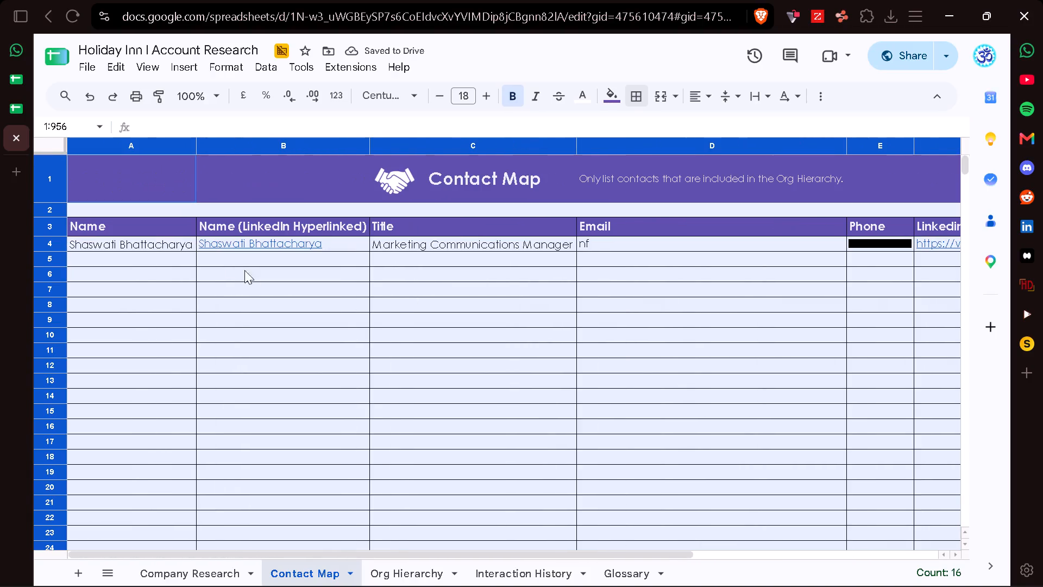
# Copy the contact's name and title from Holiday Inn's Contact Map into A50 and E50 of the Klenty Leads New spreadsheet.
pyautogui.click(115, 247)
pyautogui.hotkey('ctrl', 'c')
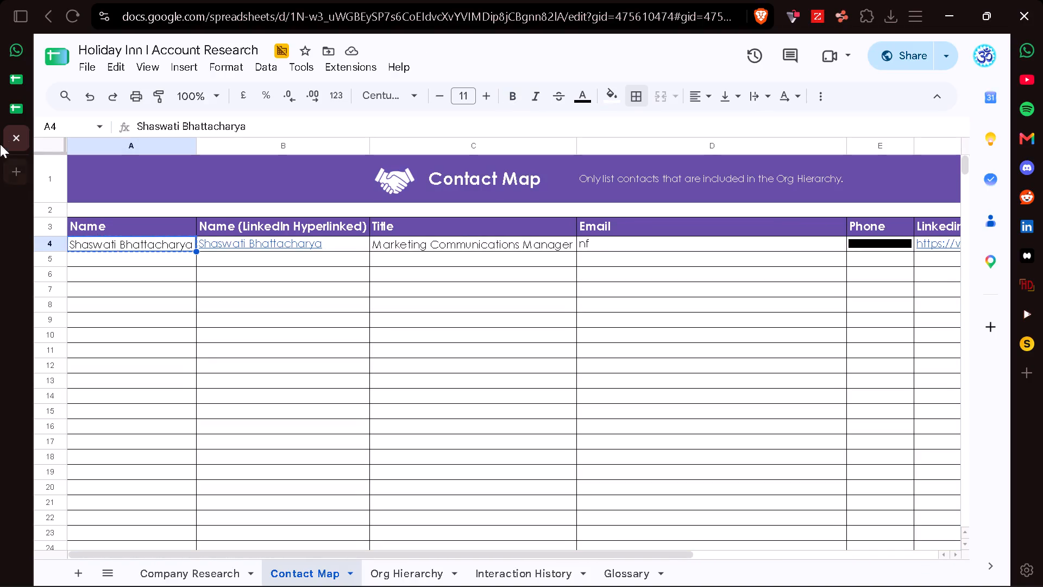
pyautogui.click(15, 114)
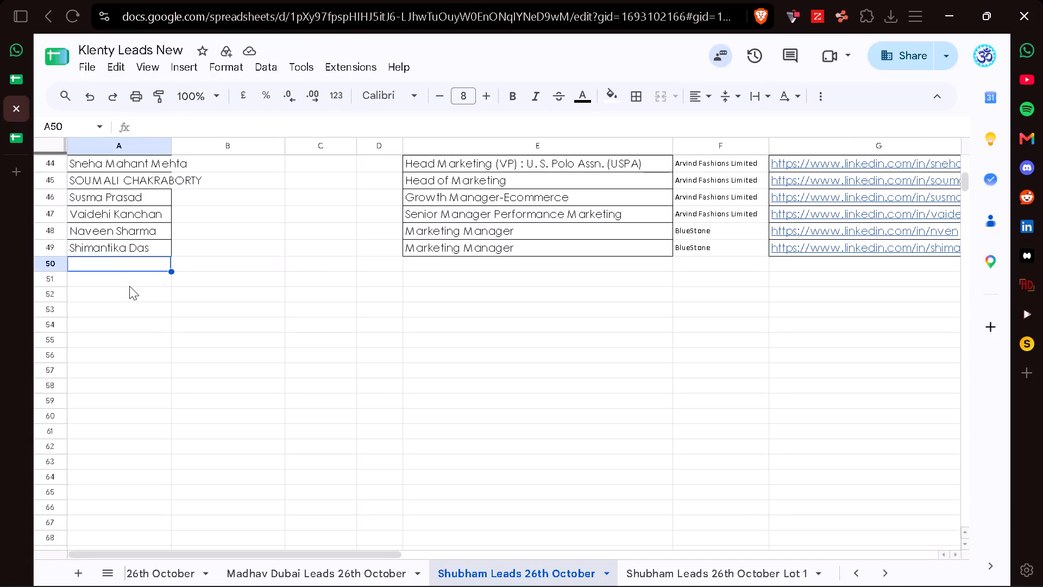
pyautogui.hotkey('ctrl', 'v')
pyautogui.press('Right')
pyautogui.press('Right')
pyautogui.press('Right')
pyautogui.press('Right')
pyautogui.click(16, 129)
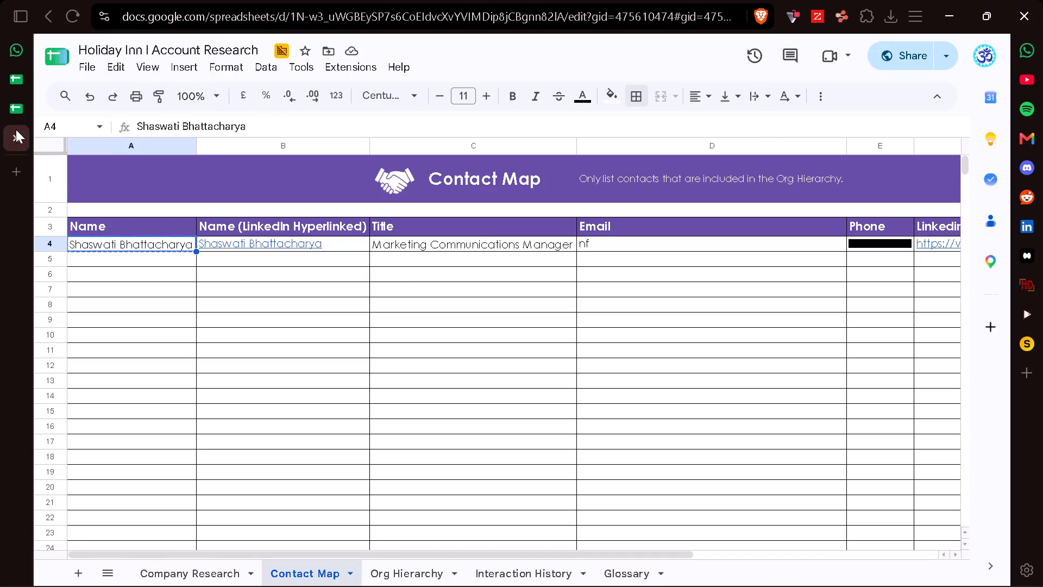
pyautogui.click(457, 243)
pyautogui.hotkey('ctrl', 'c')
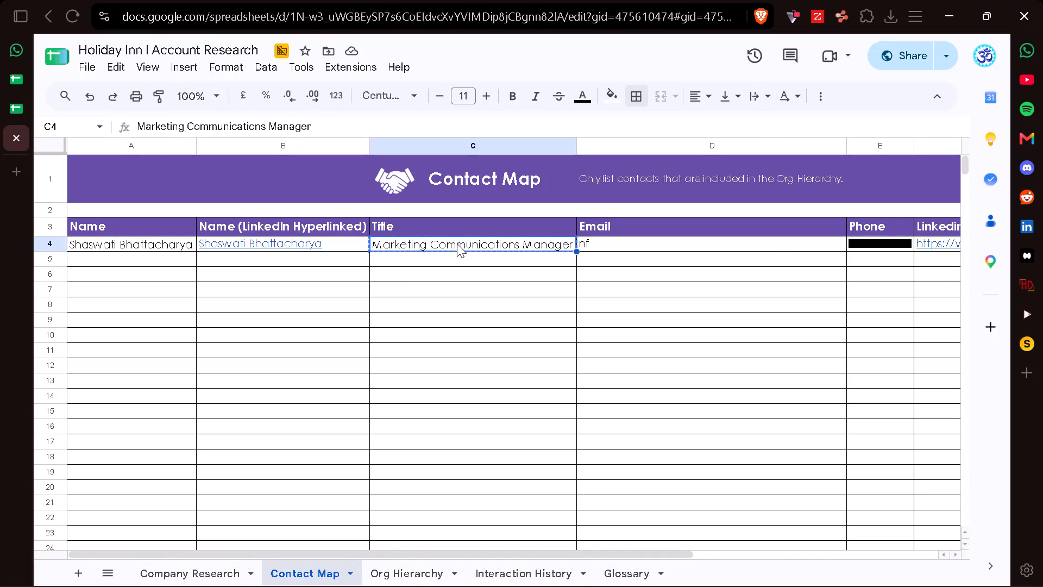
pyautogui.click(11, 109)
pyautogui.hotkey('ctrl', 'v')
# Enter Holiday Inn as the contact's company in F50.
pyautogui.press('Right')
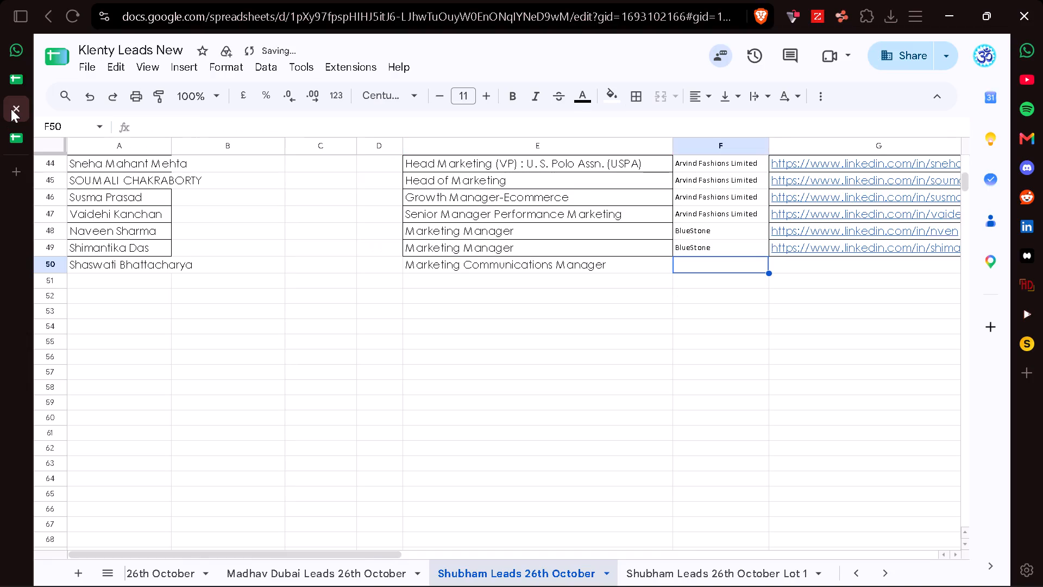
pyautogui.write('Holiday Inn')
pyautogui.press('Right')
# Copy the contact's Email and Phone cells from the Contact Map into I50:J50 of Klenty Leads New.
pyautogui.hscroll(-4, 507, 399)
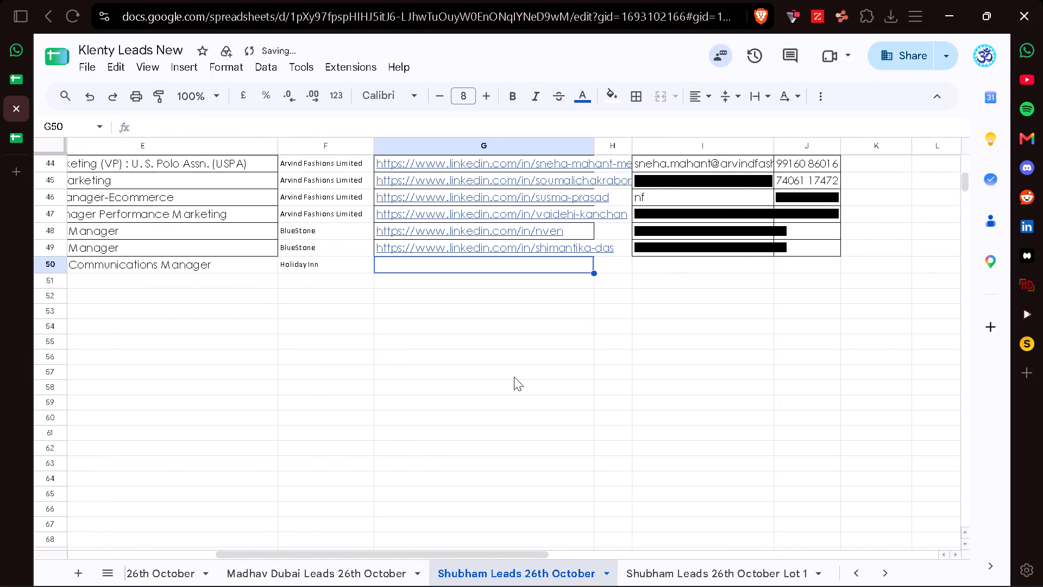
pyautogui.click(22, 131)
pyautogui.hscroll(-5, 484, 261)
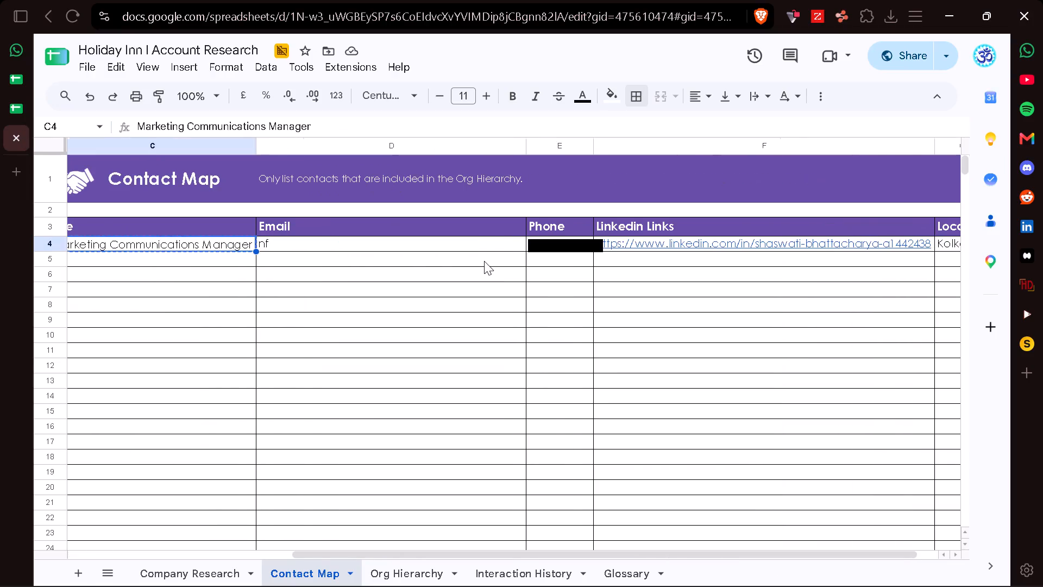
pyautogui.click(540, 241)
pyautogui.hotkey('ctrl', 'c')
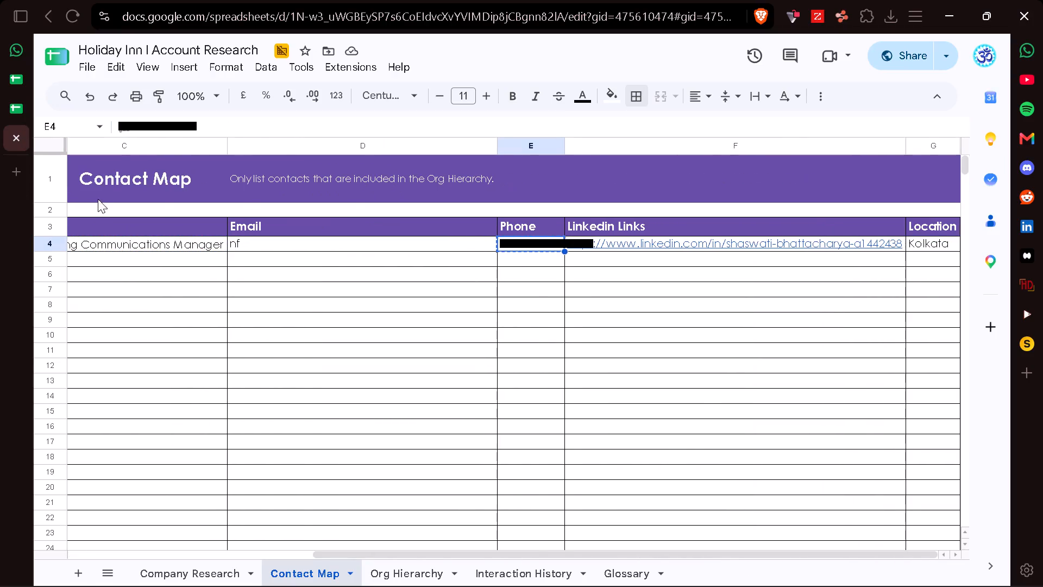
pyautogui.click(256, 247)
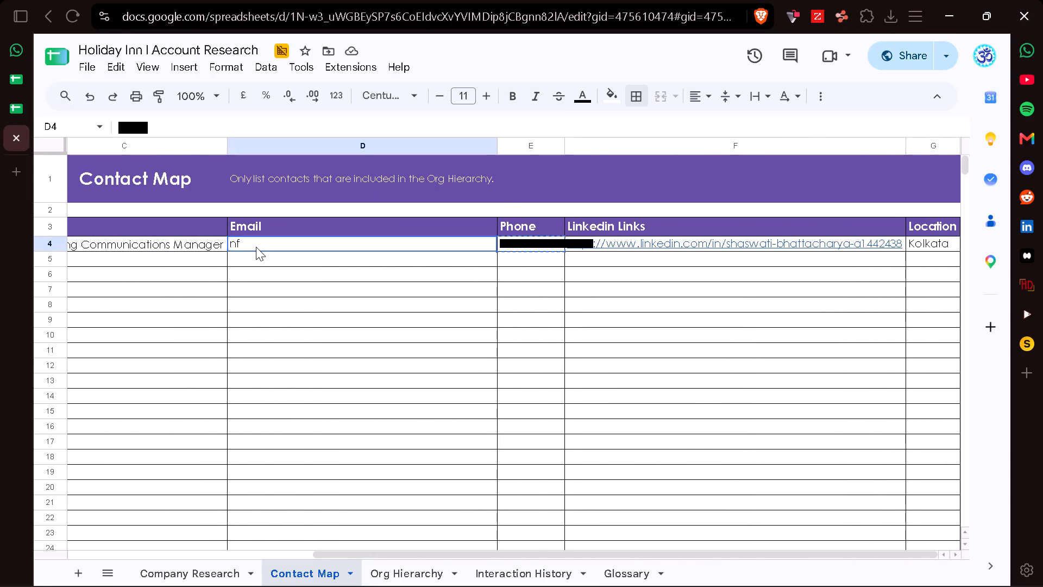
pyautogui.hotkey('shift', 'Right')
pyautogui.hotkey('ctrl', 'c')
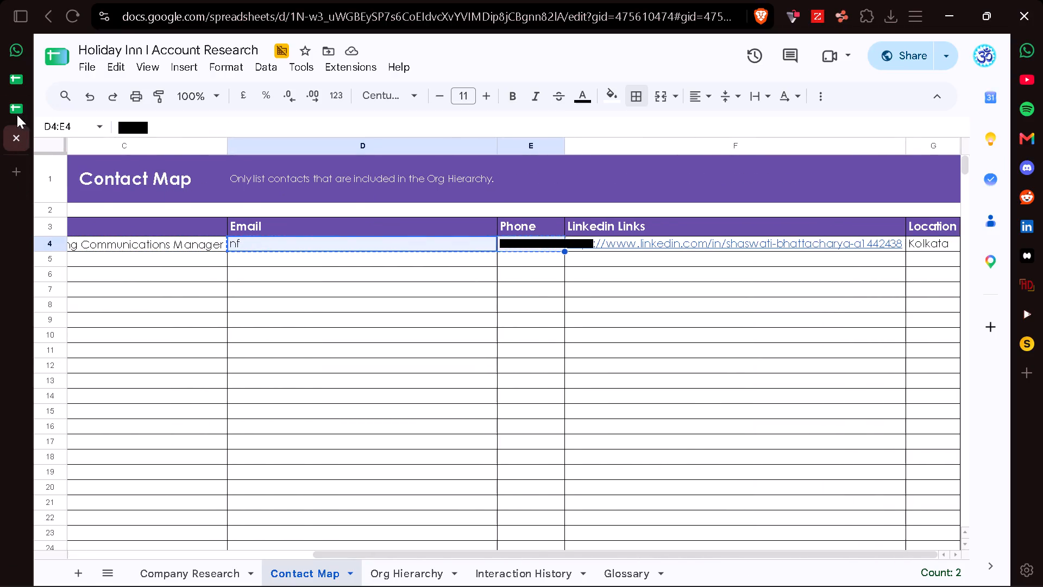
pyautogui.click(17, 115)
pyautogui.click(670, 264)
pyautogui.hotkey('ctrl', 'v')
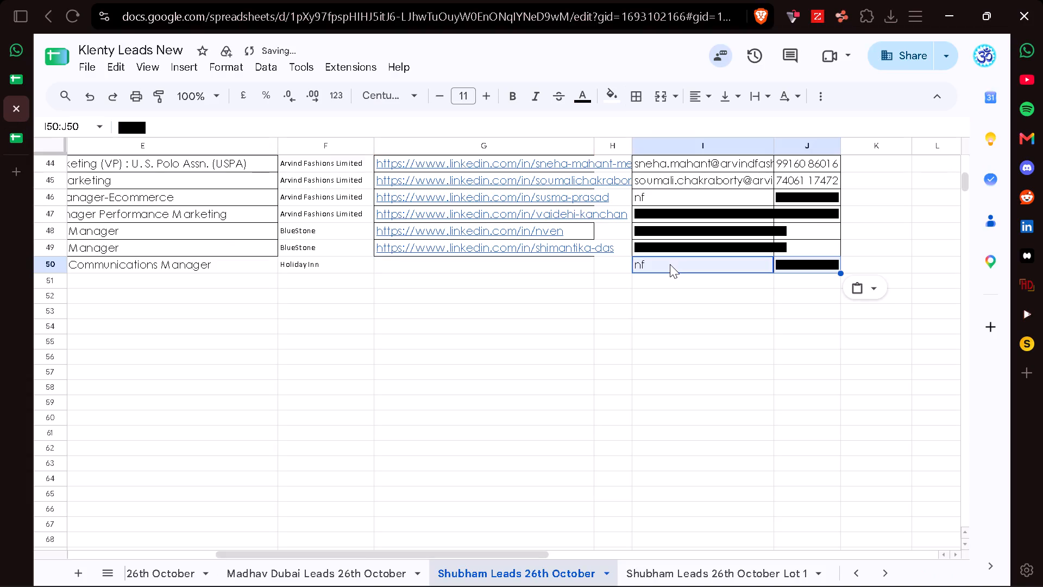
# Copy the contact's LinkedIn link from the Contact Map into G50 of Klenty Leads New.
pyautogui.click(455, 258)
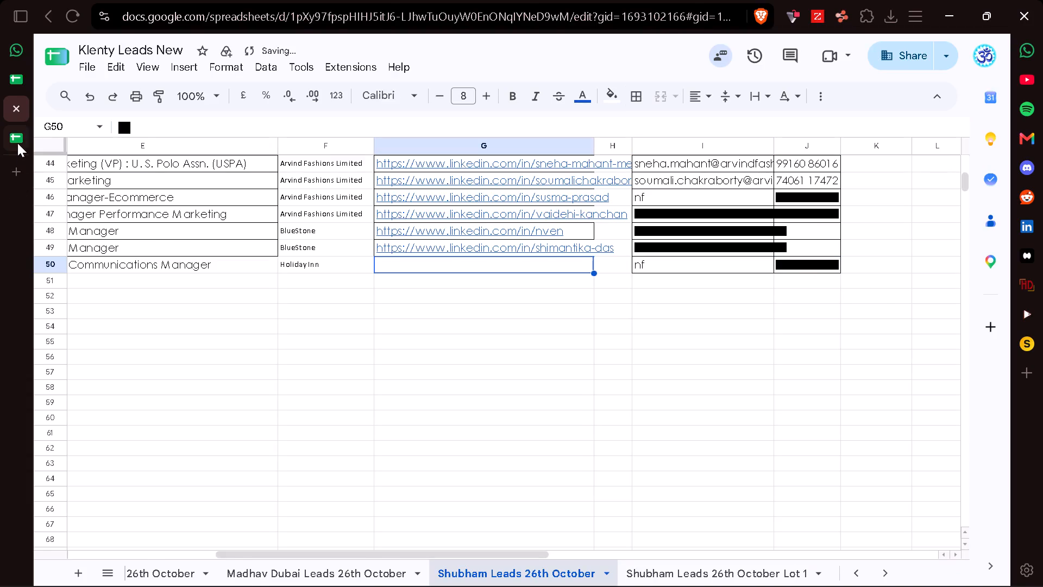
pyautogui.click(17, 143)
pyautogui.click(609, 247)
pyautogui.hotkey('ctrl', 'c')
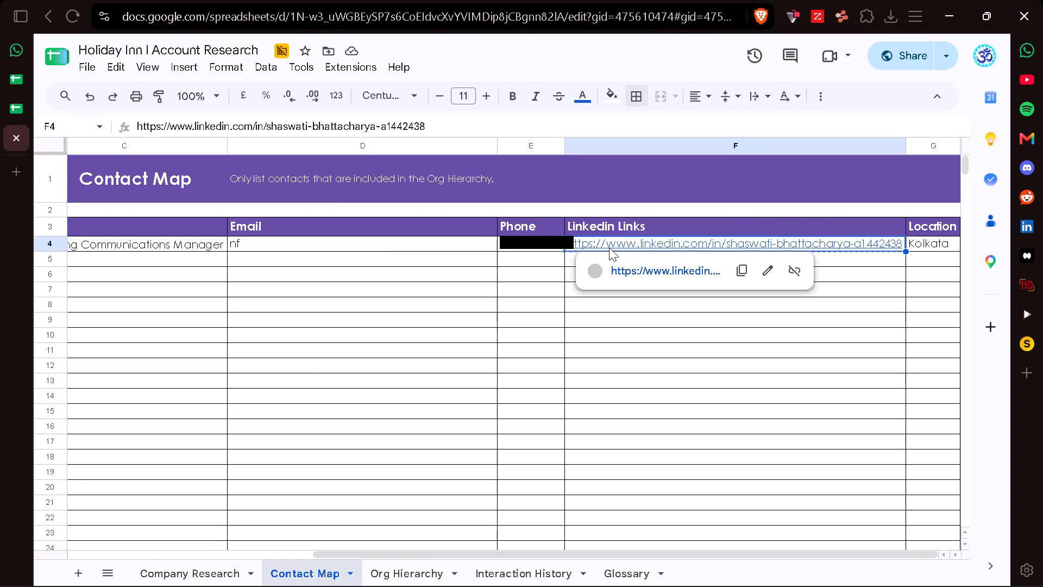
pyautogui.click(16, 102)
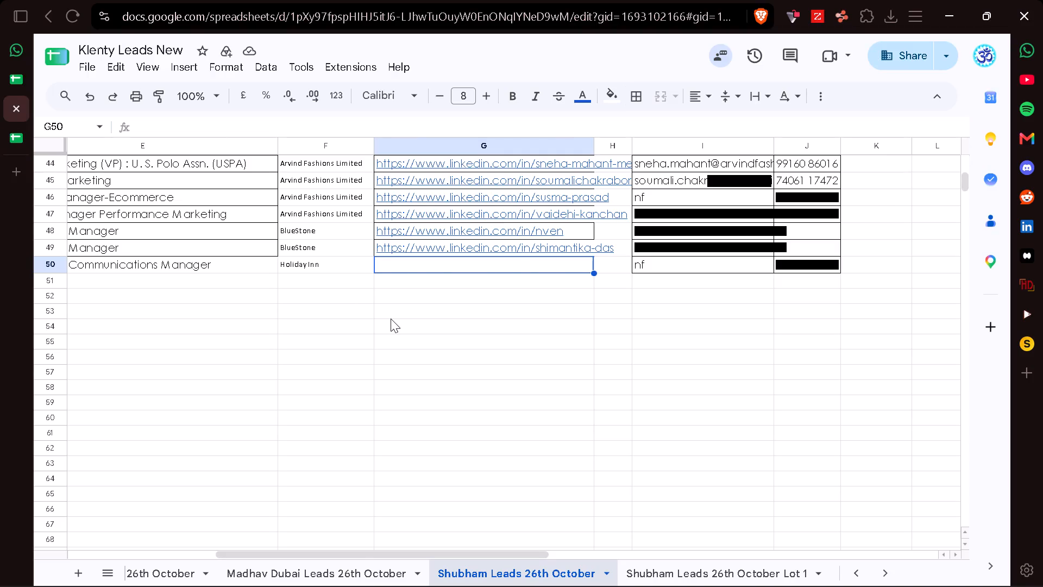
pyautogui.hotkey('ctrl', 'v')
pyautogui.hscroll(11, 468, 319)
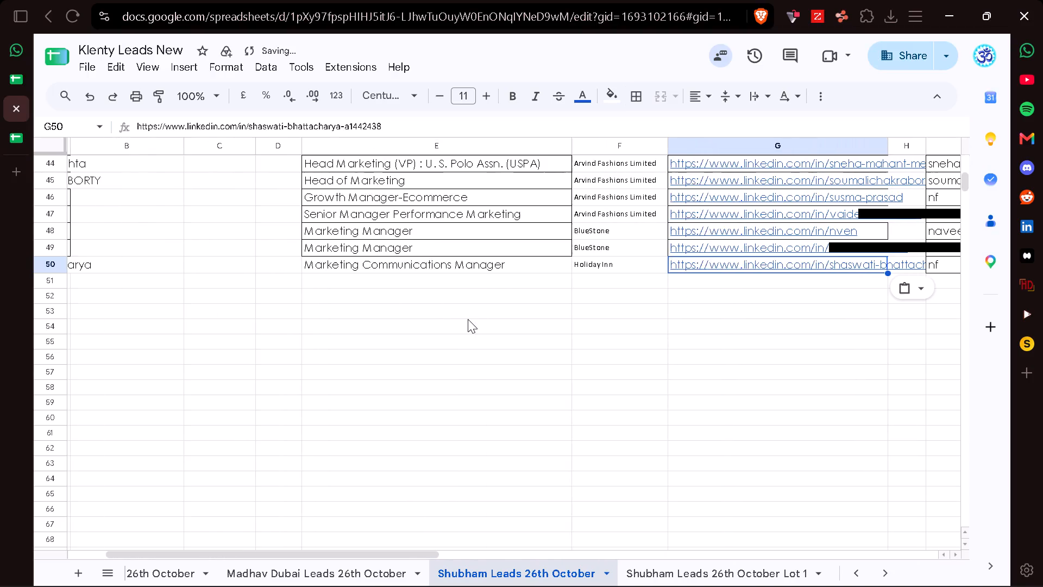
pyautogui.click(125, 279)
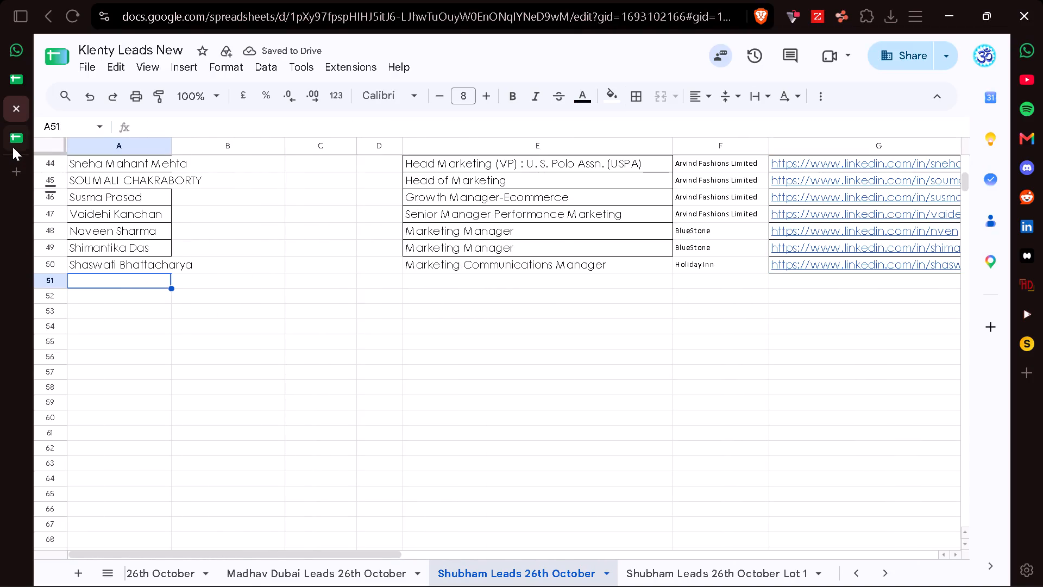
# Copy the Holiday Inn research sheet's sharing link into the AR Sheet cell of the Holiday Inn row in AR Master Sheet, as a file chip.
pyautogui.click(12, 147)
pyautogui.hscroll(-5, 466, 276)
pyautogui.hscroll(12, 466, 276)
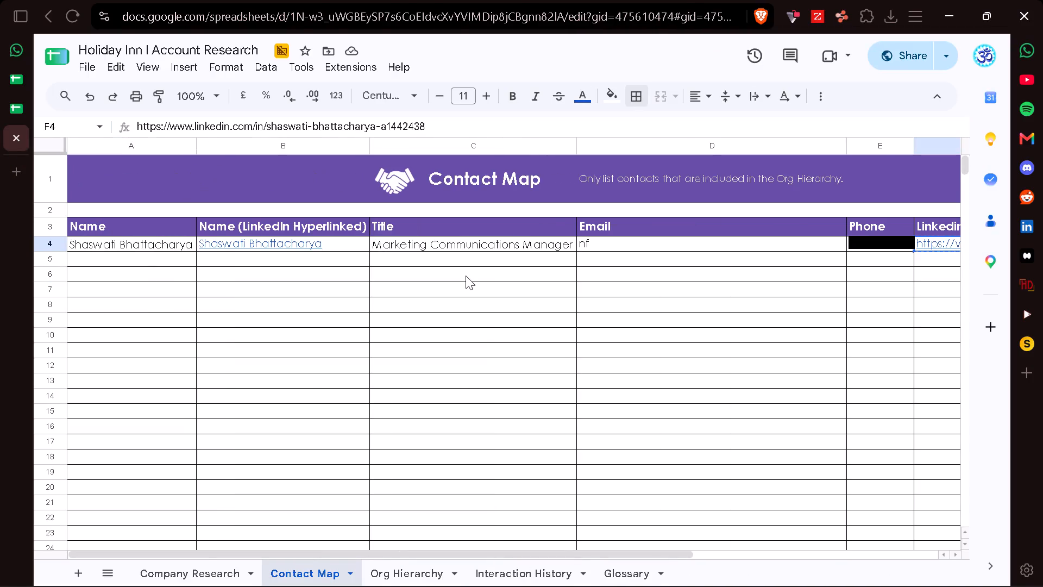
pyautogui.click(96, 258)
pyautogui.press('Up')
pyautogui.press('Up')
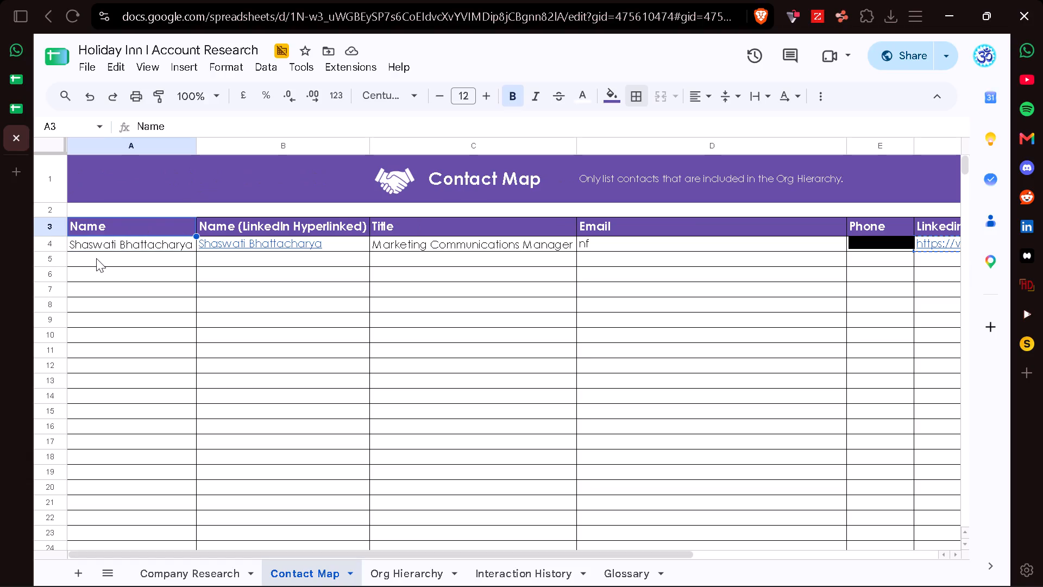
pyautogui.press('Up')
pyautogui.click(117, 200)
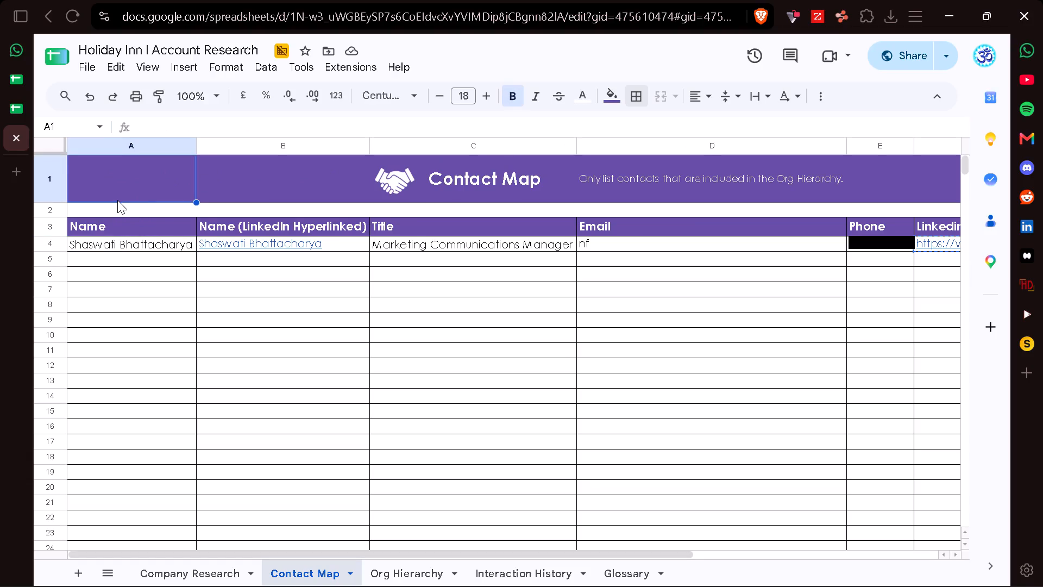
pyautogui.click(877, 60)
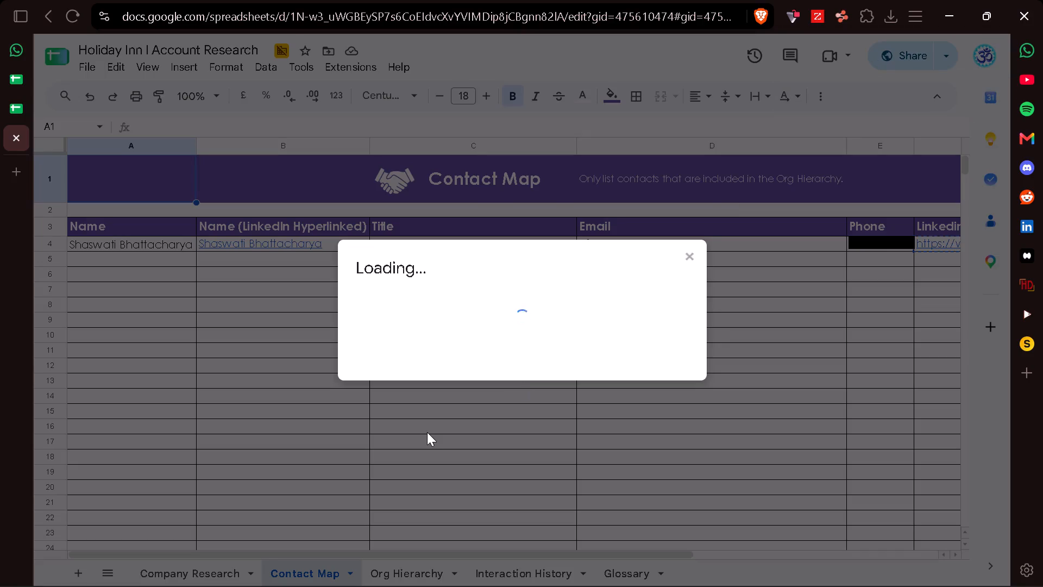
pyautogui.click(389, 508)
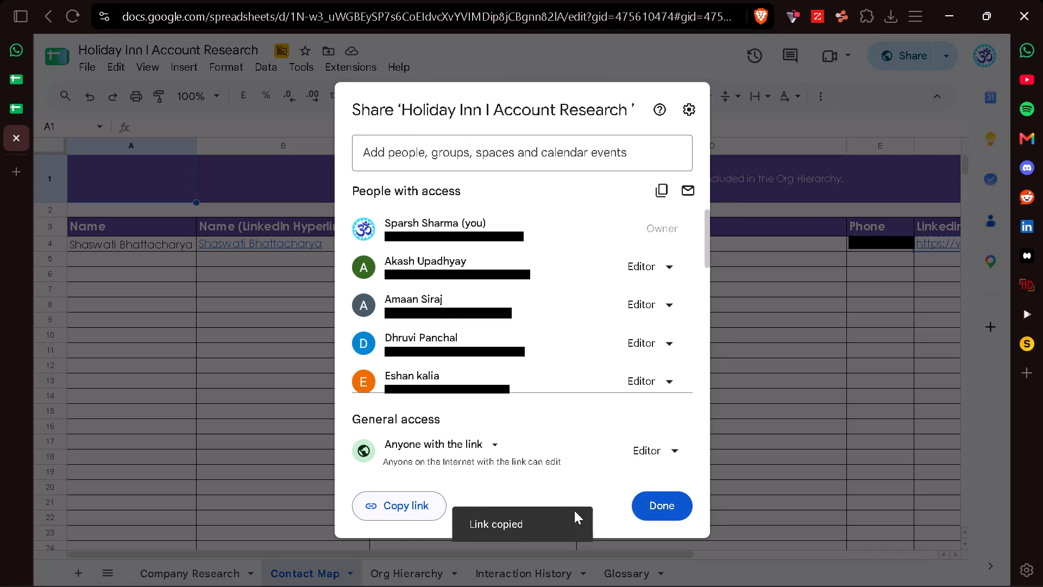
pyautogui.click(664, 508)
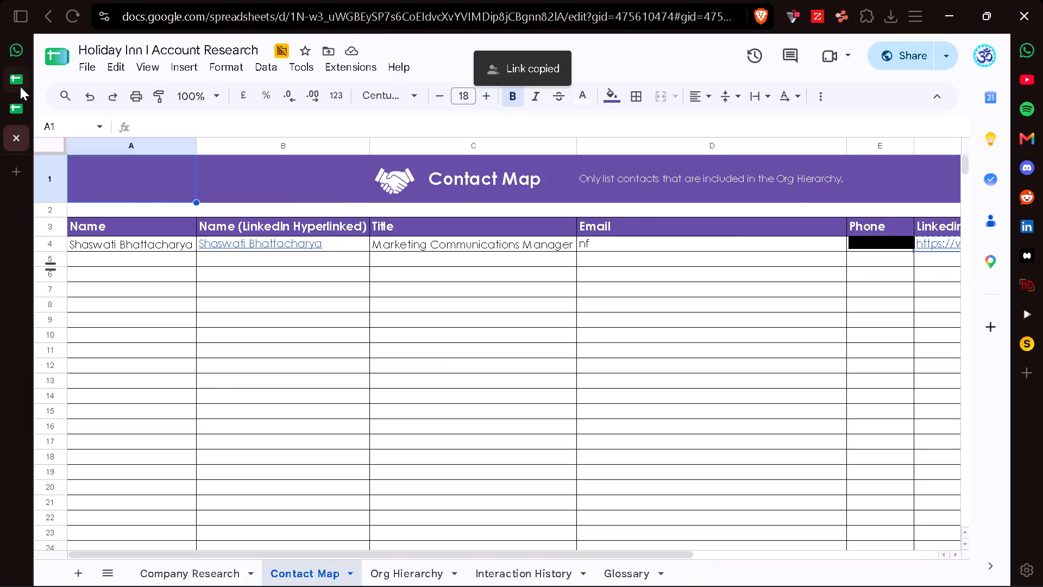
pyautogui.click(20, 86)
pyautogui.hotkey('ctrl', 'v')
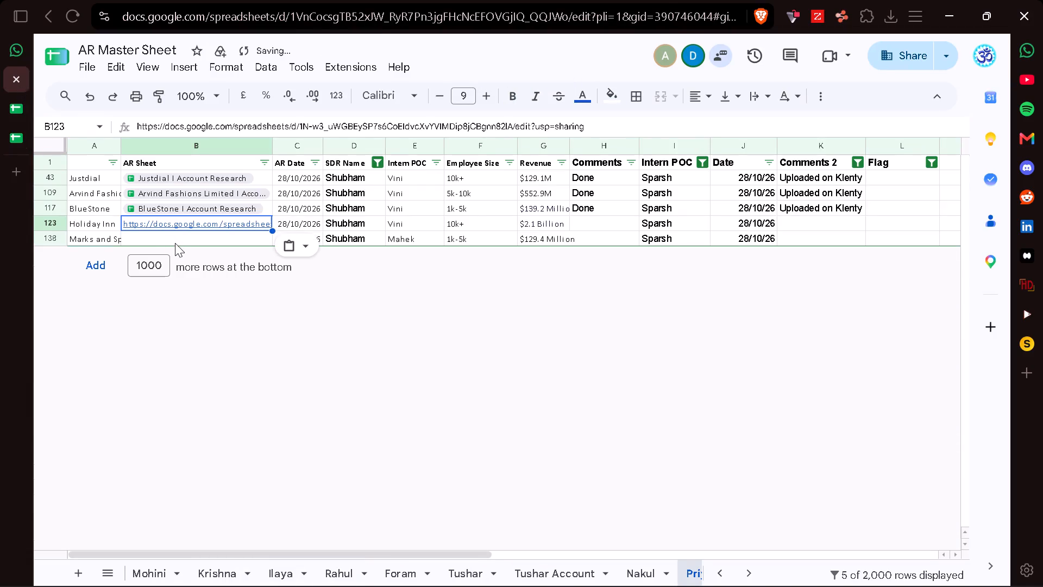
pyautogui.press('Tab')
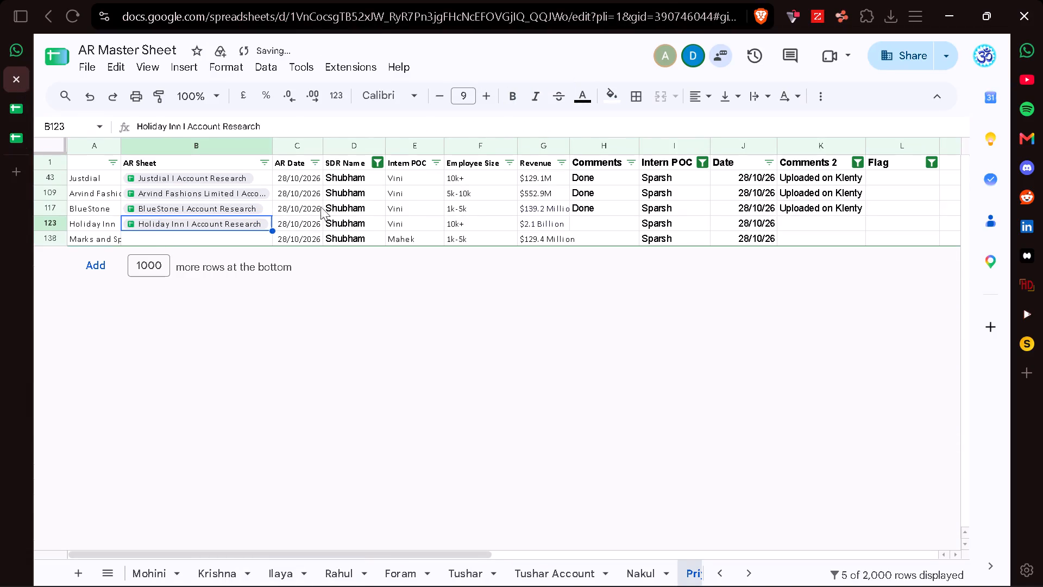
# Mark the Holiday Inn row as Done under Comments and Uploaded on Klenty under Comments 2.
pyautogui.click(585, 220)
pyautogui.write('Done')
pyautogui.press('Right')
pyautogui.press('Right')
pyautogui.press('Right')
pyautogui.press('Up')
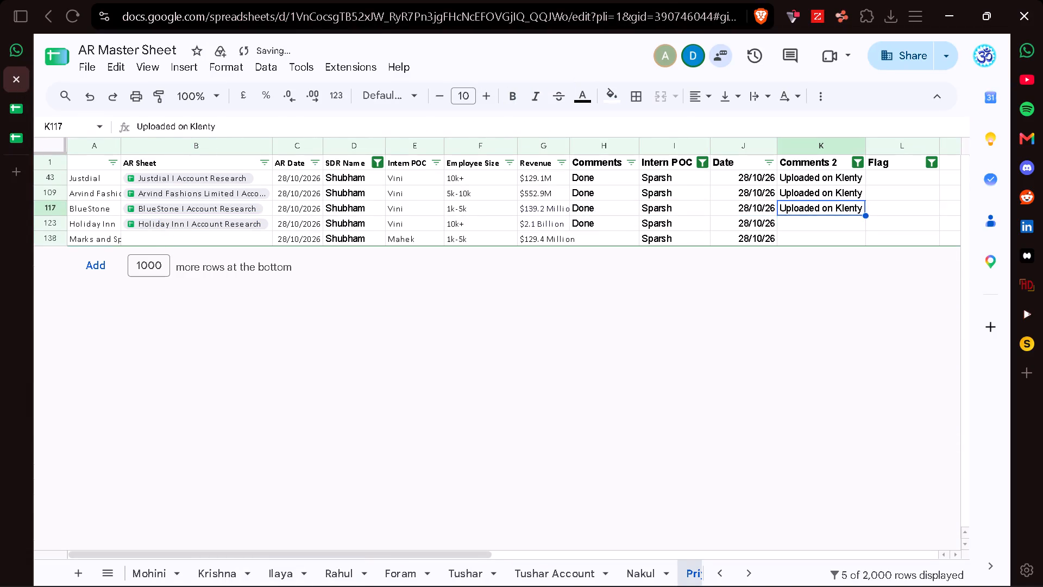
pyautogui.hotkey('ctrl', 'c')
pyautogui.press('Down')
pyautogui.hotkey('ctrl', 'v')
pyautogui.press('Down')
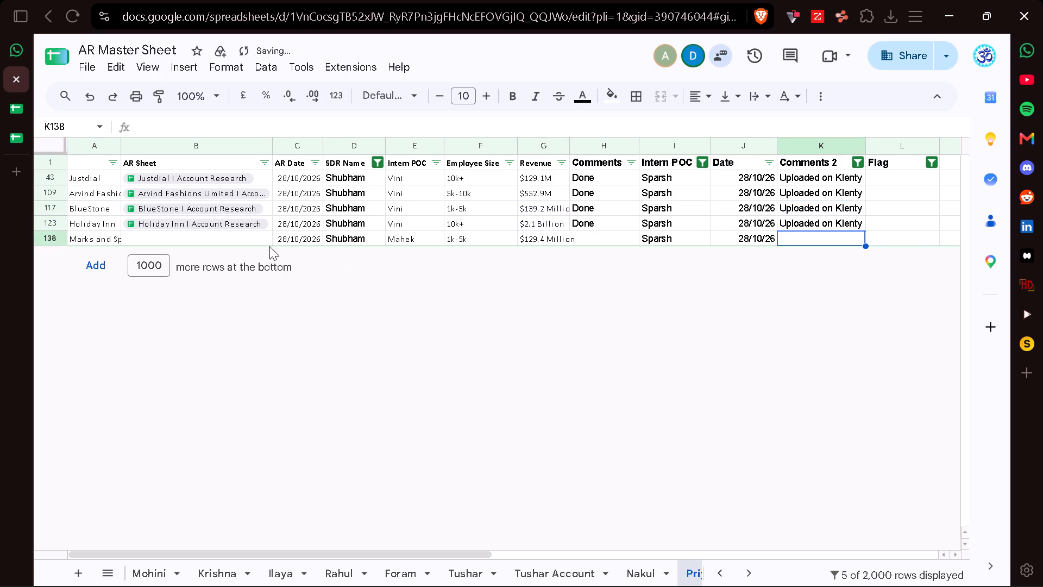
# Make a copy of the Holiday Inn research sheet named Marks and Spencer Reliance India Private Limited I Account Research, using the company name from A138.
pyautogui.click(196, 236)
pyautogui.click(94, 243)
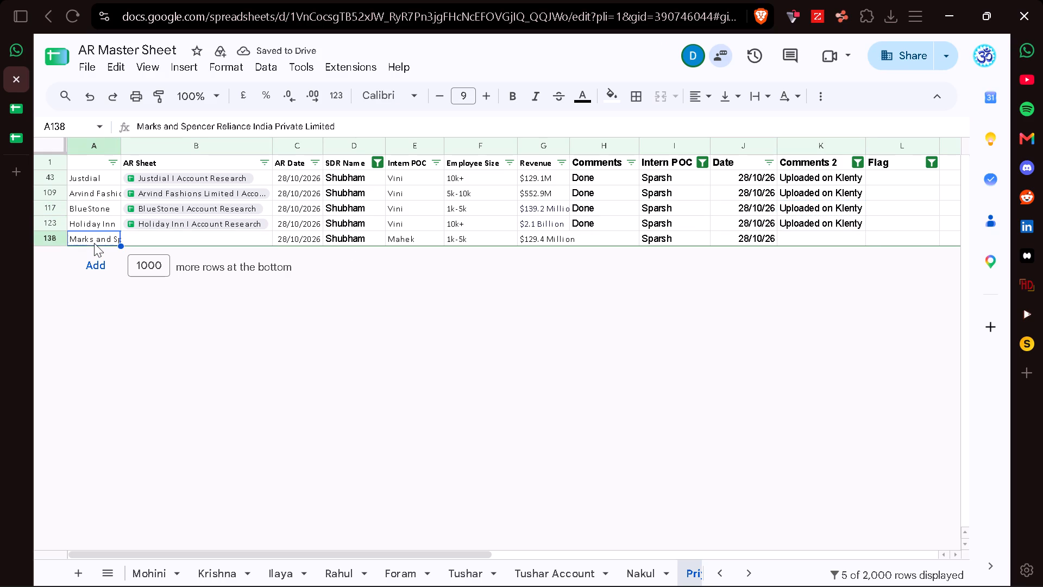
pyautogui.hotkey('ctrl', 'c')
pyautogui.press('Right')
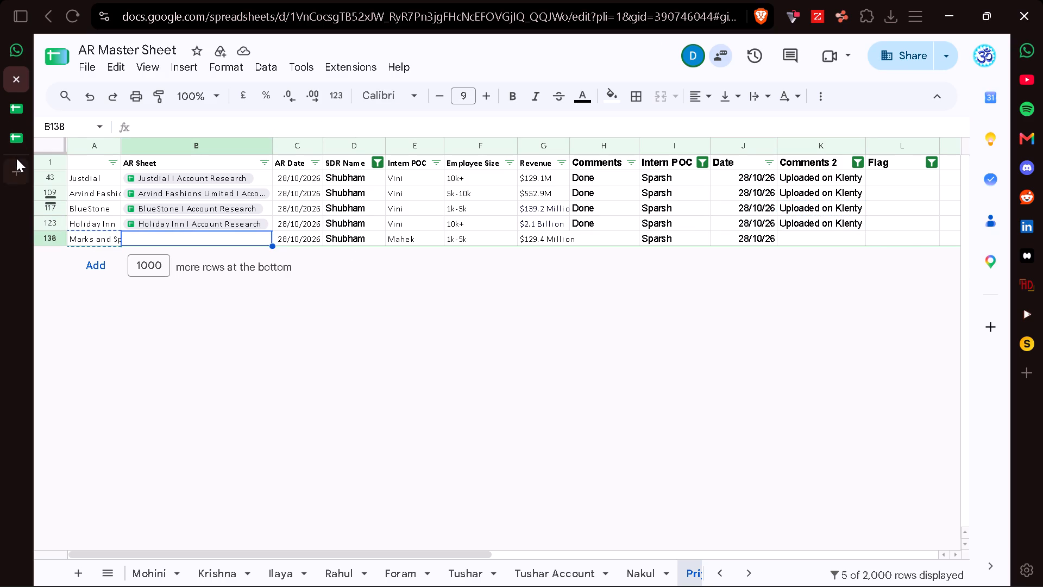
pyautogui.click(18, 143)
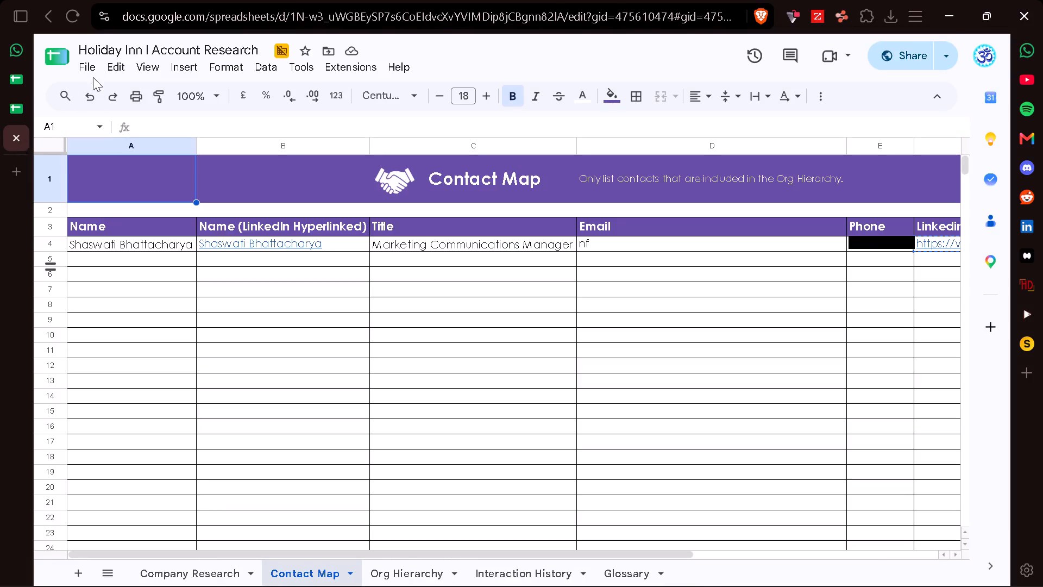
pyautogui.click(85, 67)
pyautogui.click(130, 154)
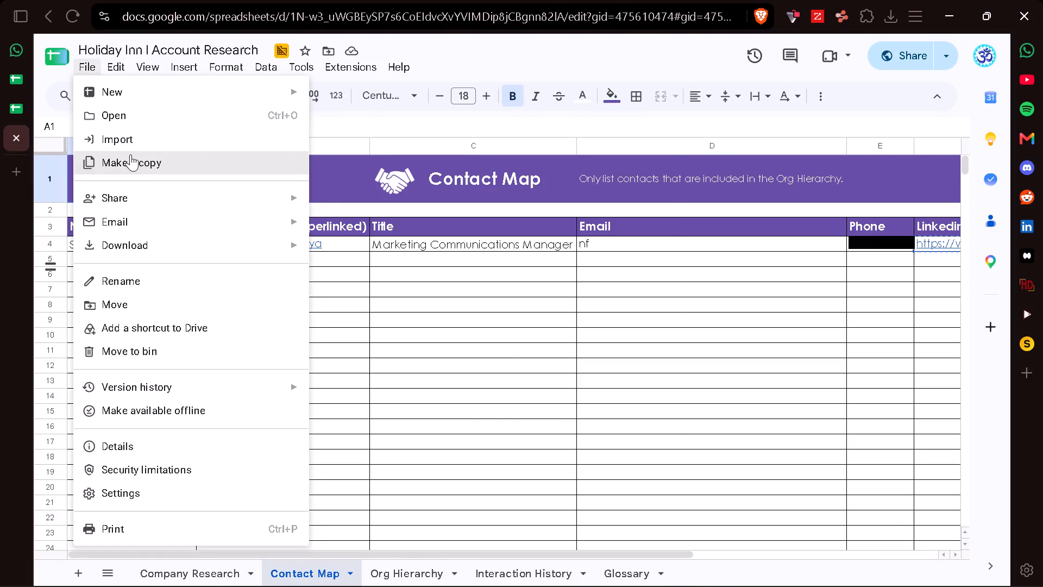
pyautogui.click(497, 208)
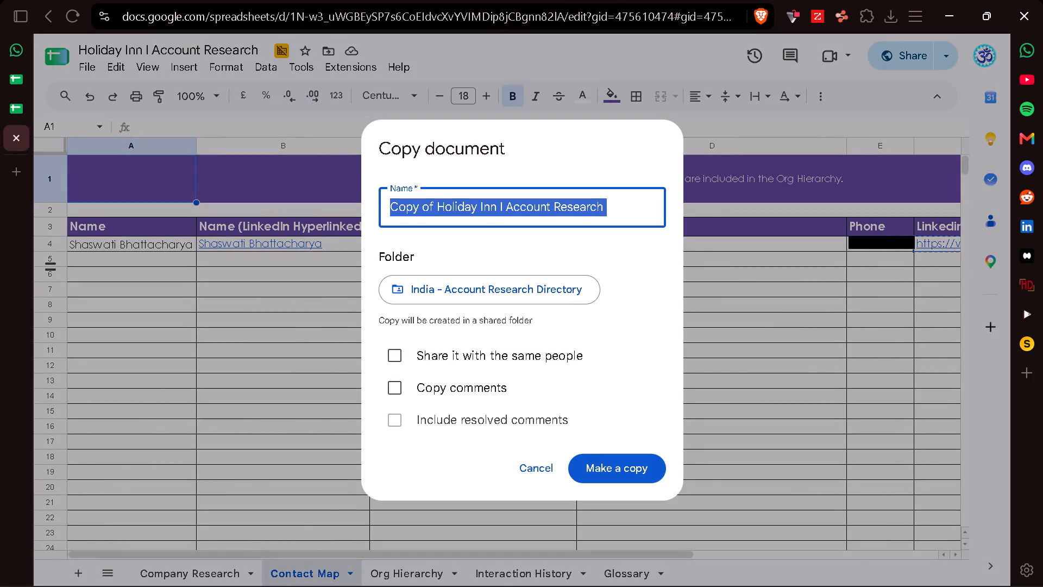
pyautogui.press('BackSpace')
pyautogui.press('BackSpace')
pyautogui.press('BackSpace')
pyautogui.press('BackSpace')
pyautogui.press('BackSpace')
pyautogui.press('BackSpace')
pyautogui.press('BackSpace')
pyautogui.press('BackSpace')
pyautogui.press('BackSpace')
pyautogui.press('BackSpace')
pyautogui.press('BackSpace')
pyautogui.press('BackSpace')
pyautogui.press('BackSpace')
pyautogui.press('BackSpace')
pyautogui.press('BackSpace')
pyautogui.press('BackSpace')
pyautogui.press('BackSpace')
pyautogui.press('BackSpace')
pyautogui.press('BackSpace')
pyautogui.press('BackSpace')
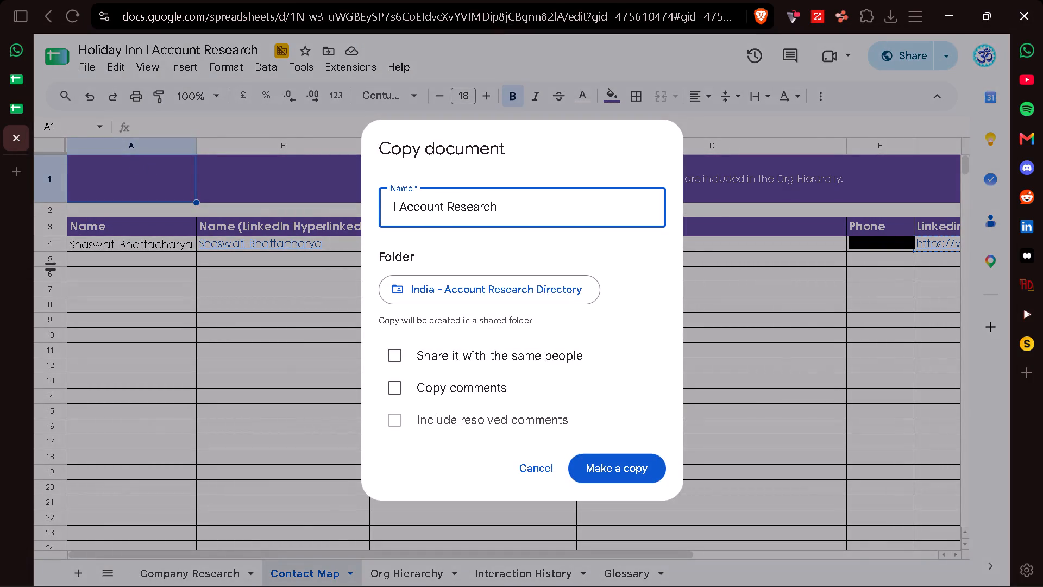
pyautogui.hotkey('ctrl', 'v')
pyautogui.hscroll(-2, 612, 219)
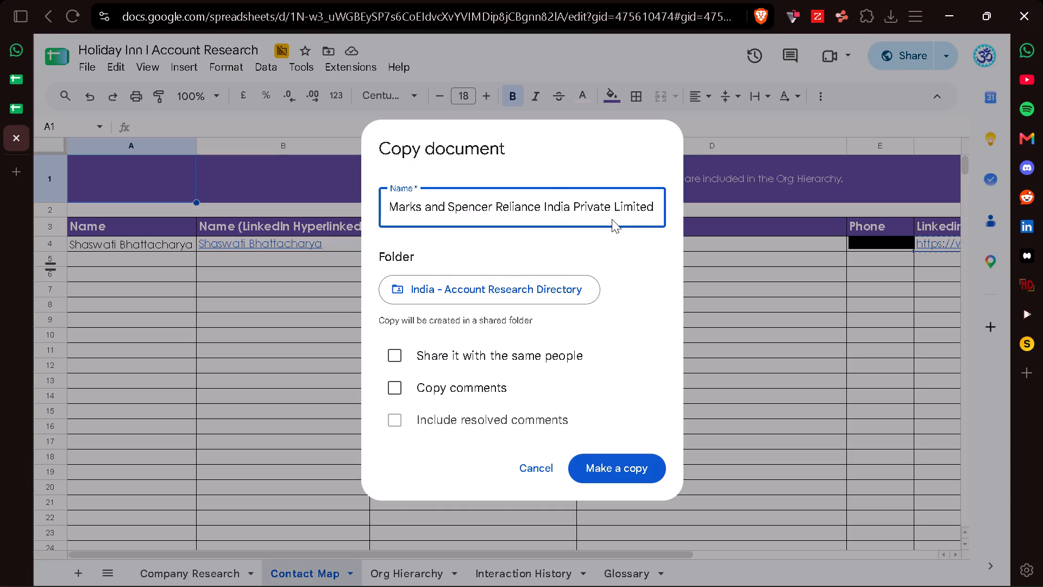
pyautogui.hscroll(-2, 612, 219)
pyautogui.hscroll(-3, 556, 186)
pyautogui.hscroll(-3, 610, 205)
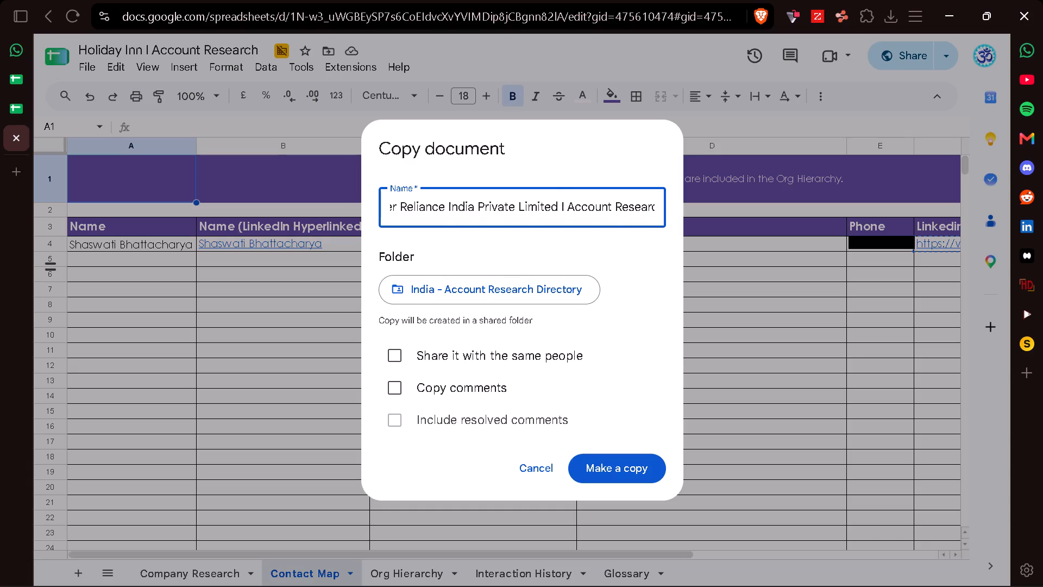
pyautogui.click(606, 477)
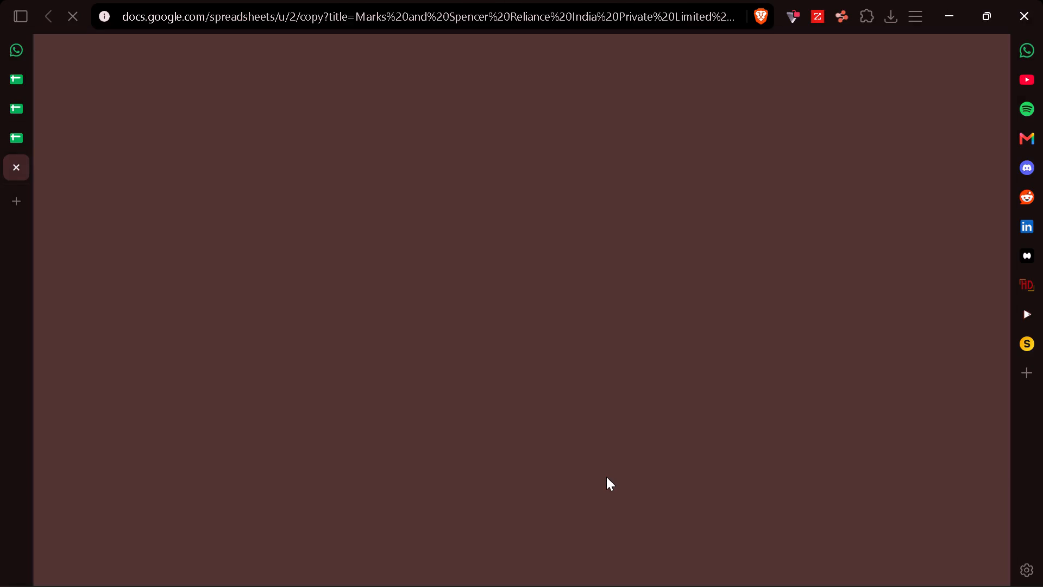
# Close the Holiday Inn research sheet.
pyautogui.click(21, 136)
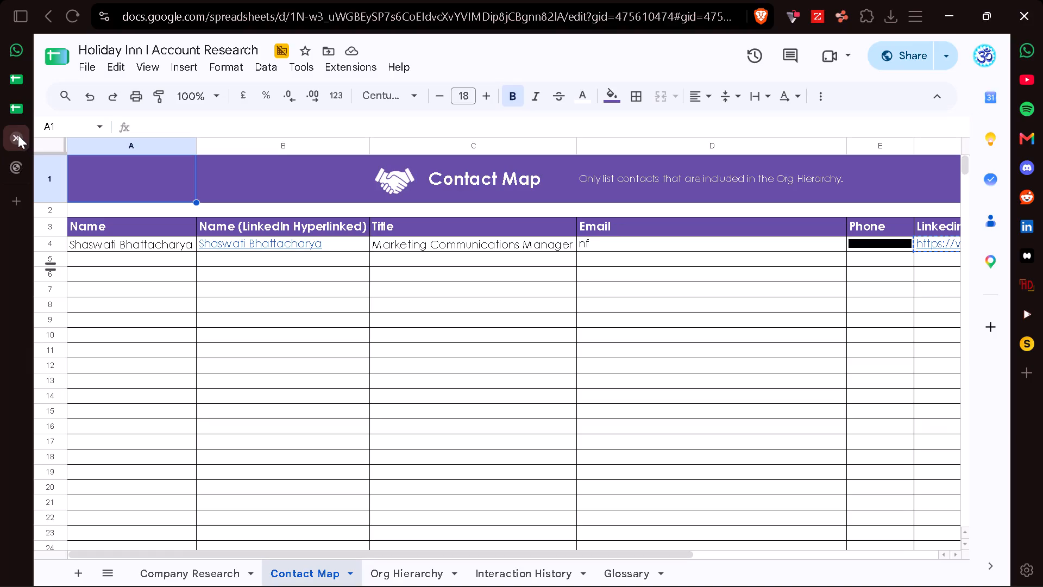
pyautogui.click(18, 135)
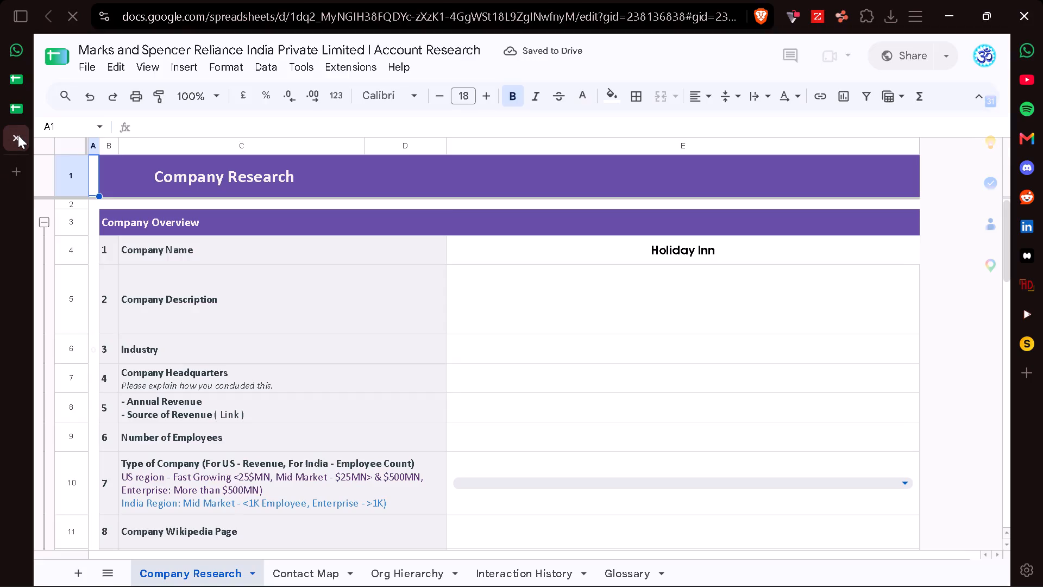
# Replace the Company Name in E4 with Marks and Spencer Reliance India Private Limited, in bold 12 pt Century Gothic, centred horizontally and vertically.
pyautogui.click(615, 257)
pyautogui.press('BackSpace')
pyautogui.hotkey('ctrl', 'v')
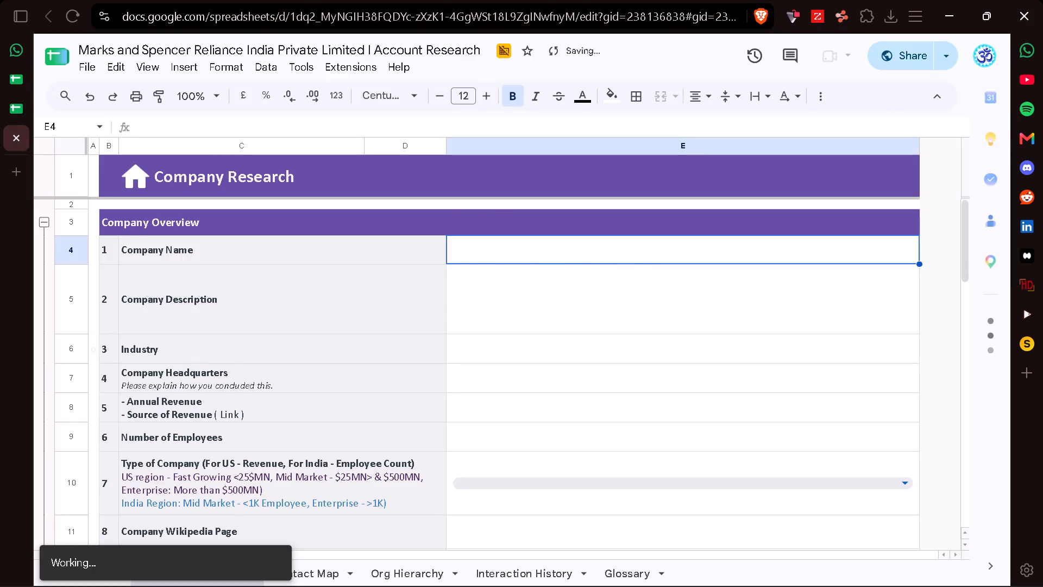
pyautogui.tripleClick(491, 97)
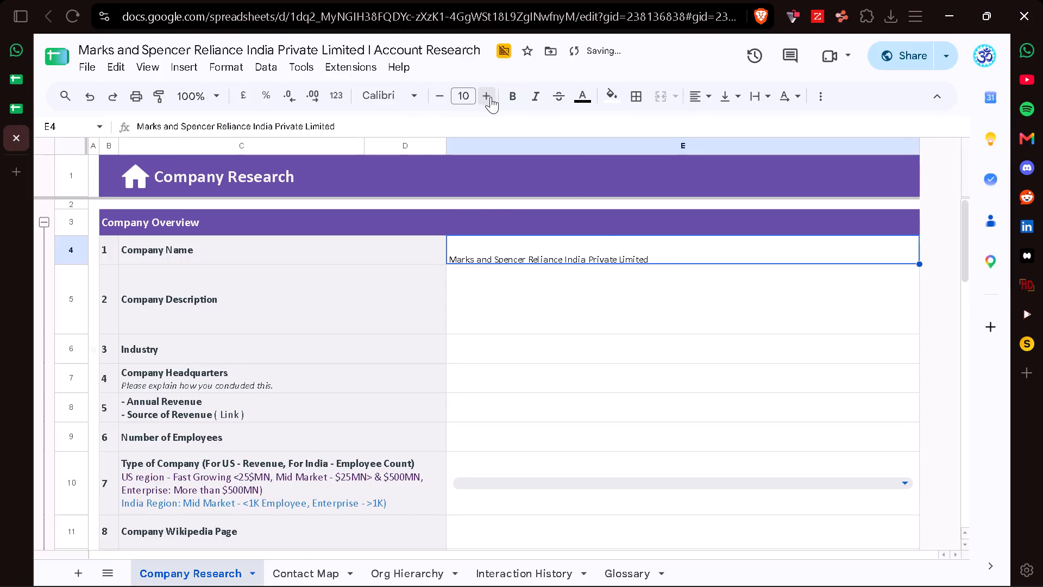
pyautogui.click(423, 96)
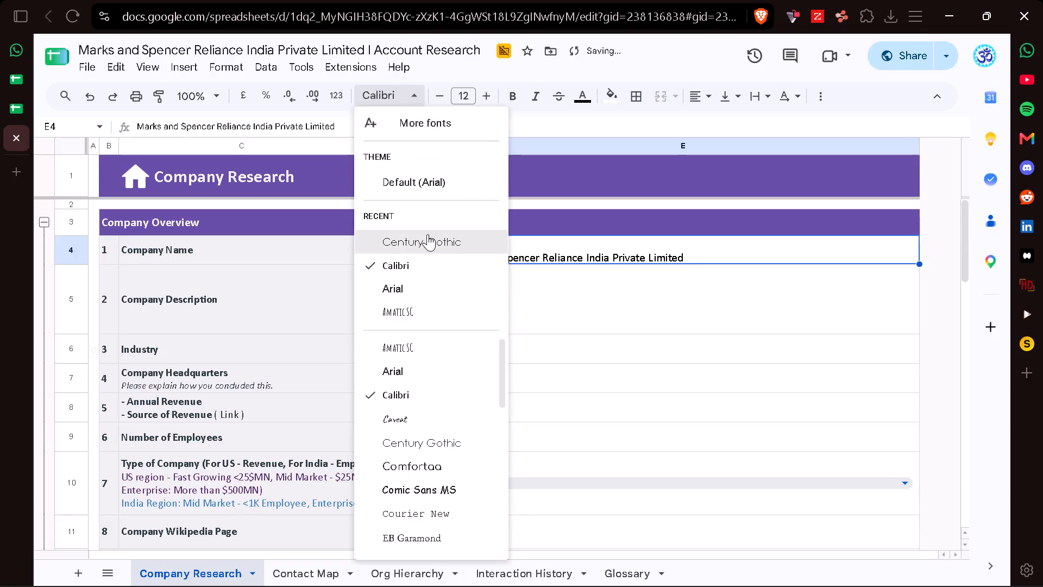
pyautogui.click(428, 234)
pyautogui.click(511, 89)
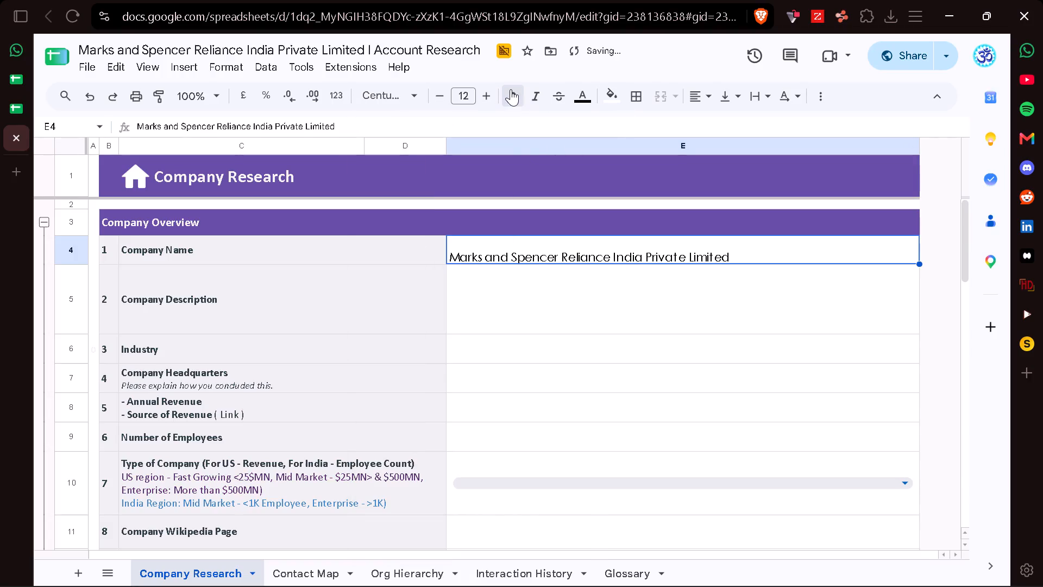
pyautogui.click(715, 91)
pyautogui.click(720, 117)
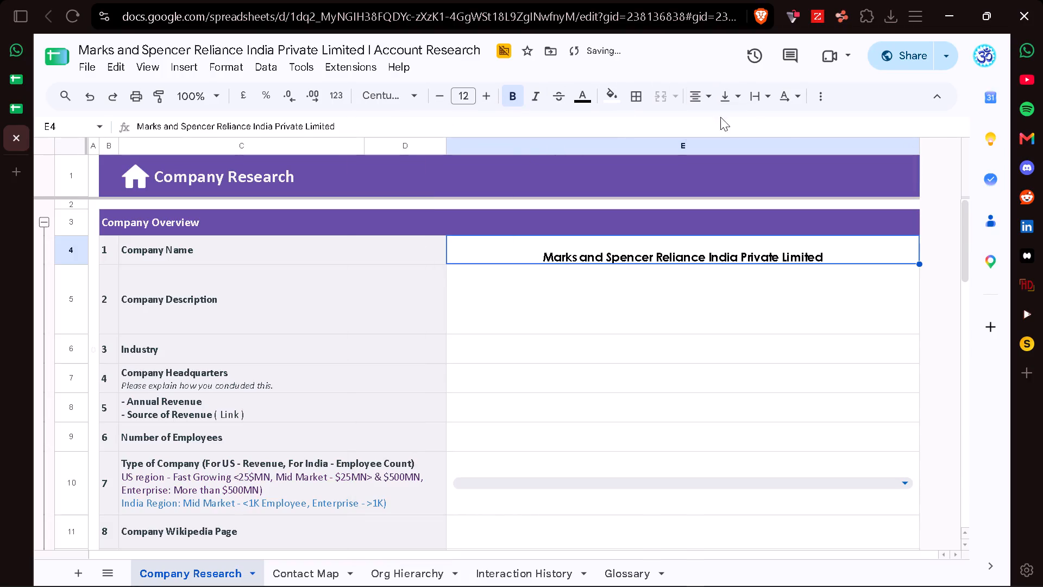
pyautogui.click(733, 97)
pyautogui.click(744, 117)
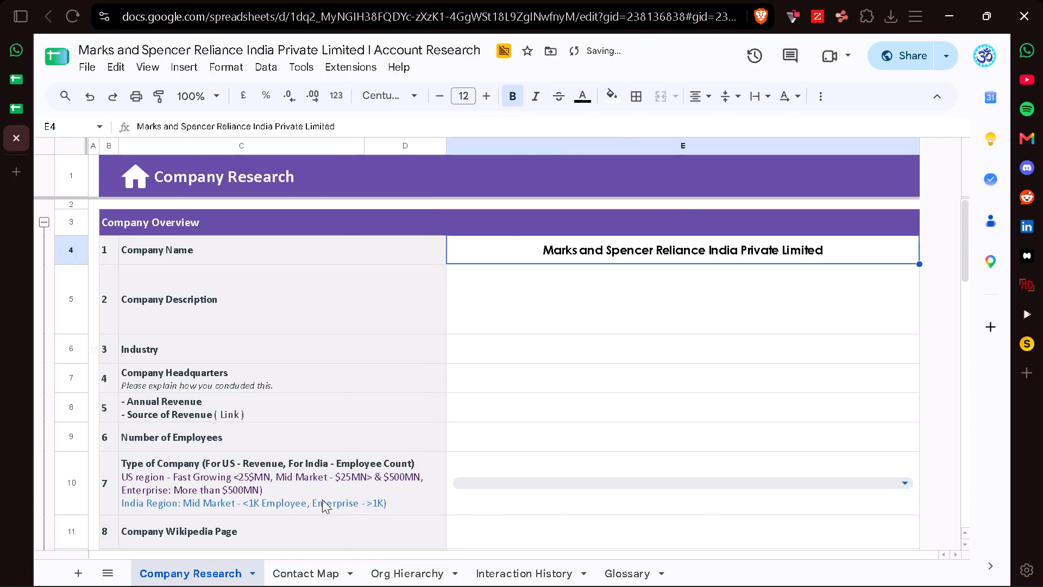
# Clear the previous company's contact from row 4 of the Contact Map sheet.
pyautogui.click(304, 576)
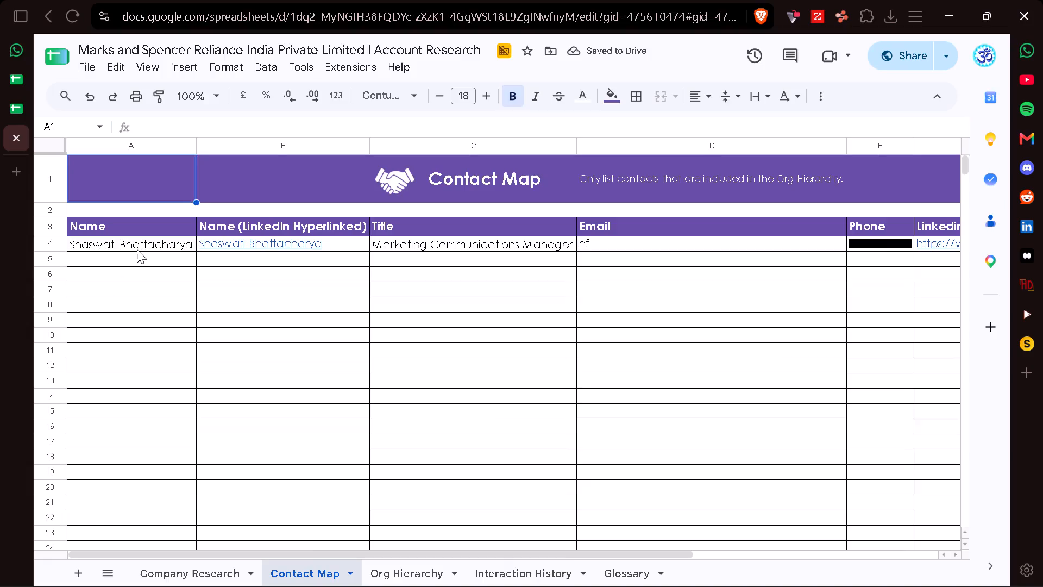
pyautogui.click(137, 249)
pyautogui.hotkey('ctrl', 'shift', 'Right')
pyautogui.press('BackSpace')
pyautogui.hscroll(8, 137, 249)
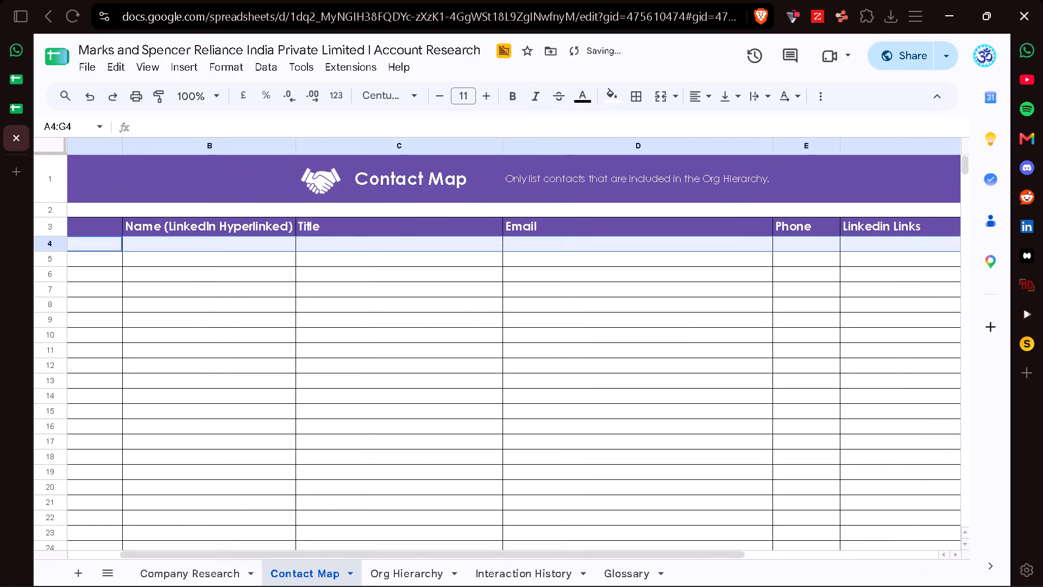
pyautogui.click(115, 248)
# Open LinkedIn in a separate browser tab.
pyautogui.click(10, 111)
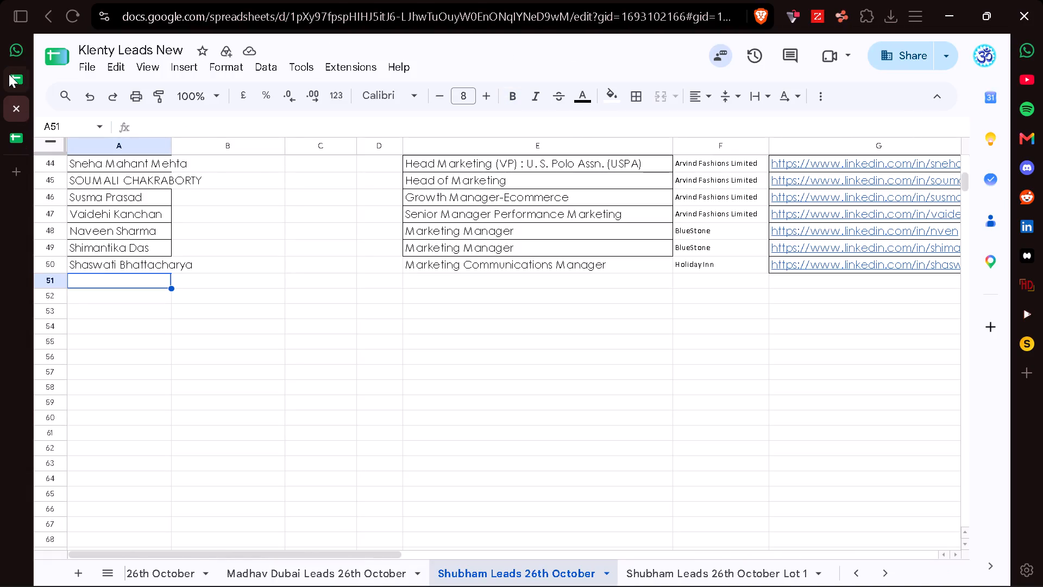
pyautogui.click(11, 128)
pyautogui.click(15, 176)
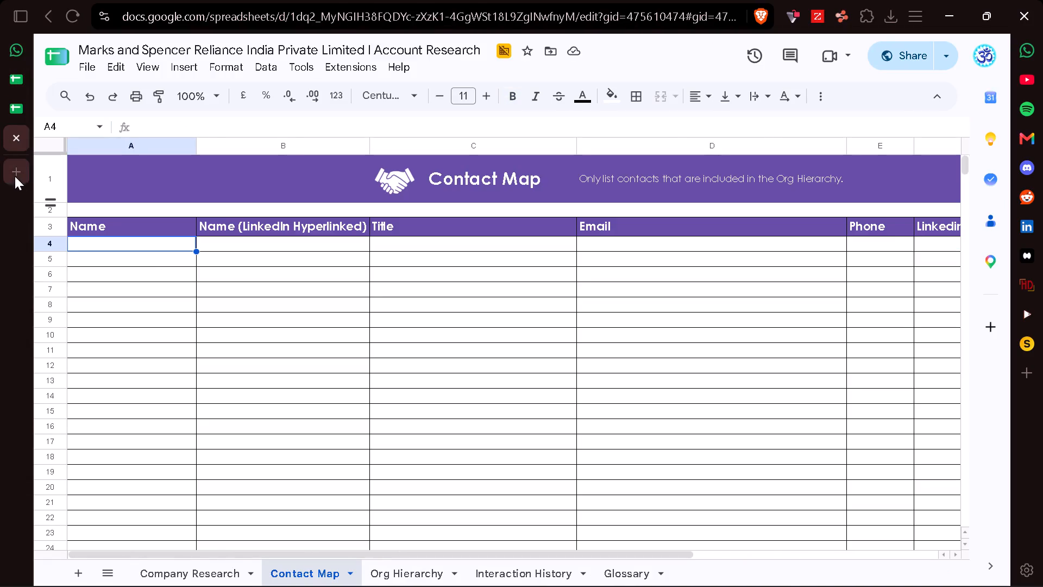
pyautogui.click(1032, 222)
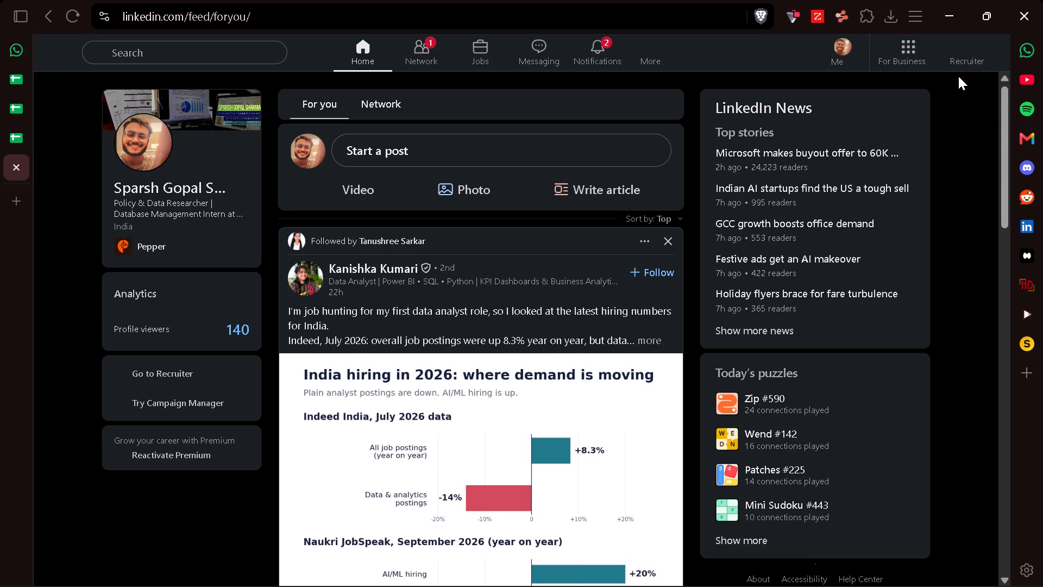
# Check LinkedIn's network page, the list of followed people and the notifications, dismissing the invitation notice.
pyautogui.click(438, 55)
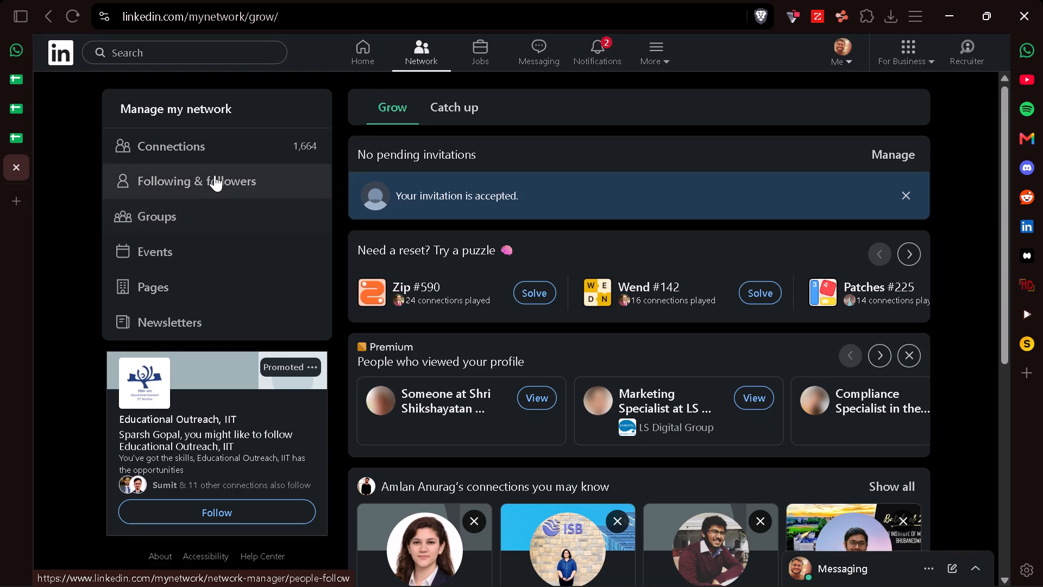
pyautogui.click(374, 201)
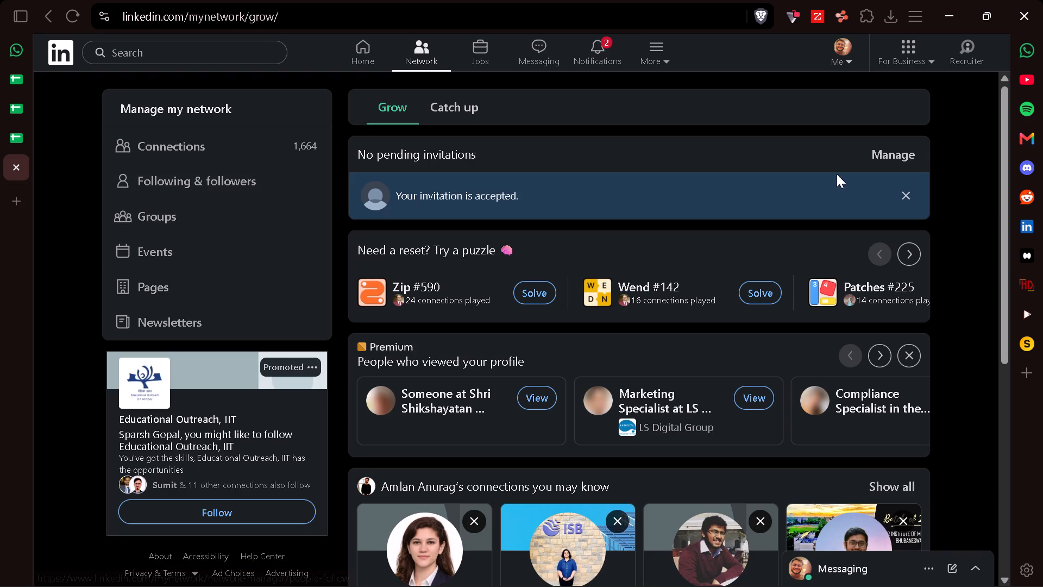
pyautogui.click(914, 194)
pyautogui.scroll(1, 170, 136)
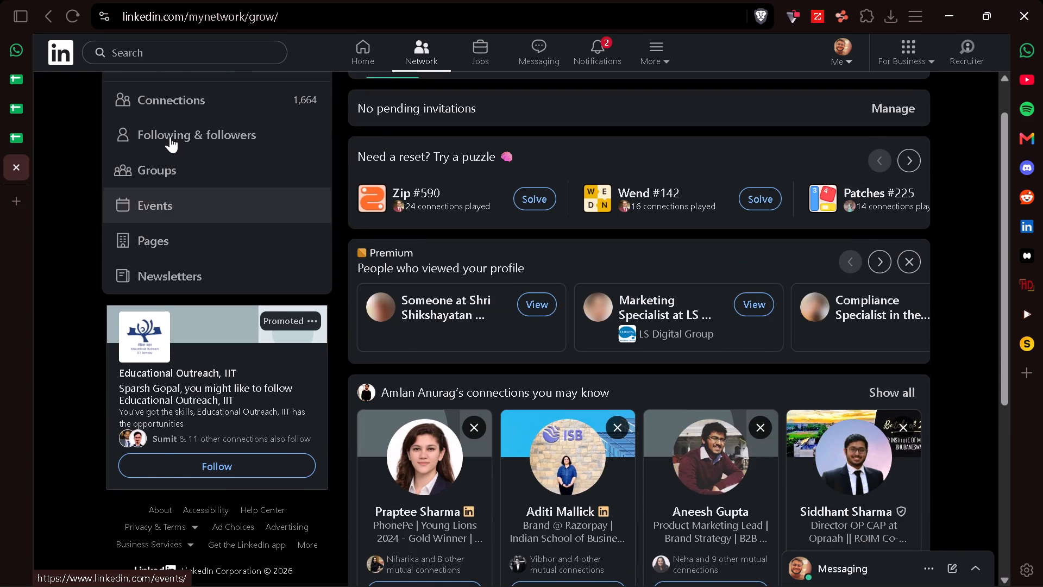
pyautogui.scroll(1, 170, 136)
pyautogui.click(180, 184)
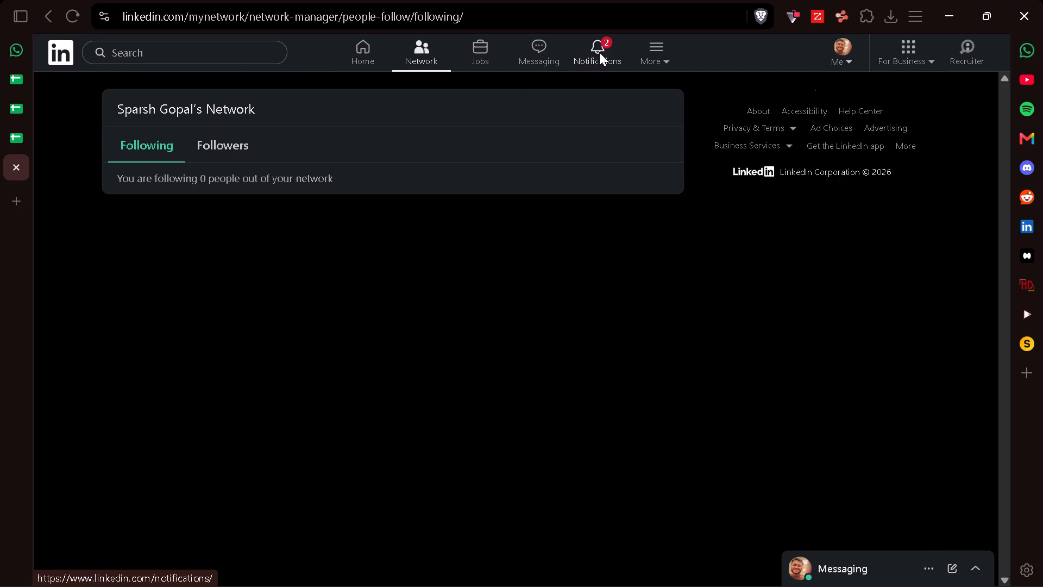
pyautogui.click(599, 52)
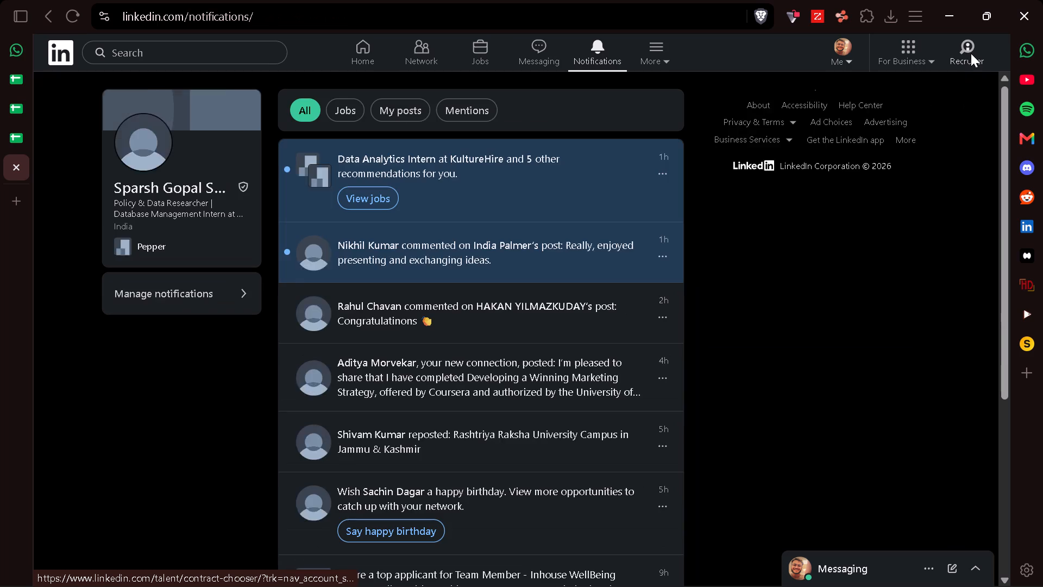
# Open LinkedIn Recruiter and close the regular LinkedIn tab.
pyautogui.click(971, 53)
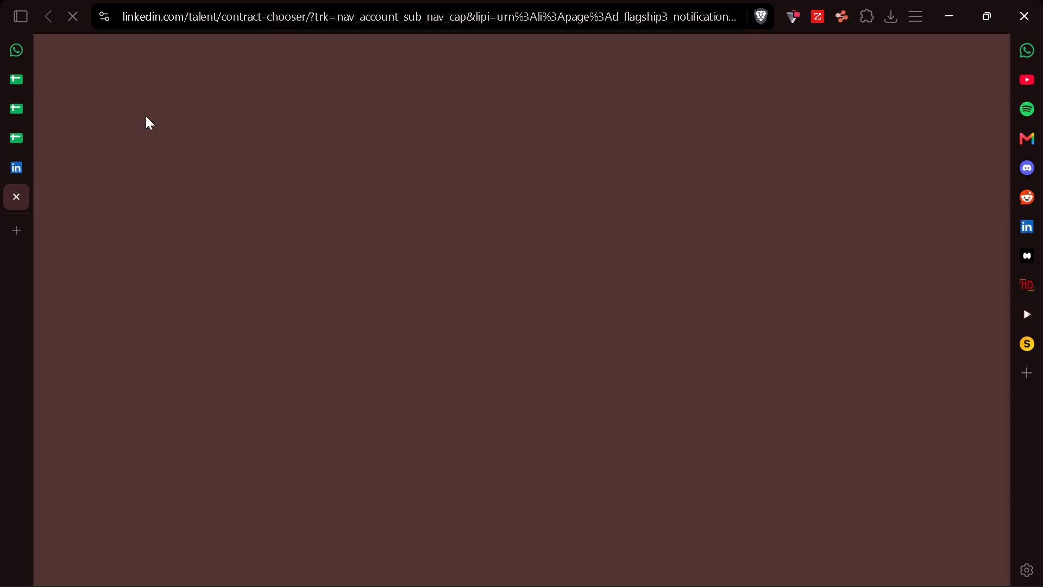
pyautogui.doubleClick(11, 170)
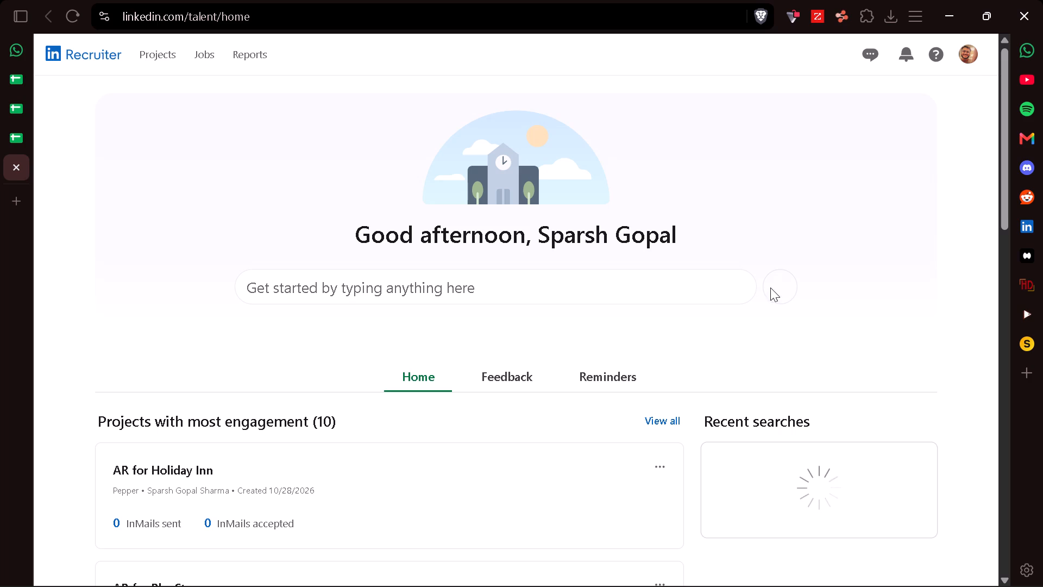
# Create a private Recruiter project named AR for Marks and Spencer Reliance India Private Limited.
pyautogui.click(770, 288)
pyautogui.click(695, 357)
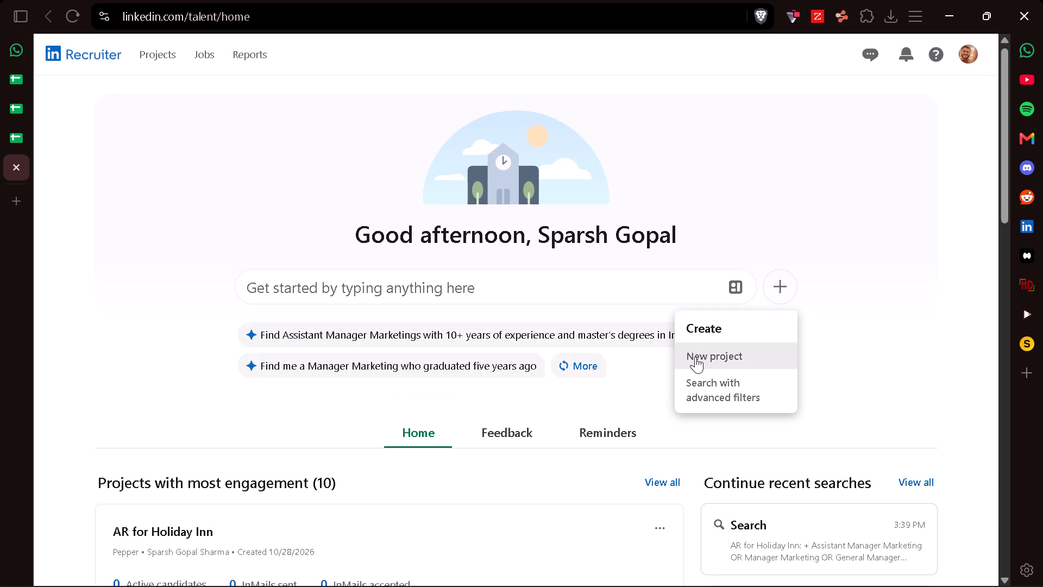
pyautogui.click(237, 249)
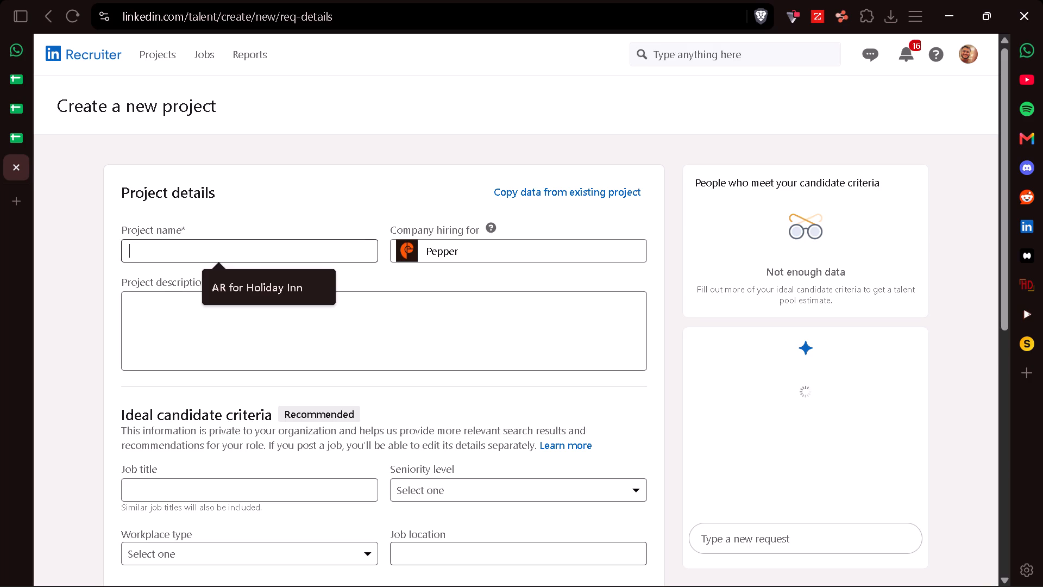
pyautogui.click(321, 283)
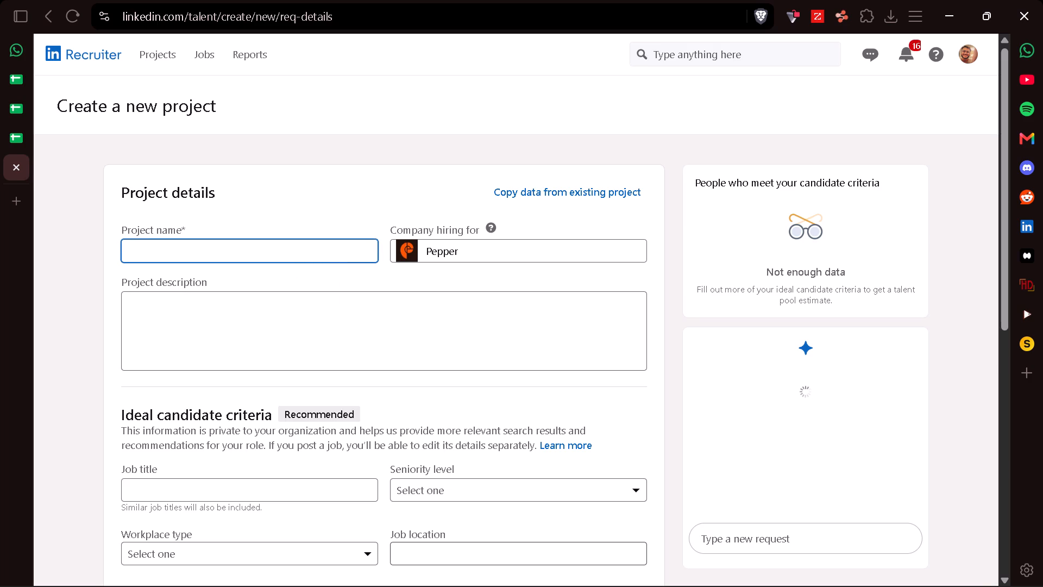
pyautogui.write('AR fr')
pyautogui.press('BackSpace')
pyautogui.write('or')
pyautogui.press('space')
pyautogui.hotkey('ctrl', 'v')
pyautogui.scroll(-6, 405, 407)
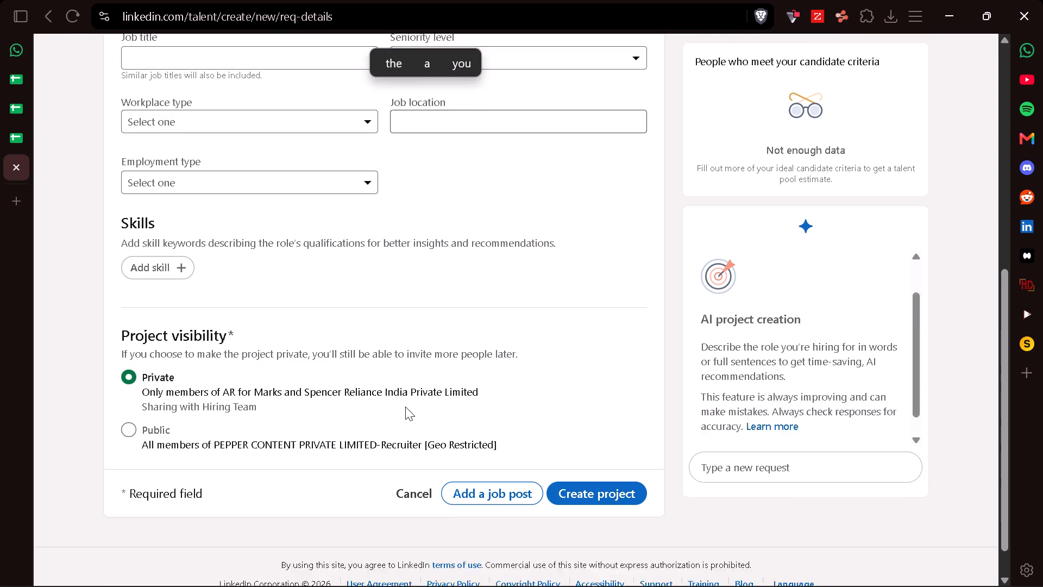
pyautogui.click(592, 458)
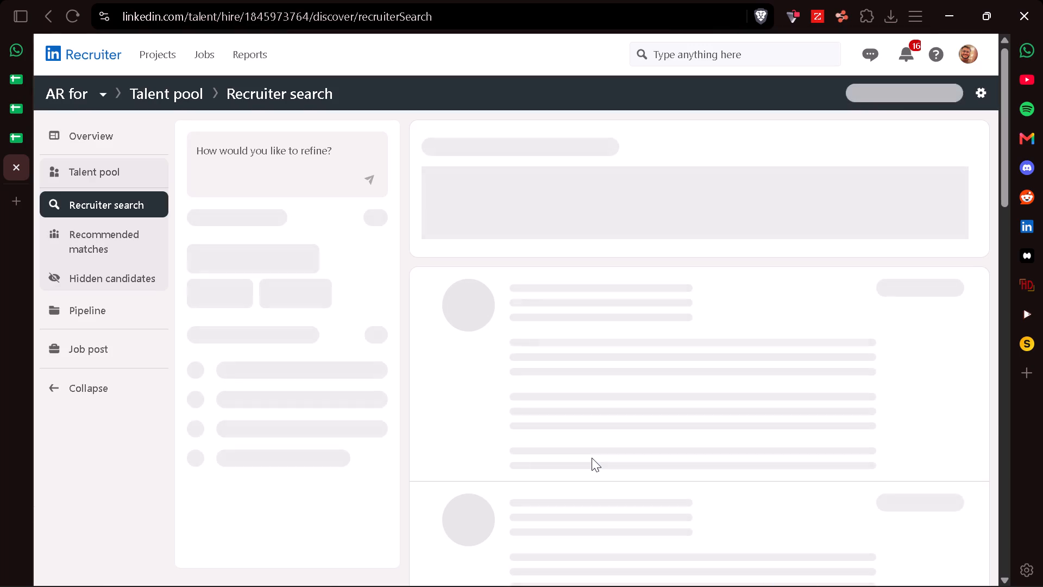
# Complete the project's name so it reads AR for Marks and Spencer Reliance India Private Limited.
pyautogui.click(104, 92)
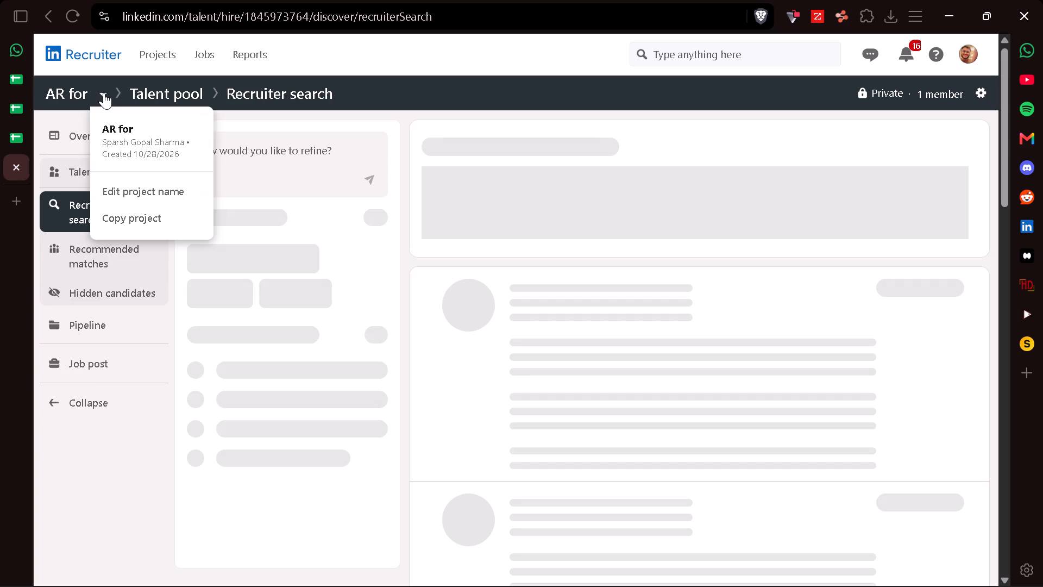
pyautogui.click(150, 178)
pyautogui.hotkey('ctrl', 'v')
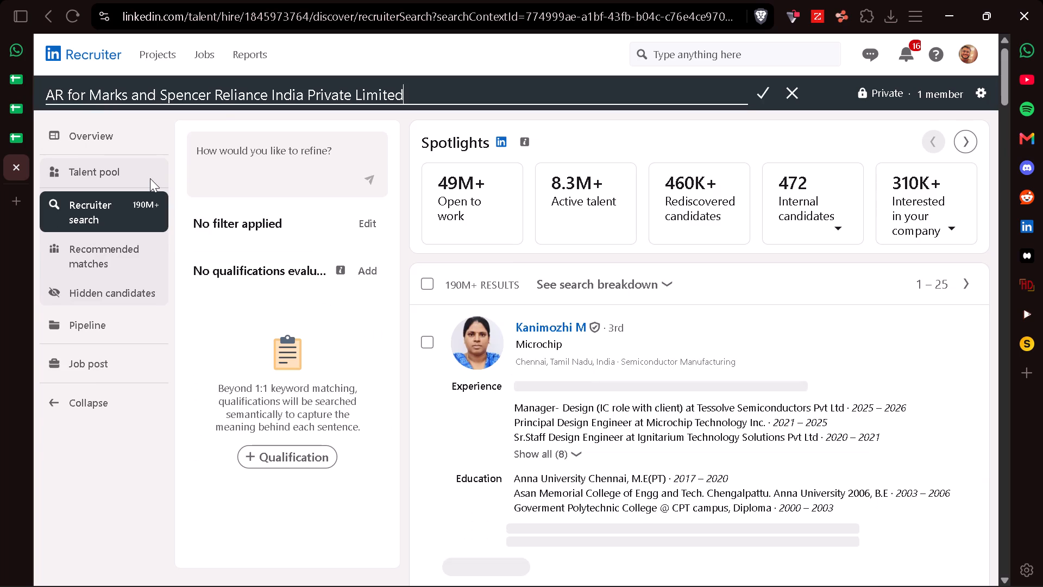
pyautogui.press('Return')
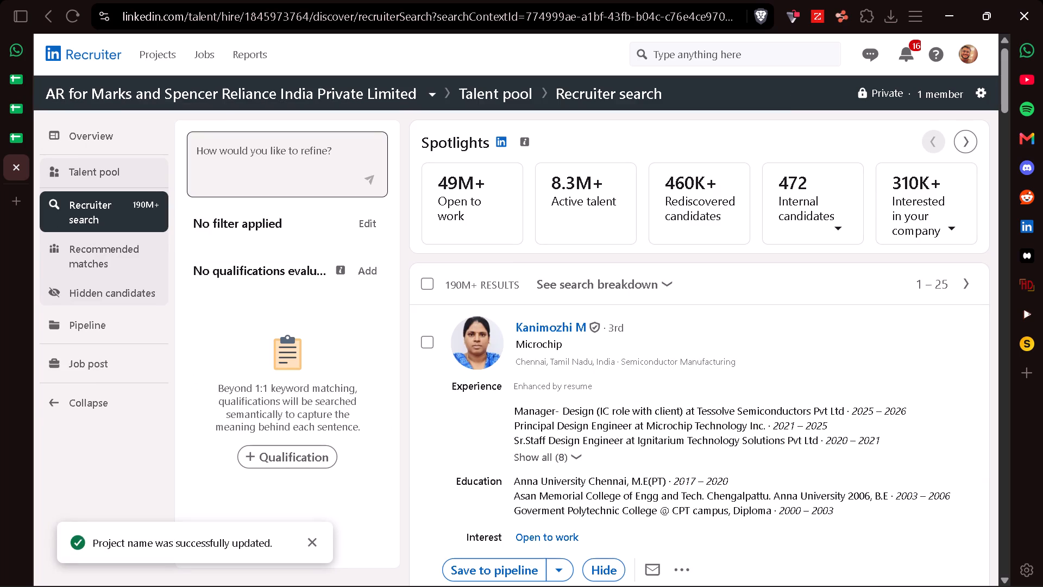
# Apply the saved custom filter main to the project's Recruiter search.
pyautogui.click(367, 226)
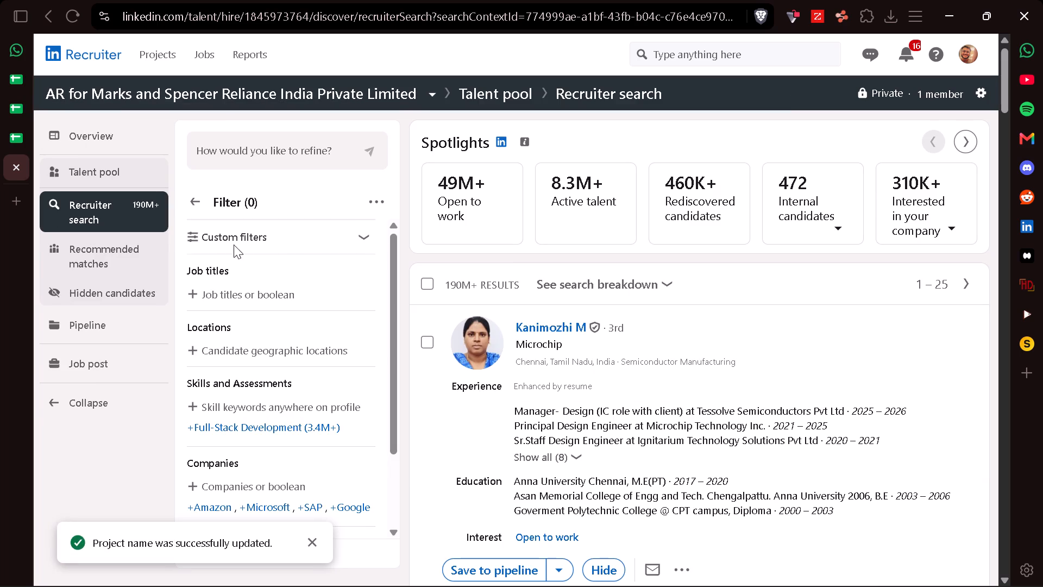
pyautogui.click(213, 236)
pyautogui.click(210, 266)
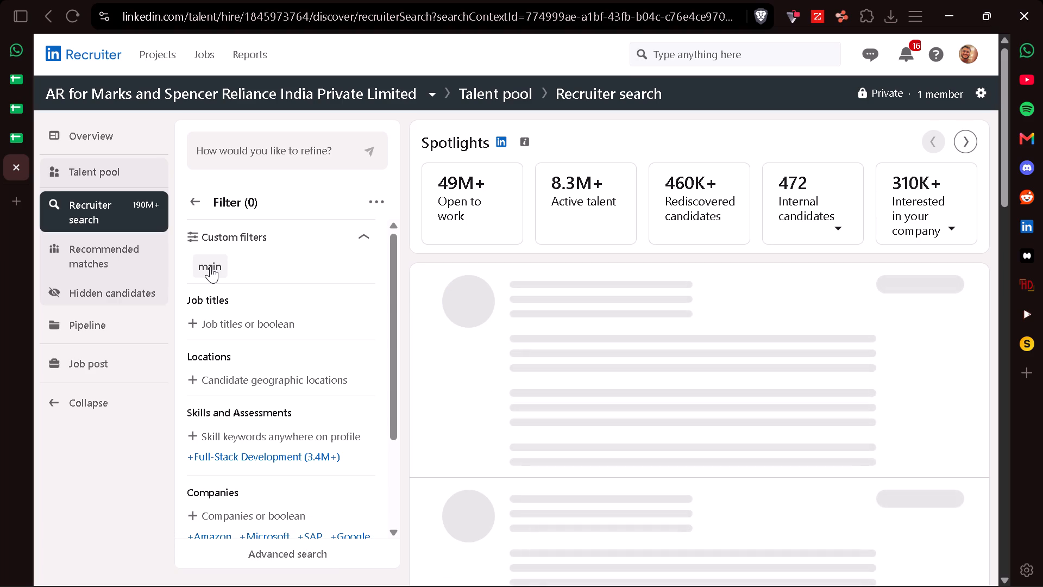
# Replace the Justdial company filter with Marks and Spencer Reliance India Private Limited.
pyautogui.scroll(-6, 269, 383)
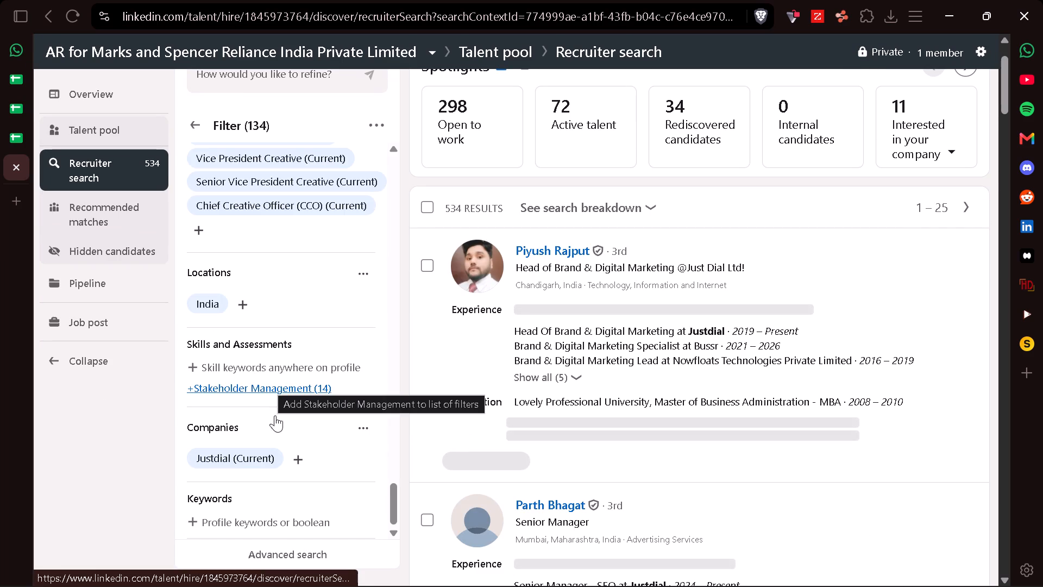
pyautogui.click(273, 456)
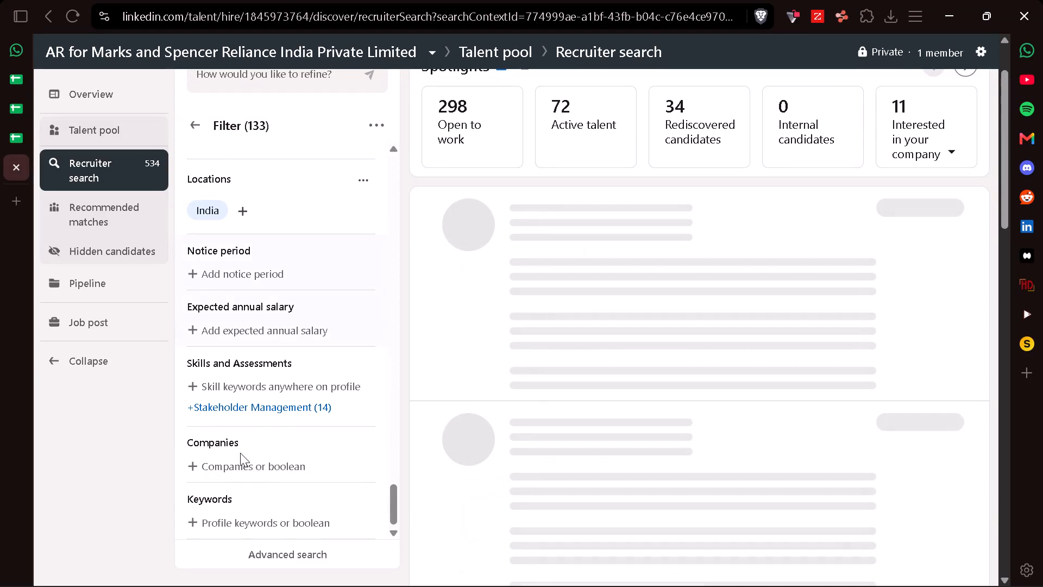
pyautogui.click(225, 468)
pyautogui.hotkey('ctrl', 'v')
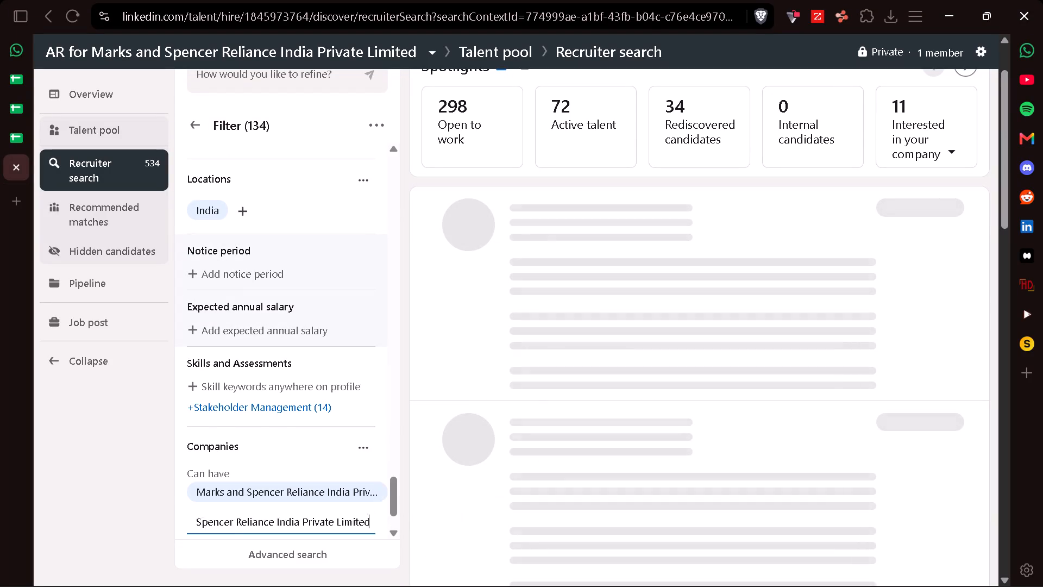
# Restrict the Marks and Spencer Reliance India Private Limited company filter to Current employees only.
pyautogui.scroll(-2, 243, 423)
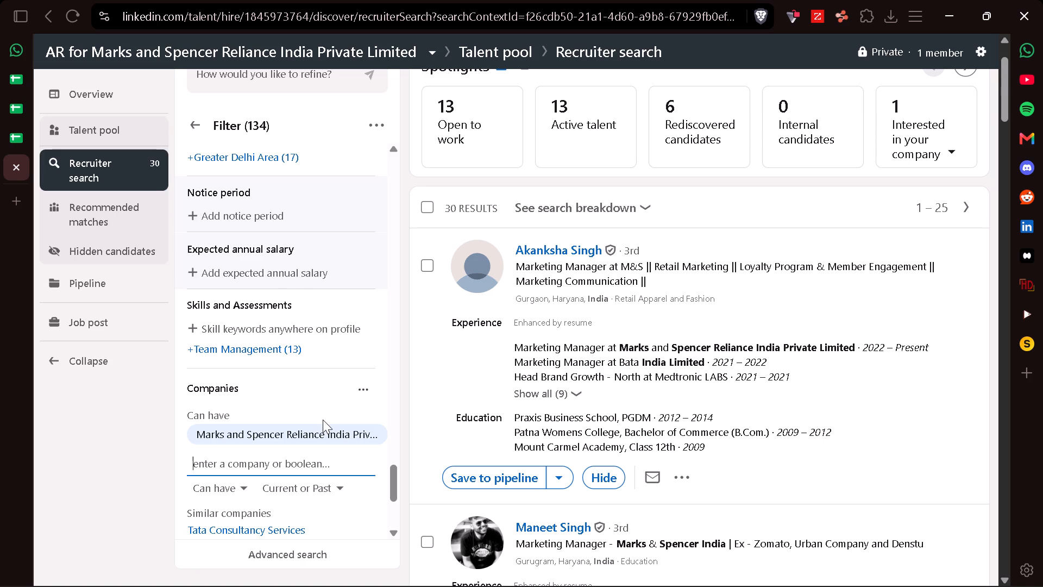
pyautogui.click(360, 440)
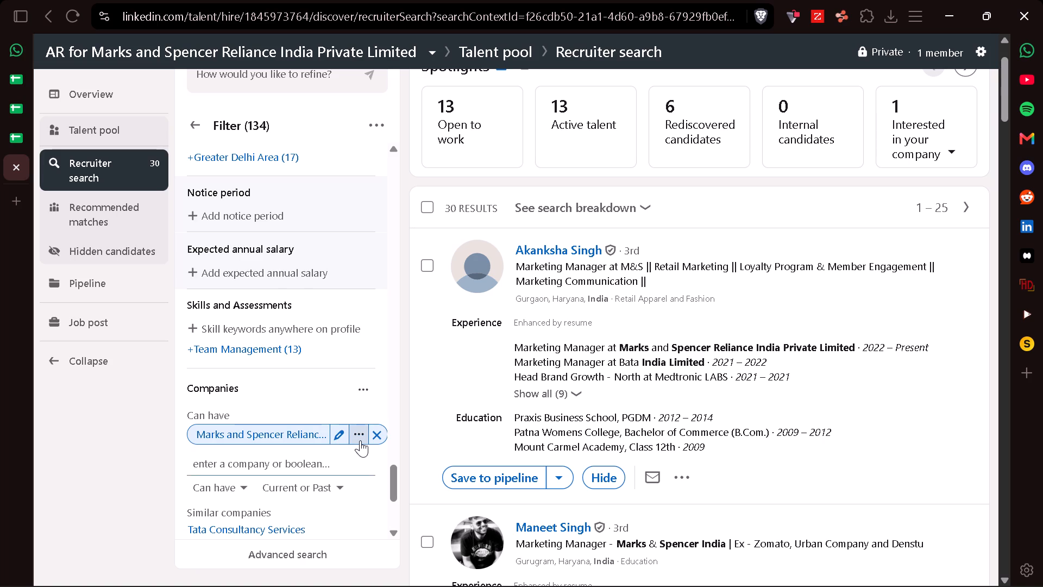
pyautogui.scroll(-1, 304, 364)
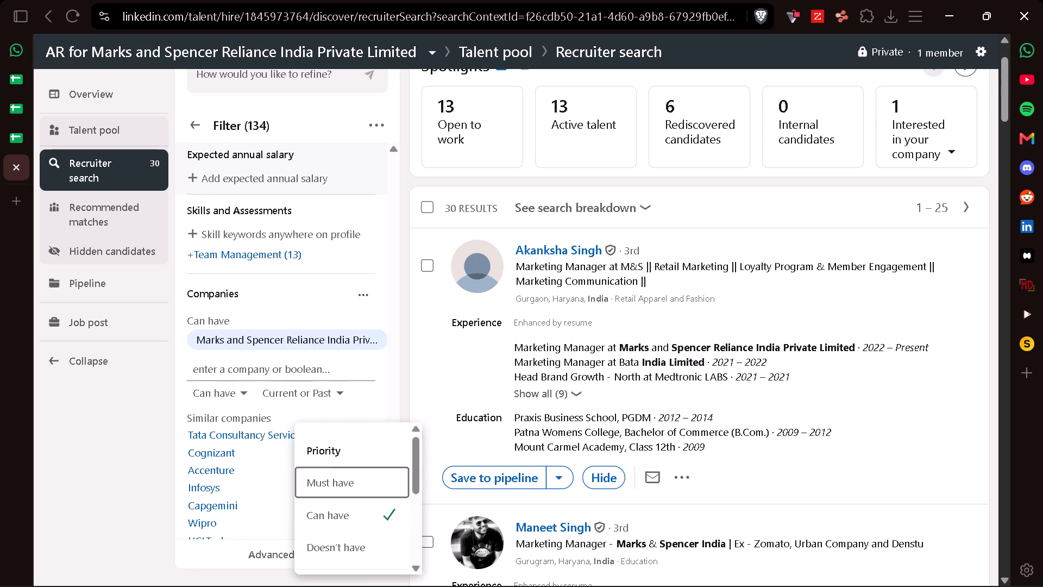
pyautogui.click(365, 304)
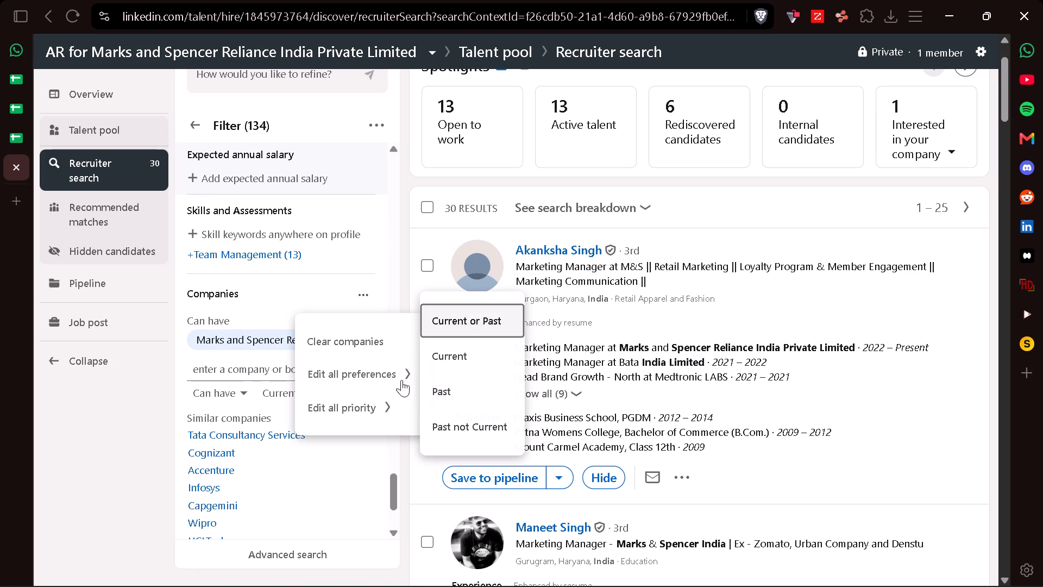
pyautogui.click(442, 367)
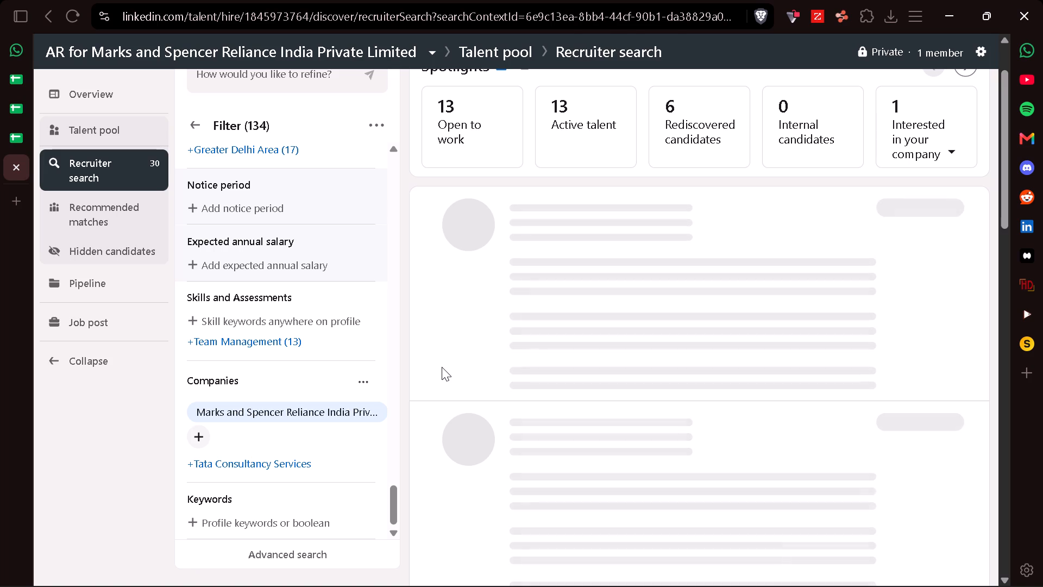
# Save the two Marketing Managers and the Head of Marketing at Marks and Spencer Reliance India to the project pipeline.
pyautogui.scroll(-1, 525, 333)
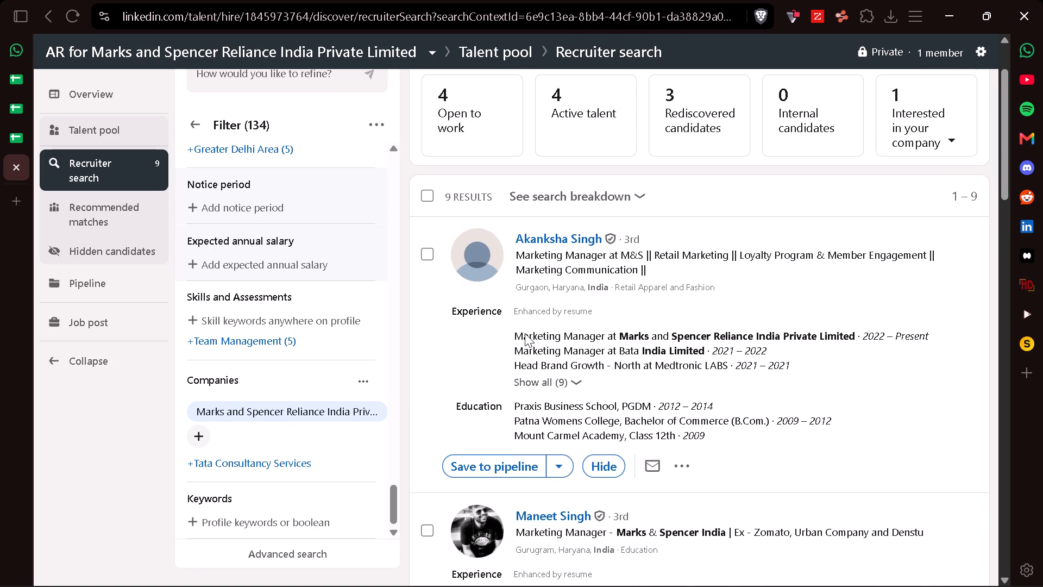
pyautogui.scroll(-1, 525, 333)
pyautogui.click(481, 430)
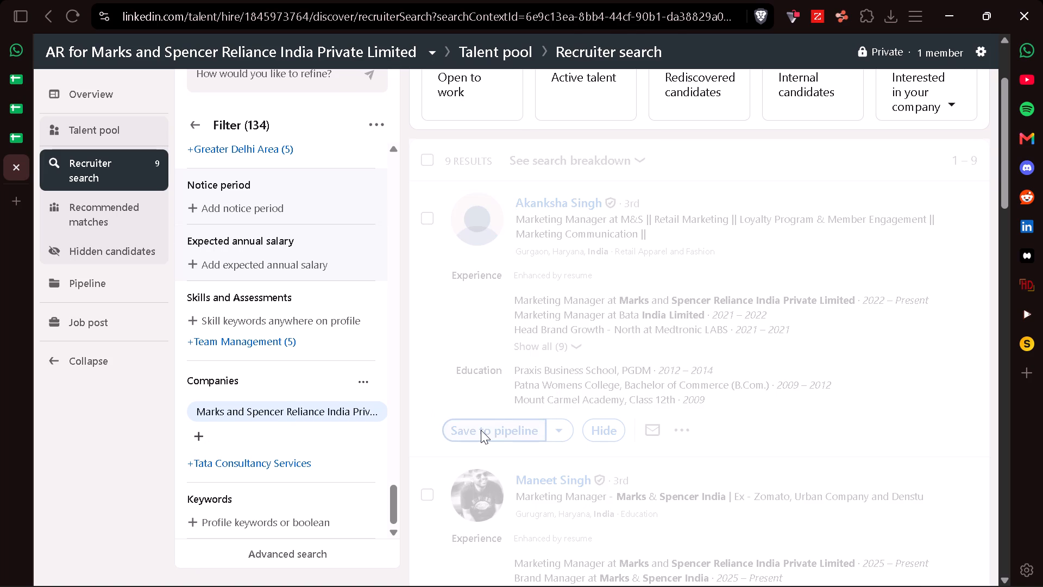
pyautogui.scroll(-2, 481, 430)
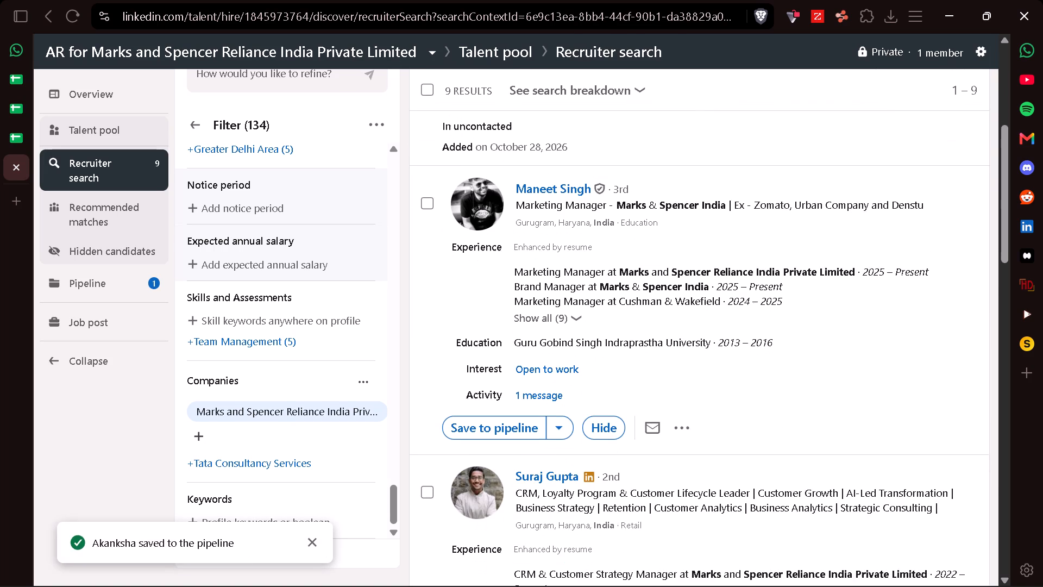
pyautogui.scroll(-1, 481, 430)
pyautogui.click(505, 422)
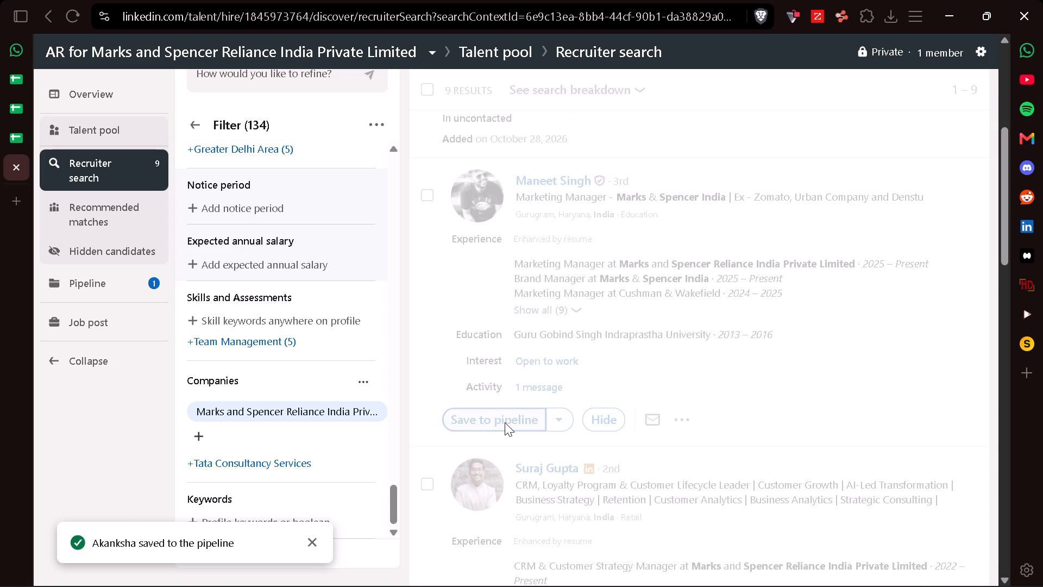
pyautogui.scroll(-2, 505, 422)
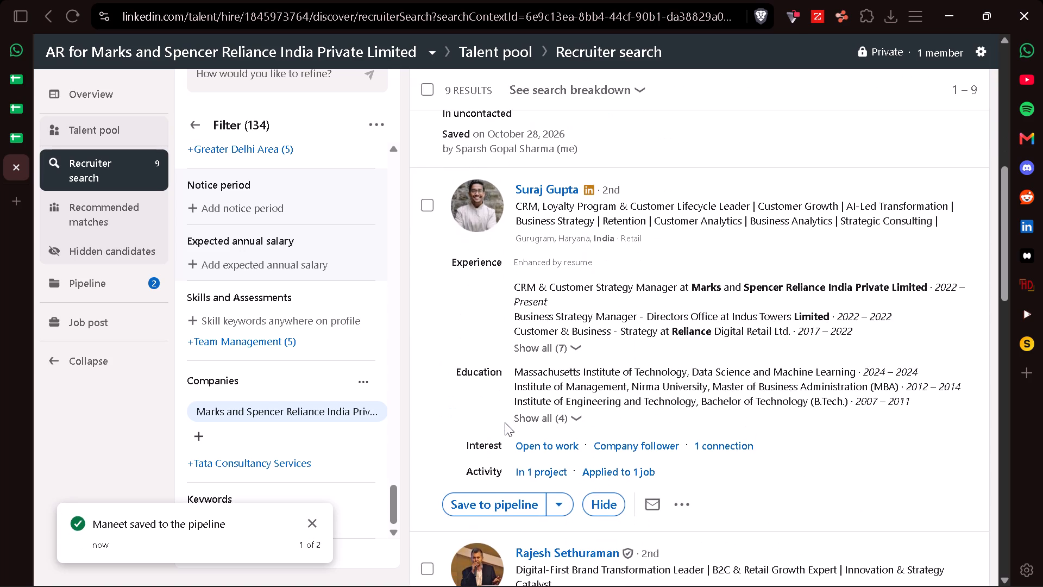
pyautogui.scroll(-3, 505, 422)
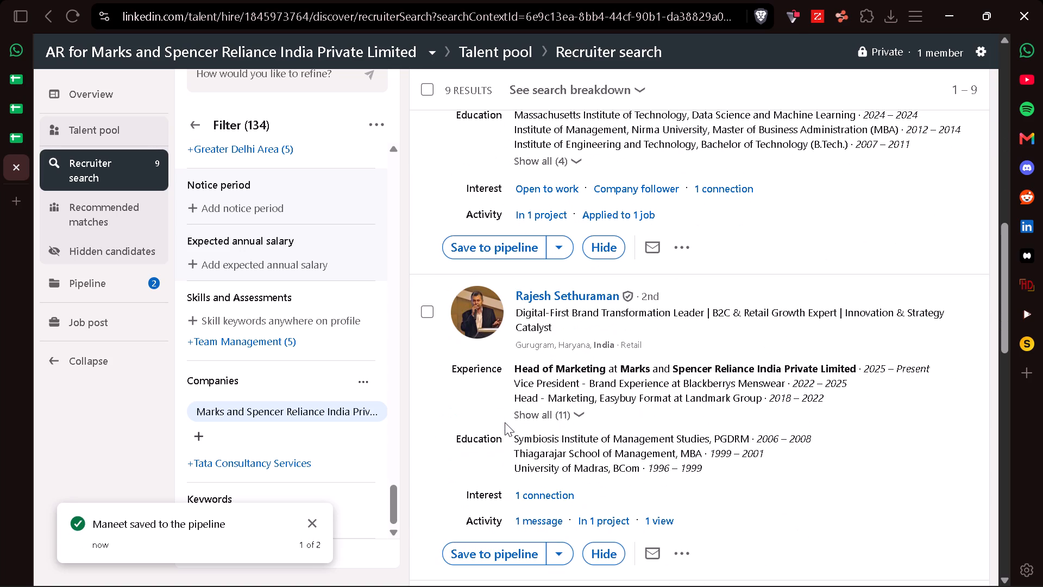
pyautogui.click(498, 550)
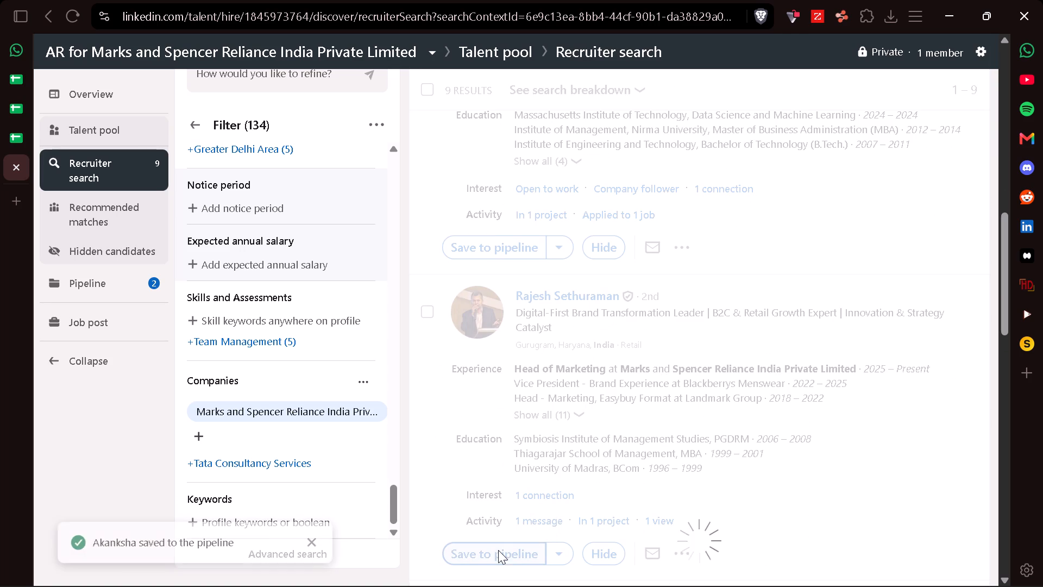
# Review the remaining Recruiter search results for other relevant marketing contacts currently at Marks and Spencer.
pyautogui.scroll(-2, 463, 457)
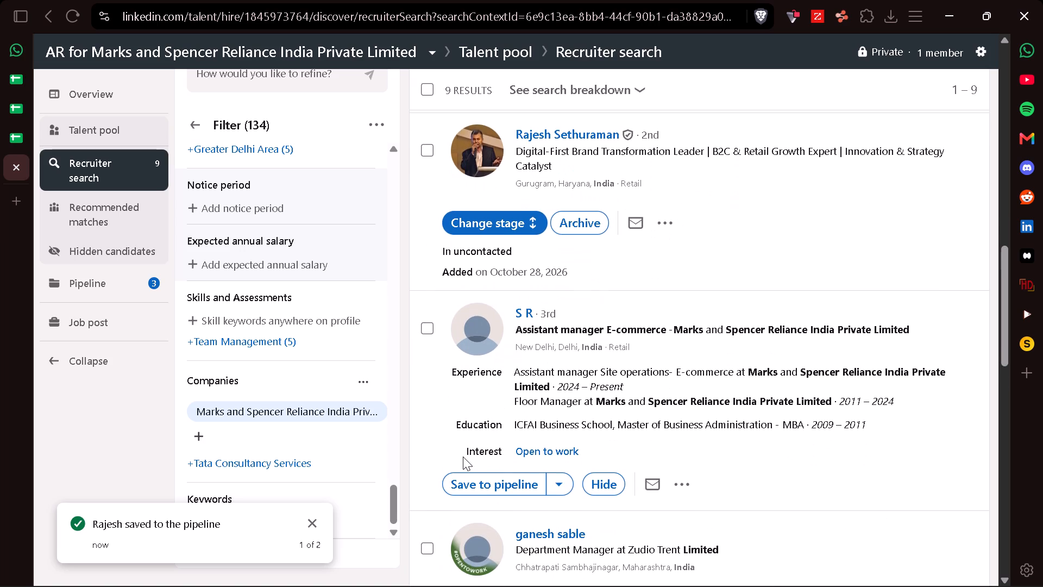
pyautogui.scroll(-4, 463, 457)
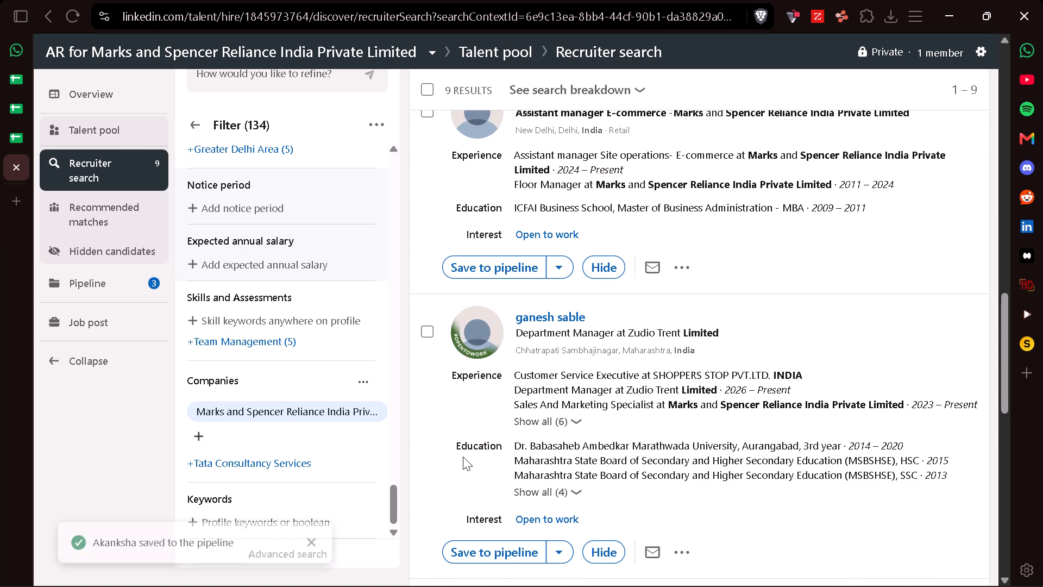
pyautogui.scroll(-4, 463, 457)
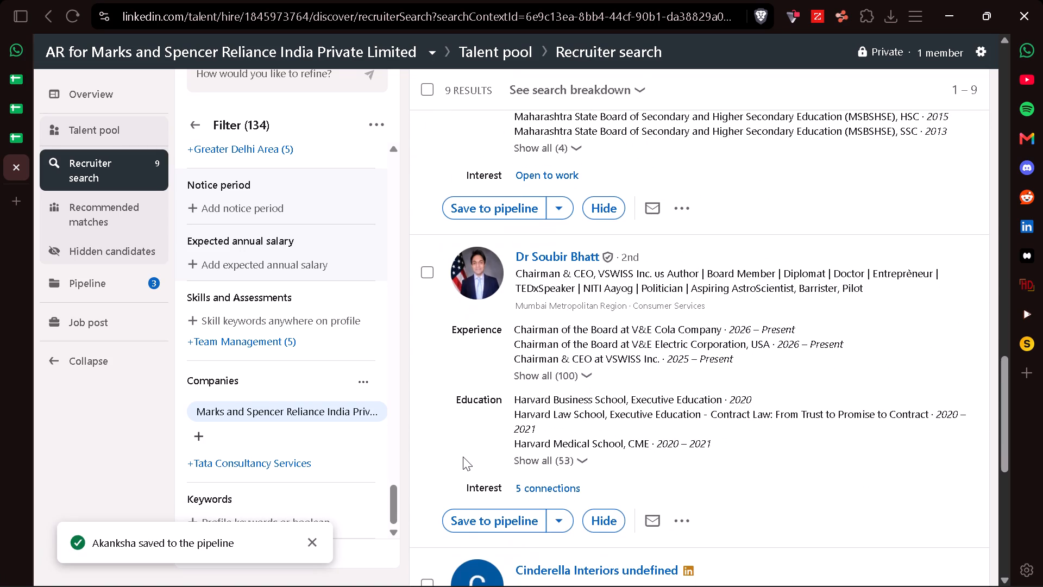
pyautogui.scroll(-4, 463, 457)
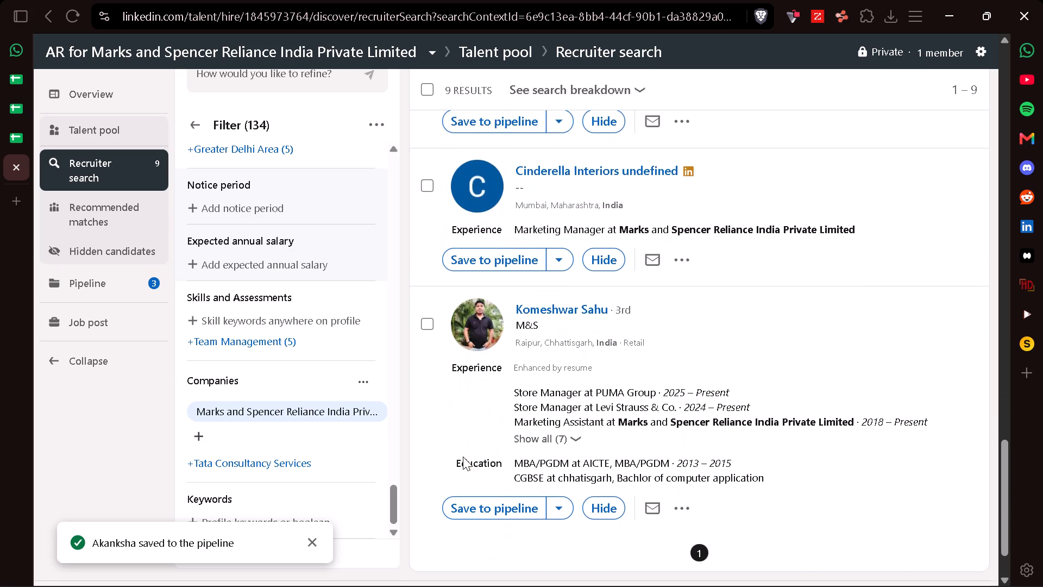
pyautogui.scroll(-2, 463, 457)
pyautogui.scroll(2, 463, 457)
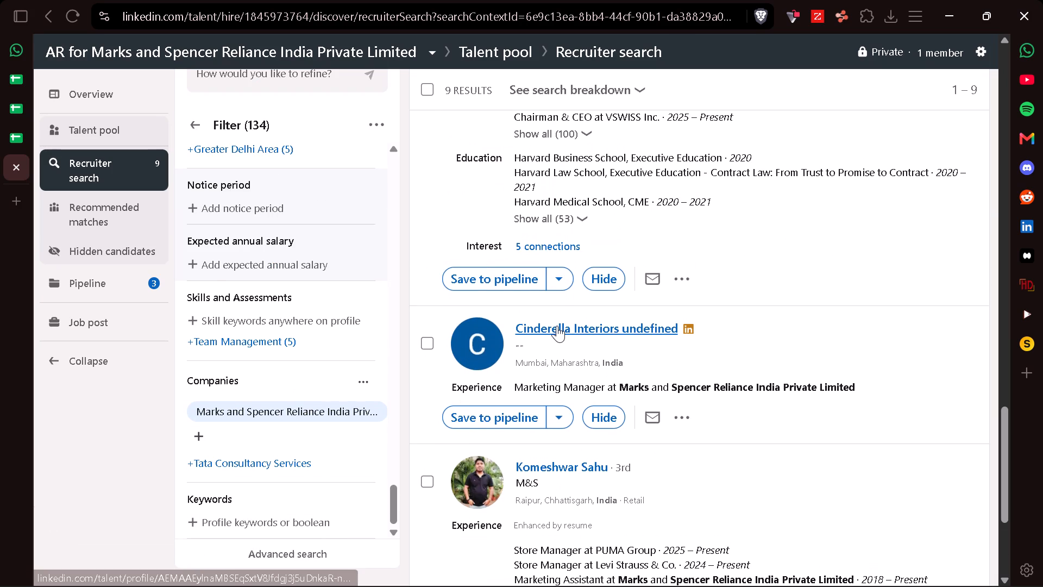
pyautogui.scroll(11, 557, 326)
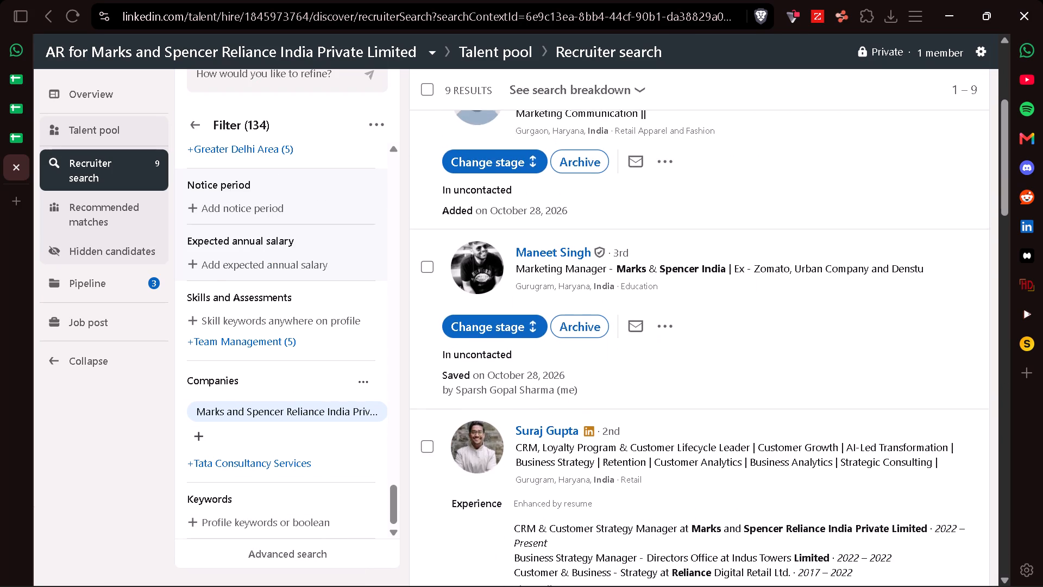
pyautogui.scroll(3, 524, 334)
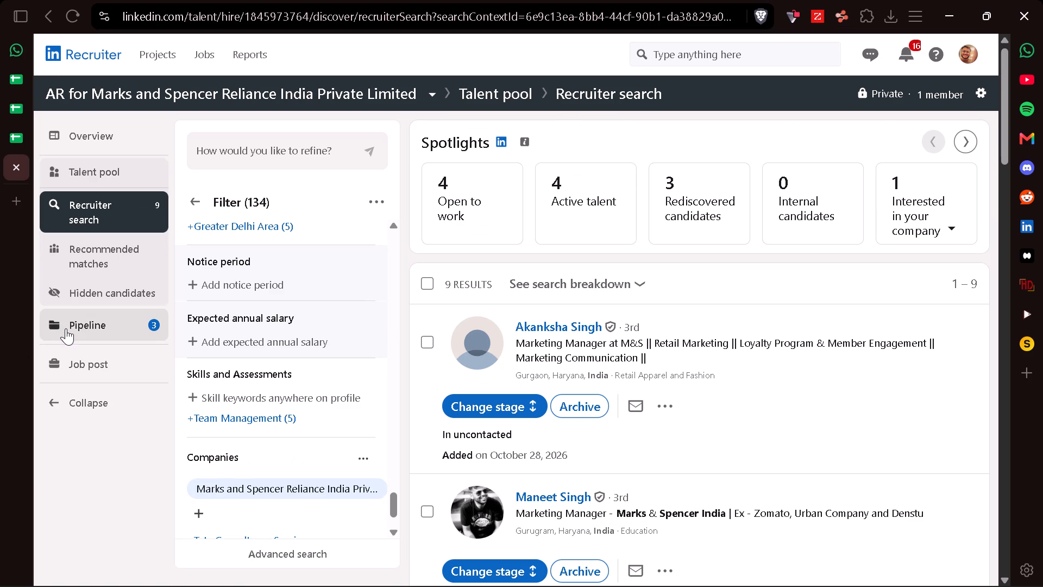
# Select all candidates in the project's pipeline and export them to a spreadsheet file.
pyautogui.click(66, 328)
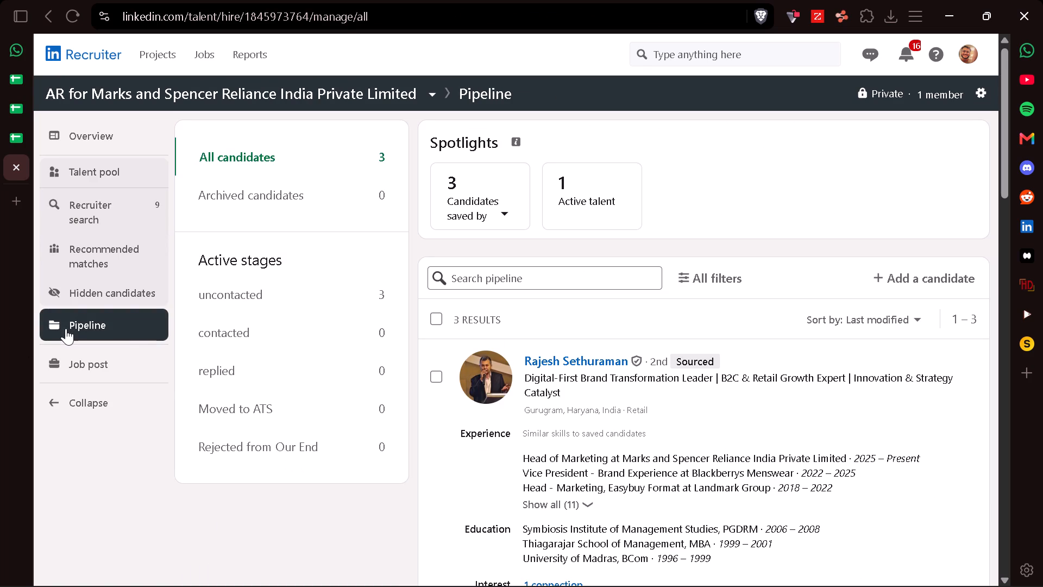
pyautogui.click(430, 317)
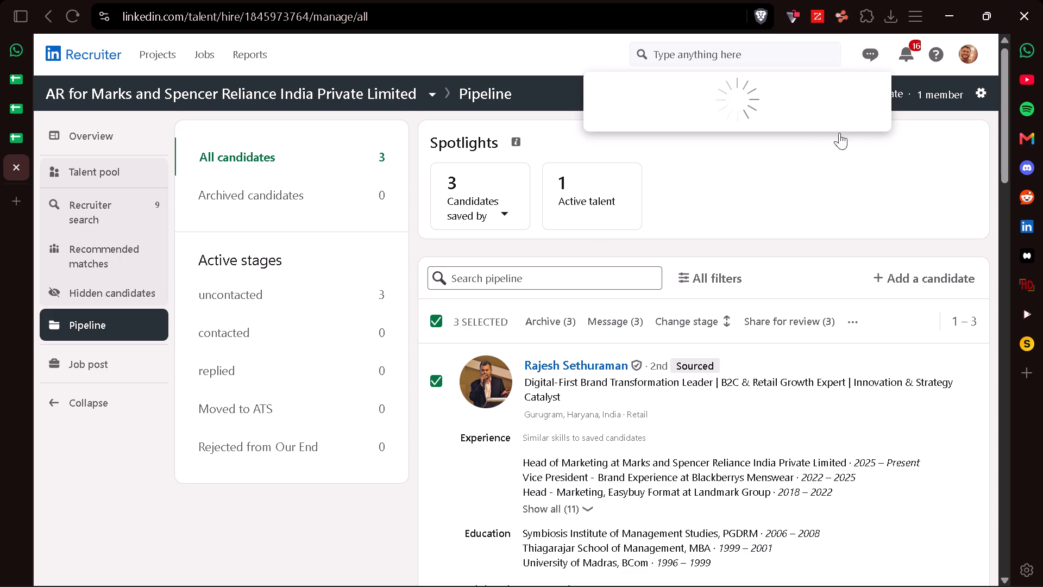
pyautogui.press('BackSpace')
pyautogui.click(856, 327)
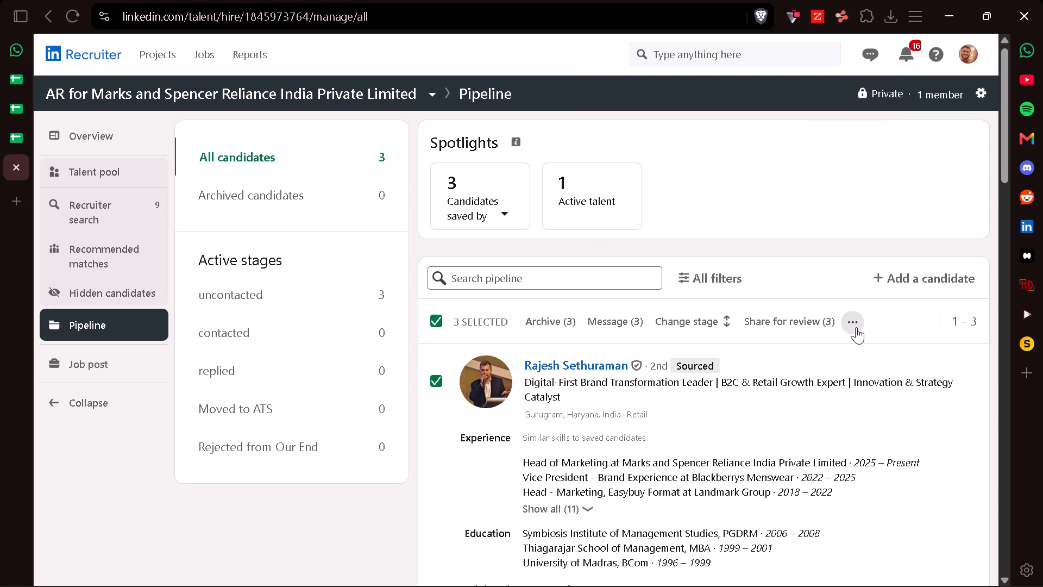
pyautogui.click(832, 428)
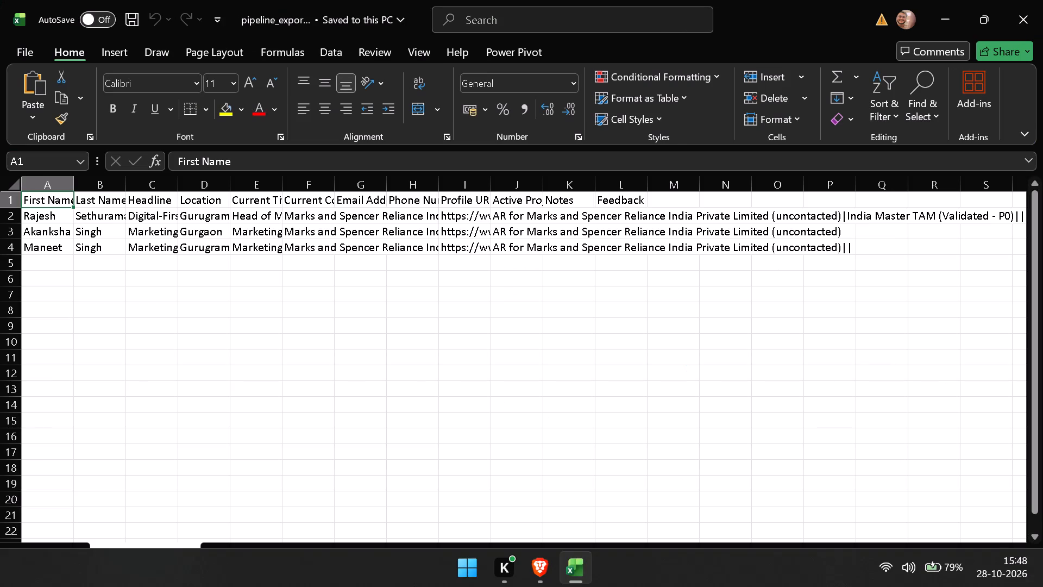
# Switch to the browser and bring up the Contact Map in the Marks and Spencer Account Research sheet.
pyautogui.click(538, 570)
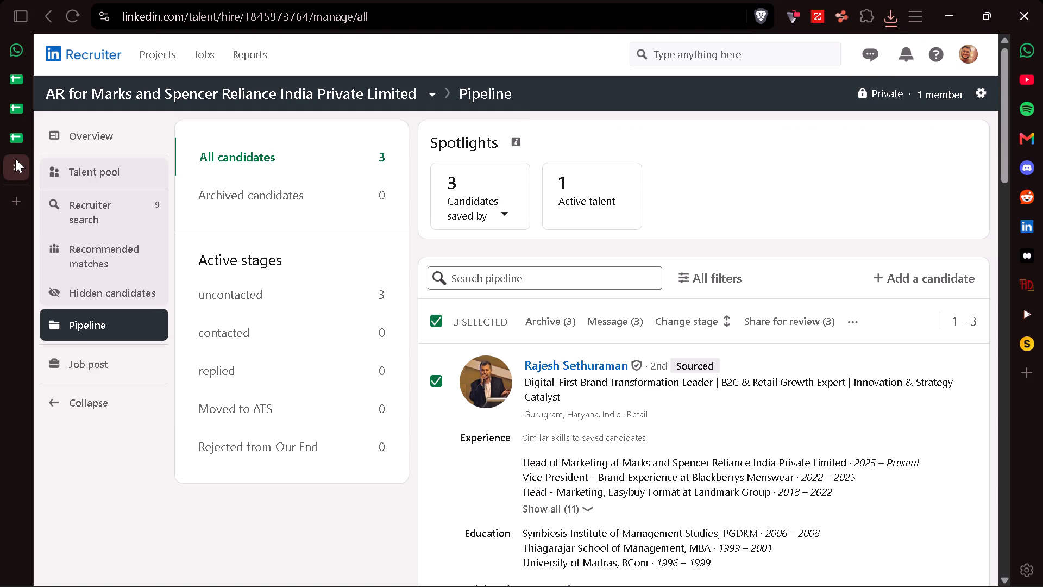
pyautogui.click(15, 162)
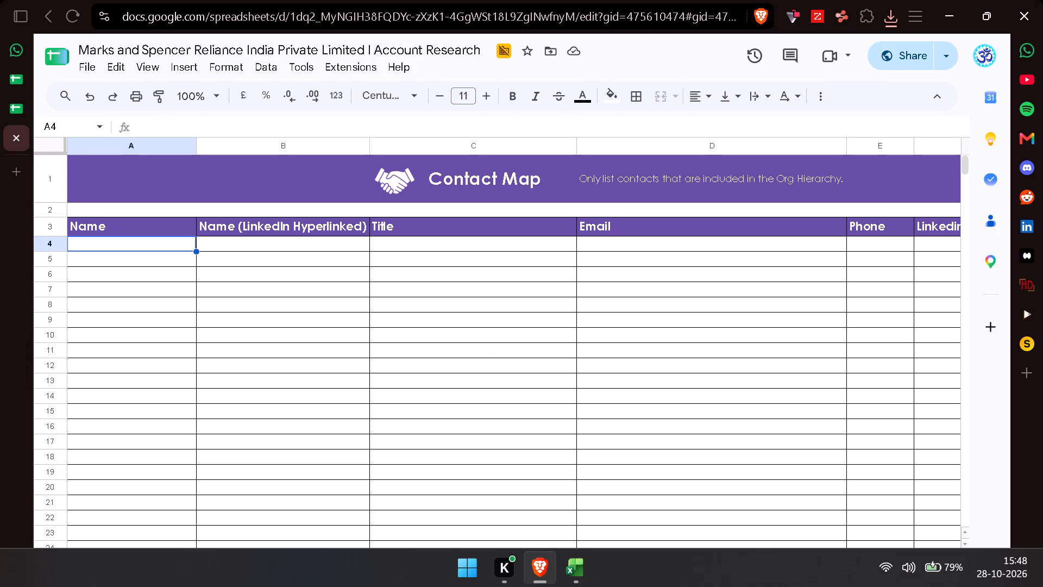
# Switch to Excel and insert an empty column before Headline in the pipeline export.
pyautogui.click(574, 577)
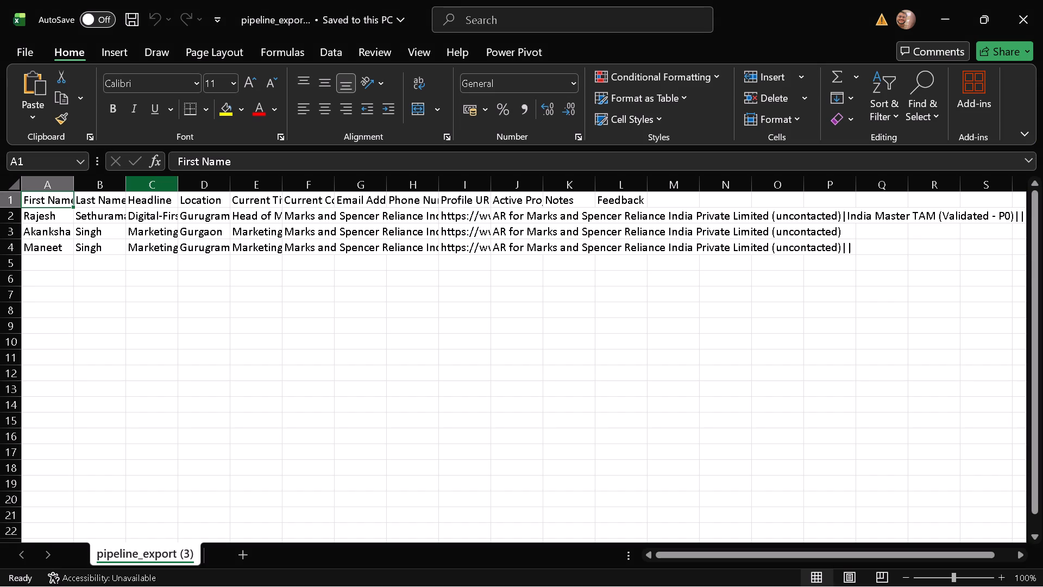
pyautogui.click(153, 191)
pyautogui.rightClick(153, 191)
pyautogui.click(202, 358)
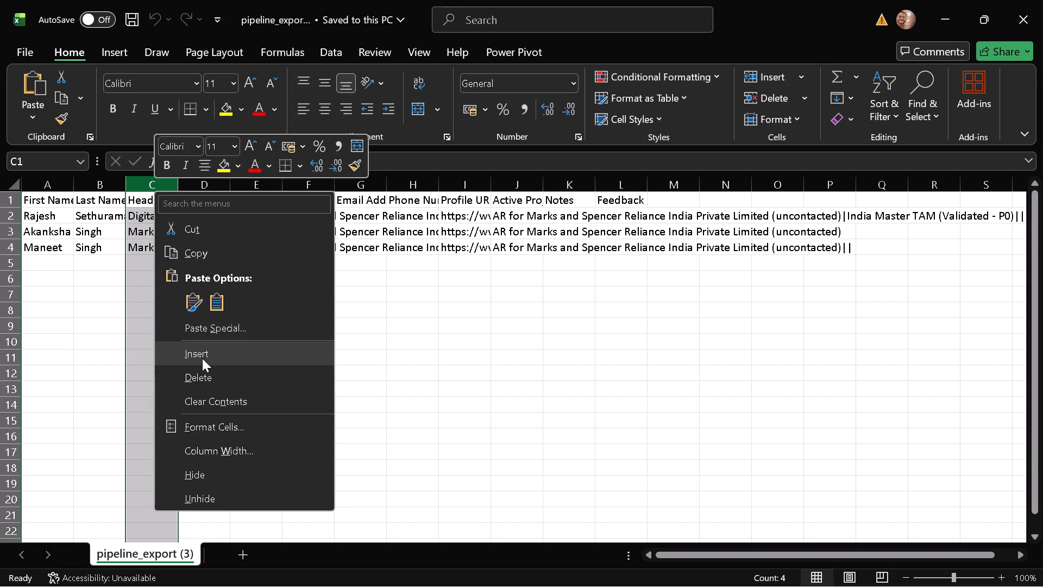
# Enter =CONCATENATE(A2," ",B2) in C2 to join first and last names, and fill it down to C4.
pyautogui.click(142, 217)
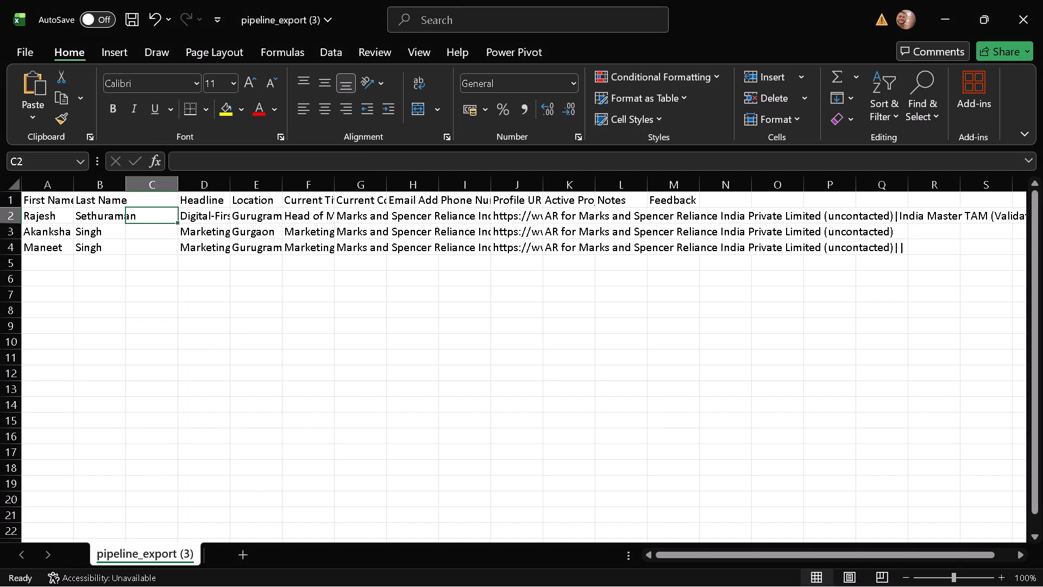
pyautogui.write('=conc')
pyautogui.doubleClick(166, 253)
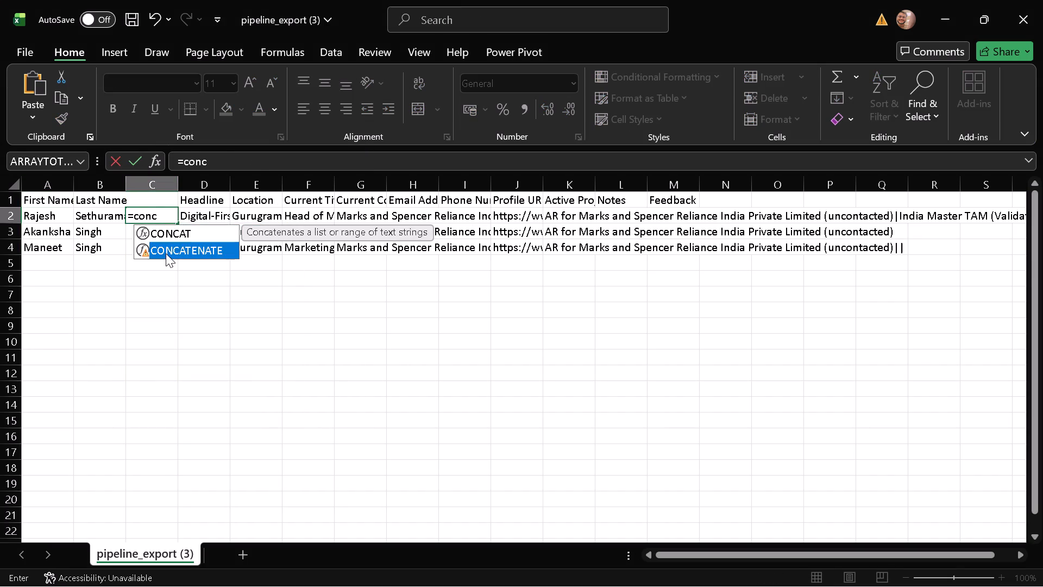
pyautogui.click(56, 221)
pyautogui.write('," "')
pyautogui.press(',')
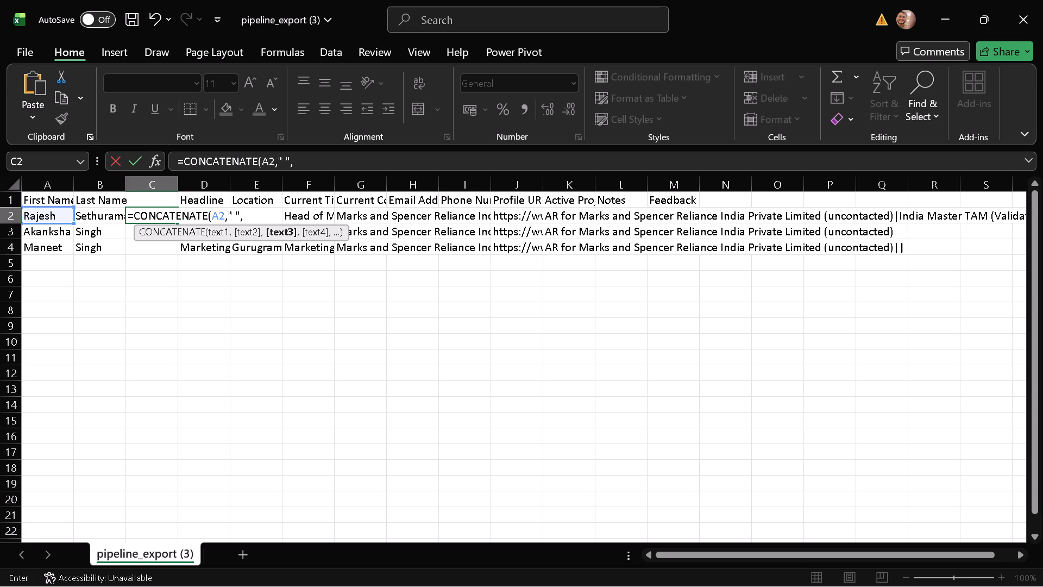
pyautogui.click(91, 218)
pyautogui.press('Return')
pyautogui.press('Return')
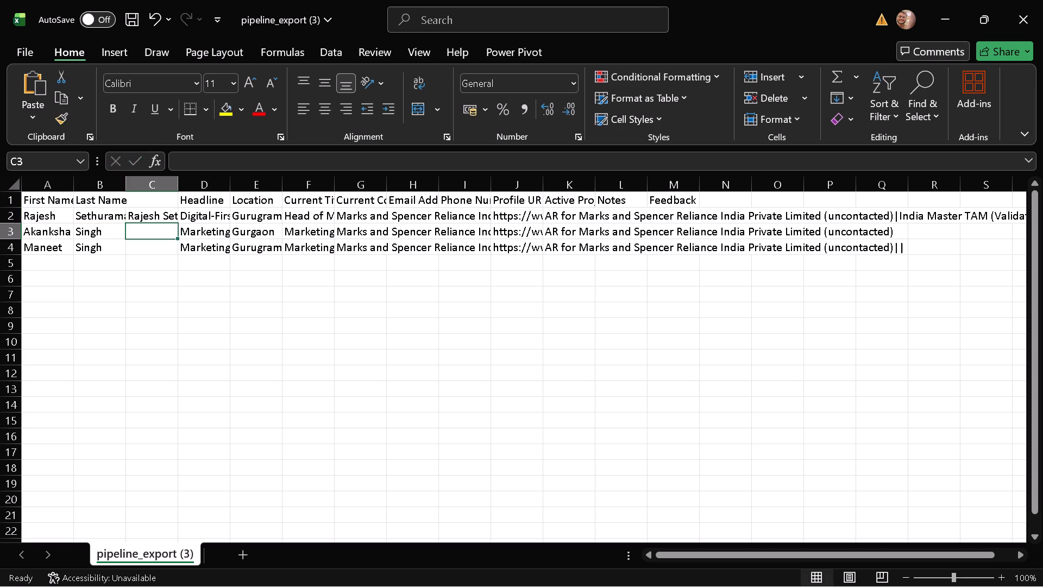
pyautogui.press('Up')
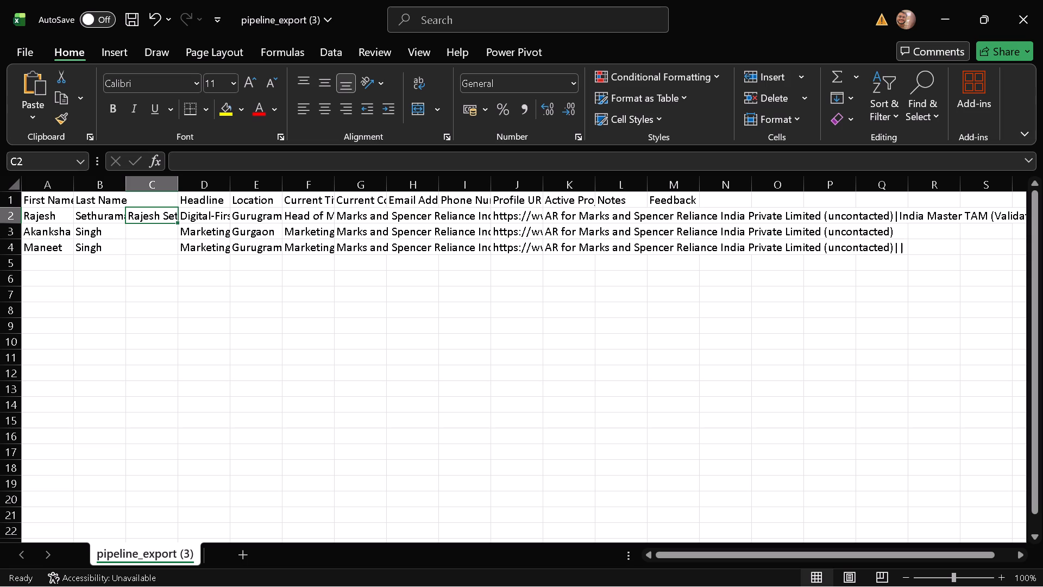
pyautogui.moveTo(177, 226); pyautogui.dragTo(173, 249)
# Copy the full names in C2:C4 into the Contact Map's Name column in the browser, starting at A4.
pyautogui.hotkey('ctrl', 'c')
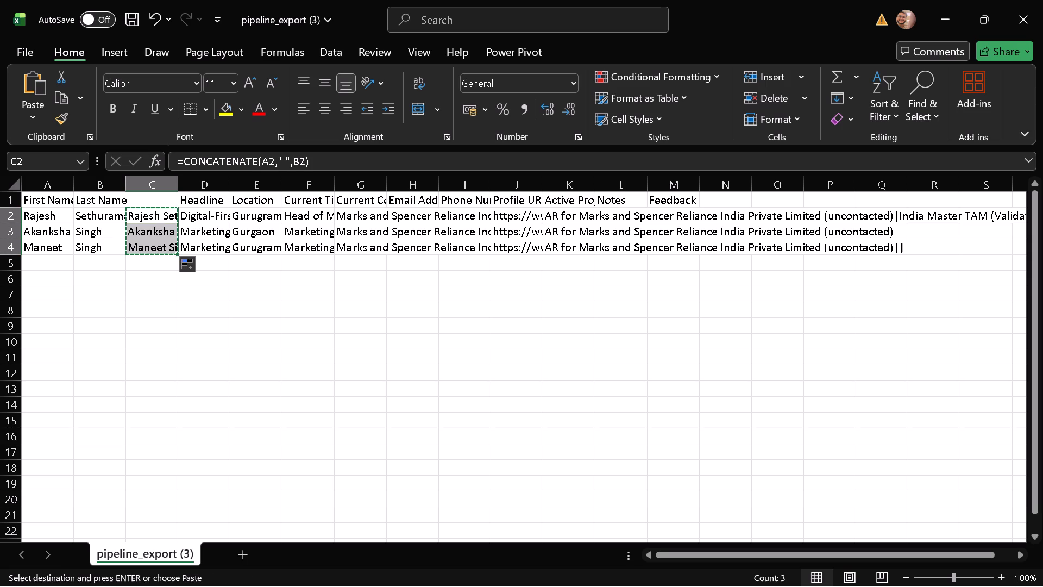
pyautogui.click(545, 564)
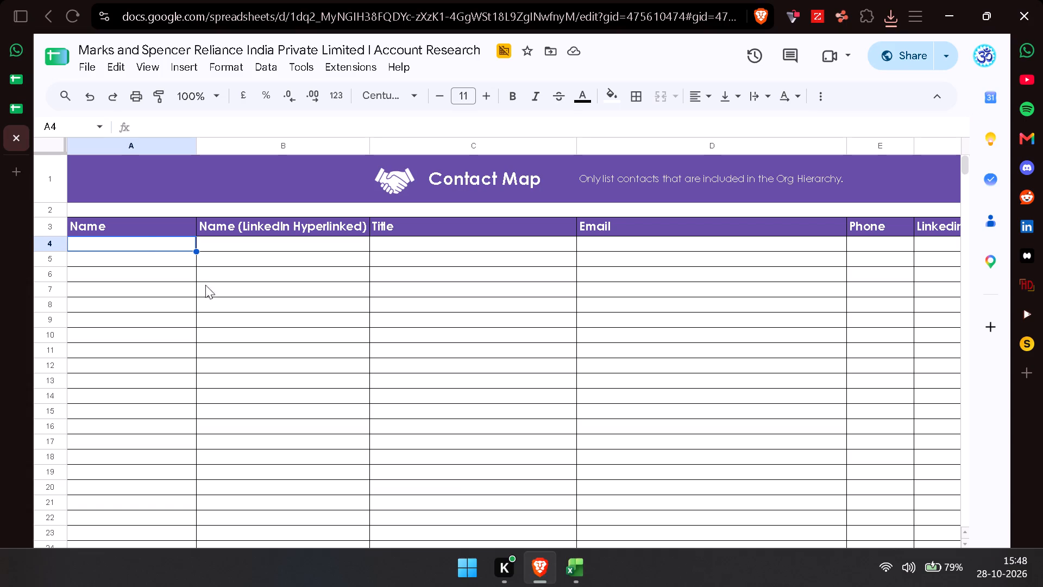
pyautogui.hotkey('ctrl', 'v')
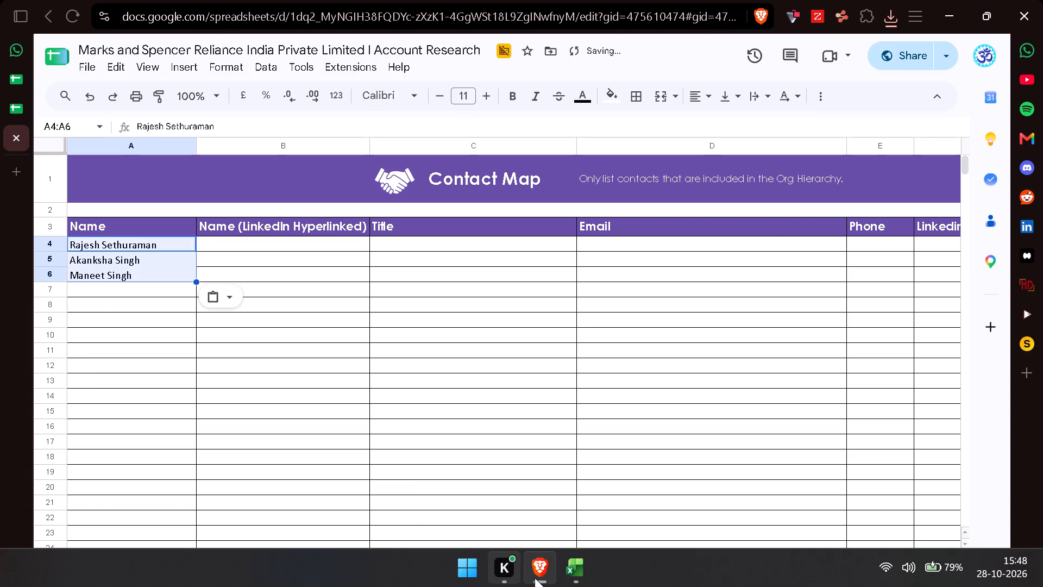
# Copy the current titles in F2:F4 of the Excel pipeline export into the Contact Map's Title column in the browser, starting at C4.
pyautogui.click(581, 571)
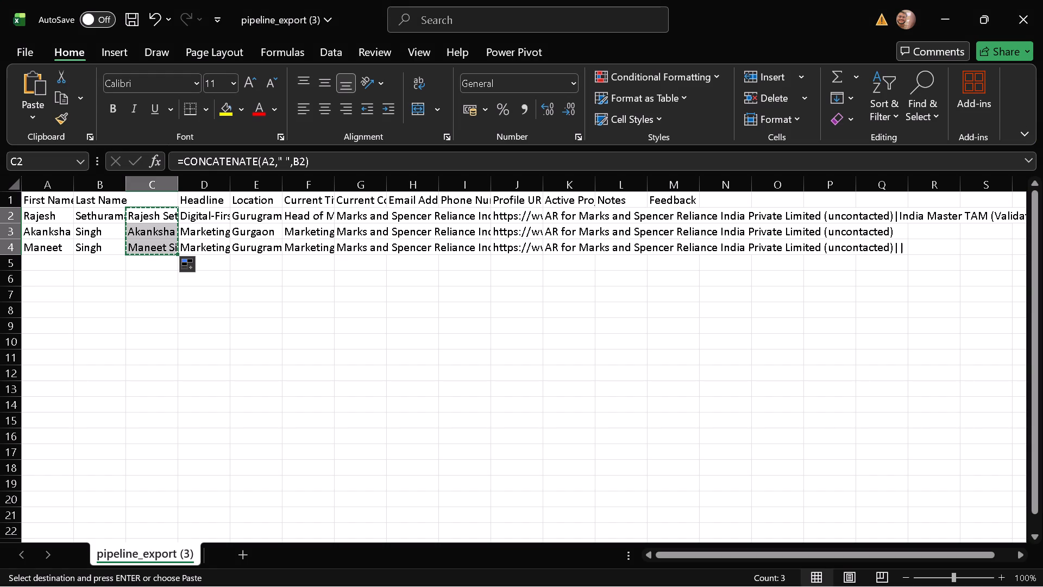
pyautogui.click(314, 222)
pyautogui.hotkey('shift', 'Down')
pyautogui.hotkey('ctrl', 'shift', 'Down')
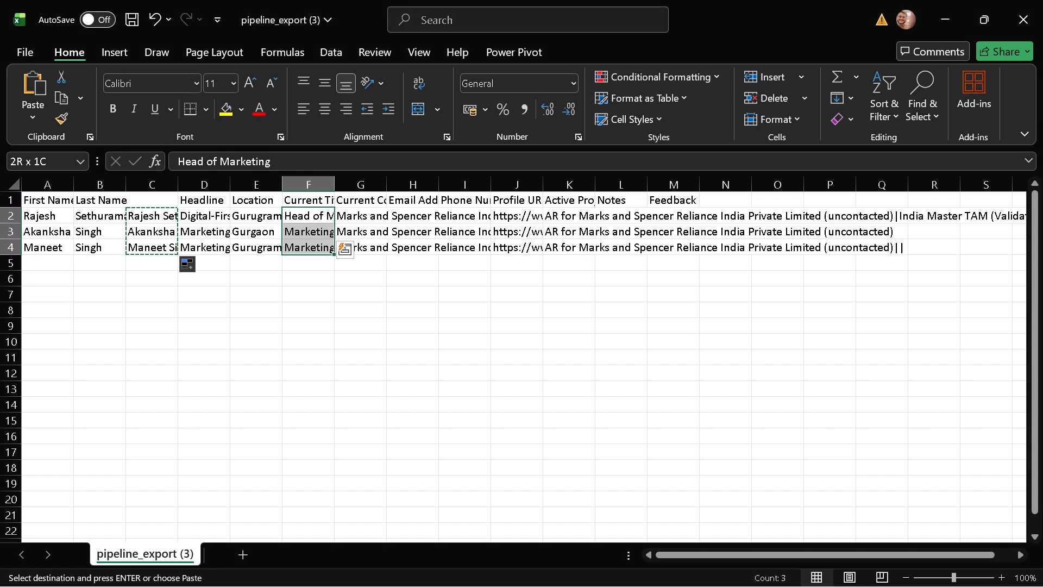
pyautogui.hotkey('ctrl', 'c')
pyautogui.click(544, 565)
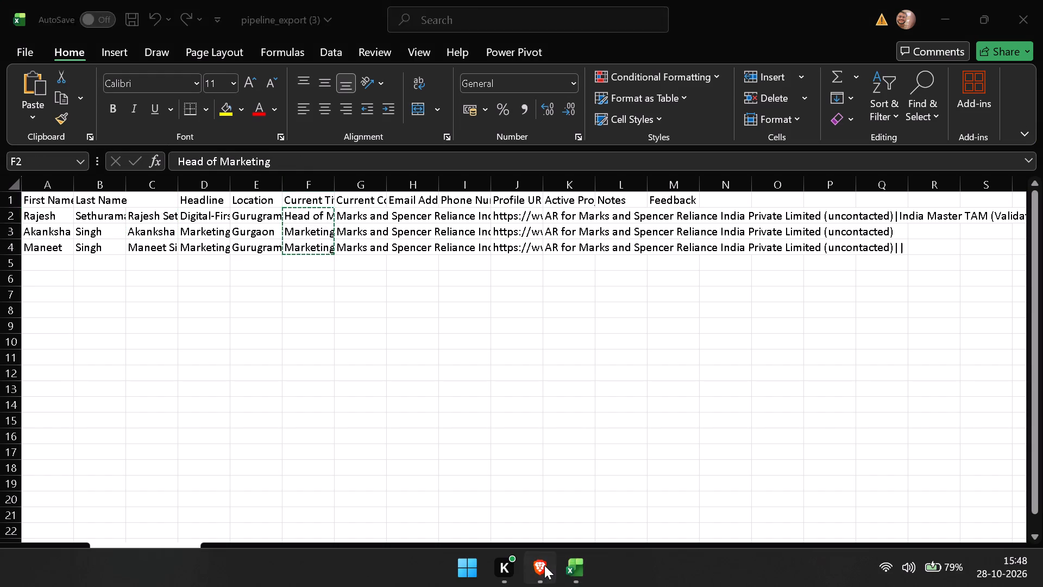
pyautogui.click(384, 246)
pyautogui.hotkey('ctrl', 'v')
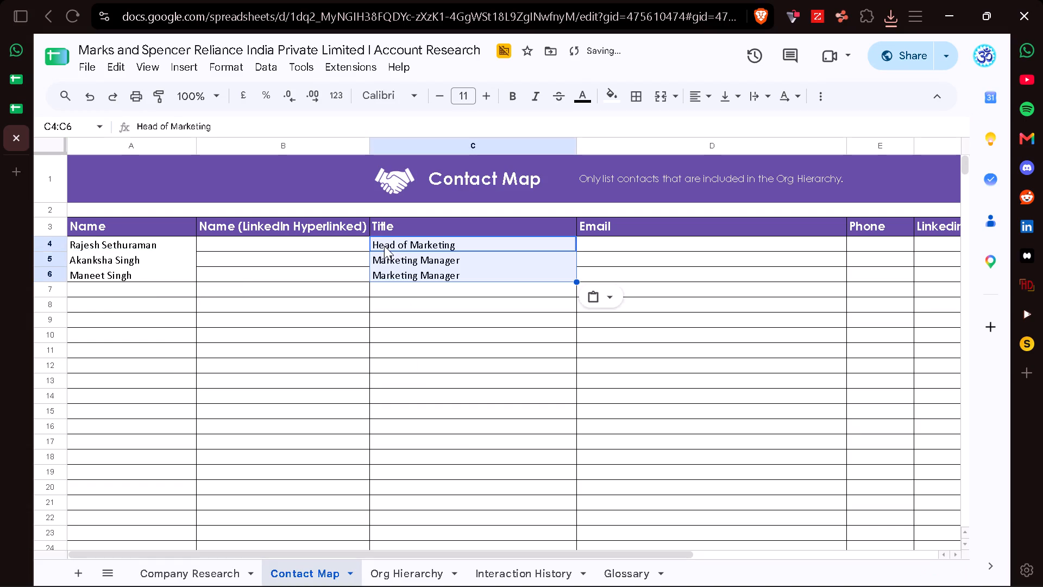
# Copy the profile URLs in J2:J4 of the Excel export into the Contact Map's Linkedin Links column in the browser, starting at F4.
pyautogui.click(573, 576)
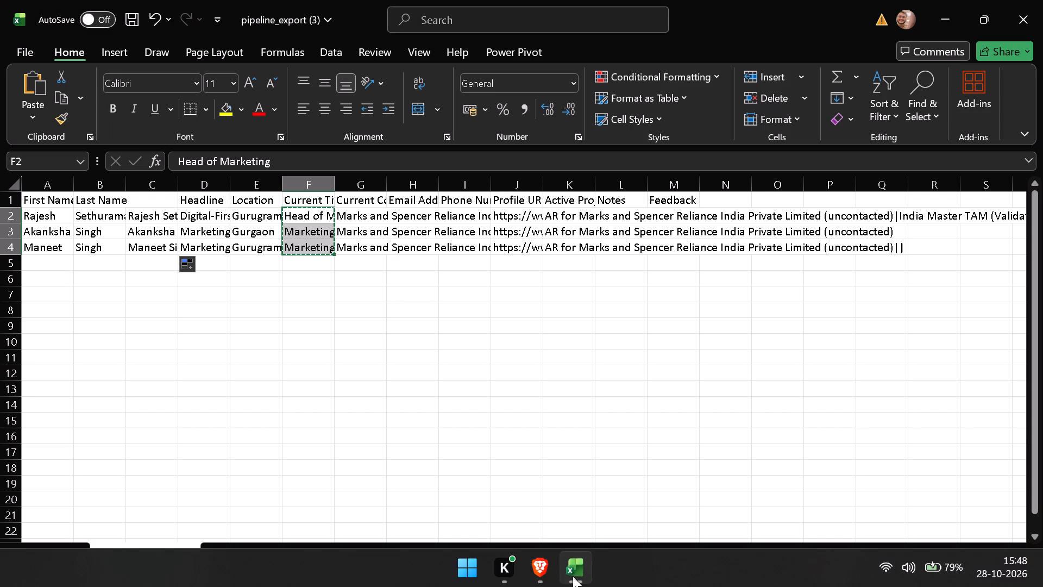
pyautogui.click(506, 218)
pyautogui.hotkey('ctrl', 'shift', 'Down')
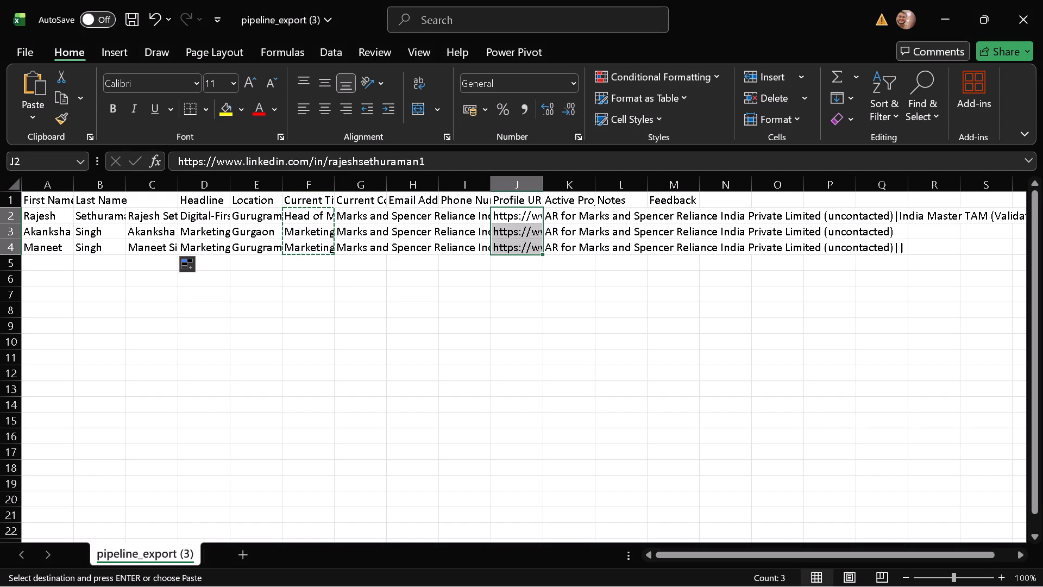
pyautogui.hotkey('ctrl', 'c')
pyautogui.click(544, 568)
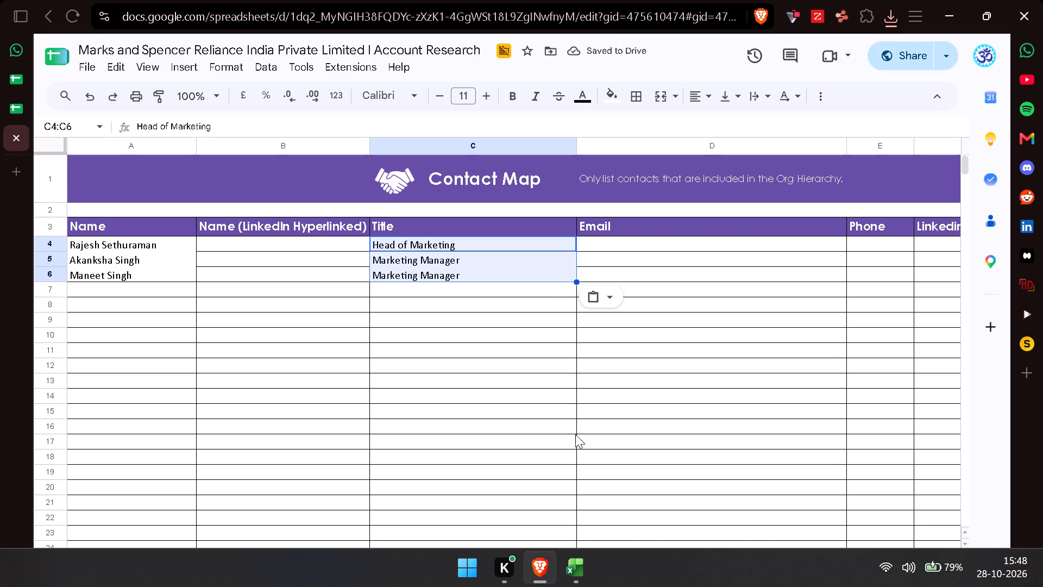
pyautogui.hscroll(-4, 612, 396)
pyautogui.click(615, 247)
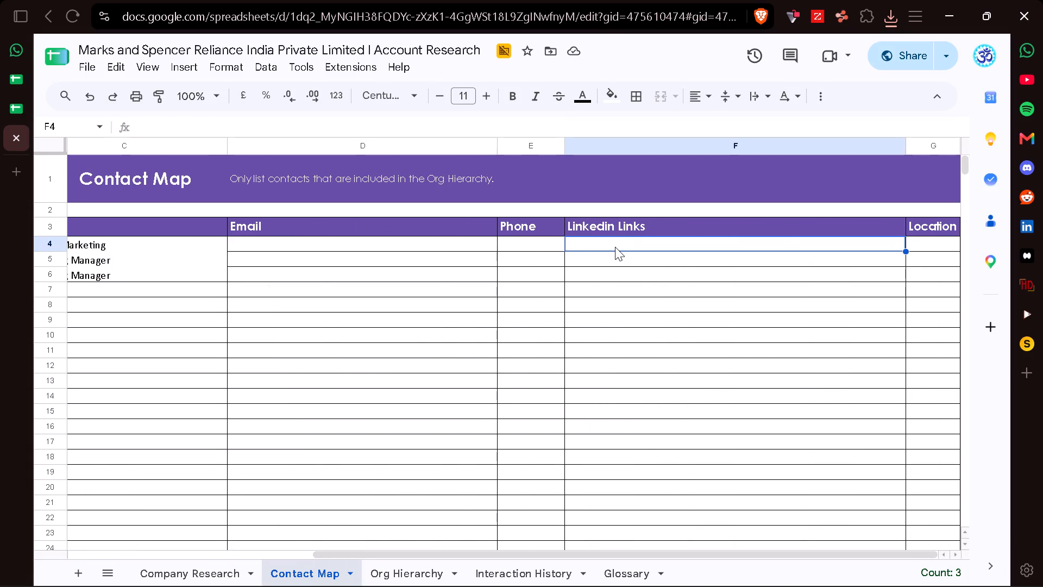
pyautogui.hotkey('ctrl', 'v')
# Copy the locations in E2:E4 of the Excel export into the Contact Map's Location column in the browser, starting at G4.
pyautogui.click(576, 571)
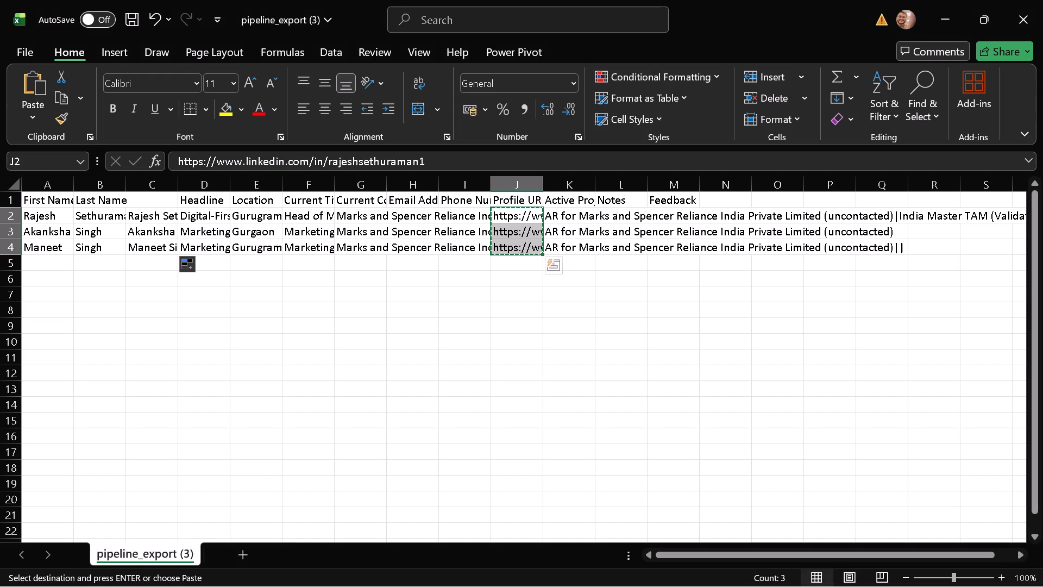
pyautogui.click(244, 215)
pyautogui.hotkey('shift', 'Down')
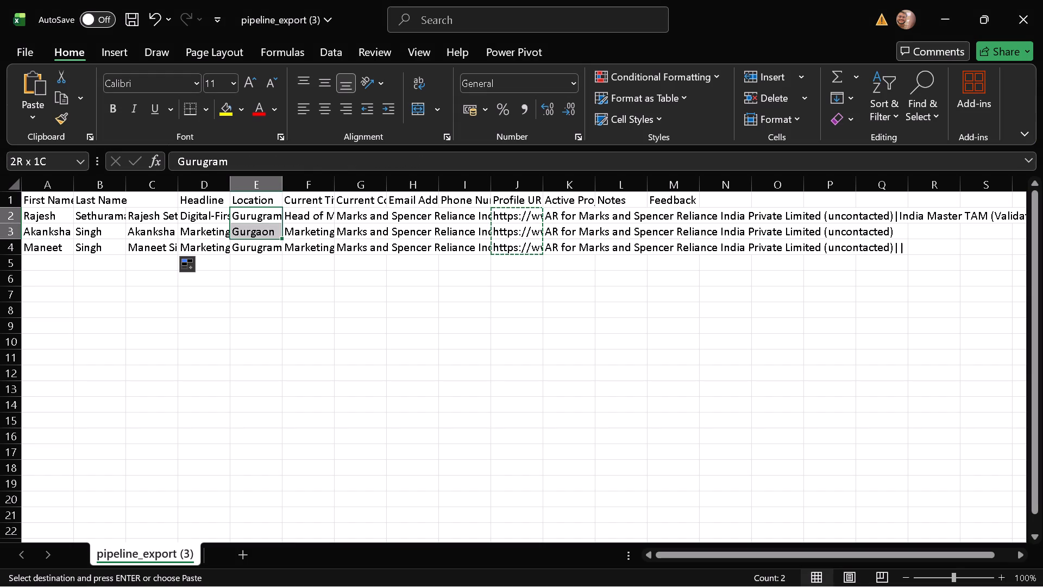
pyautogui.hotkey('ctrl', 'shift', 'Down')
pyautogui.hotkey('ctrl', 'c')
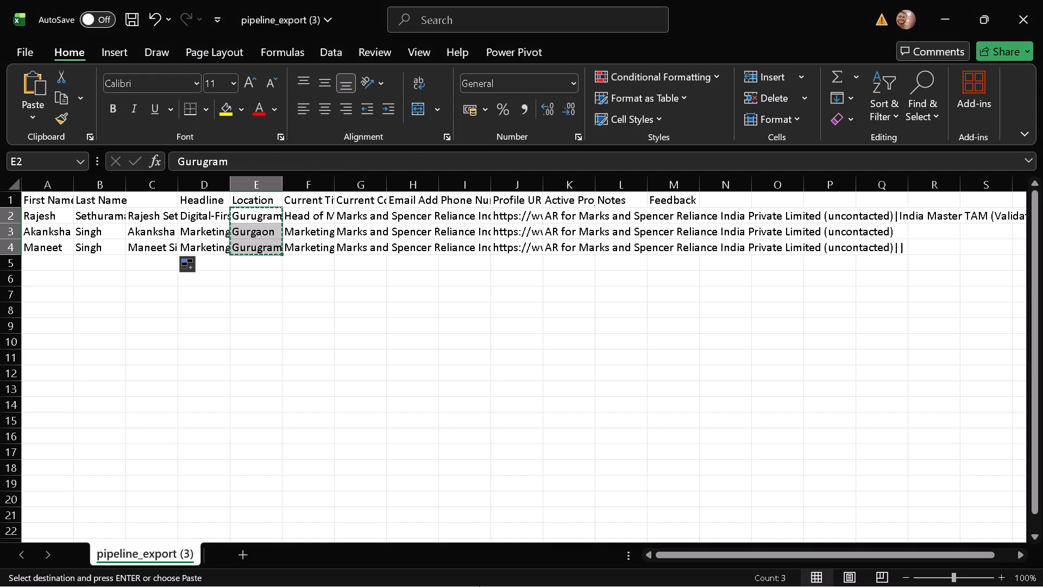
pyautogui.click(531, 572)
pyautogui.click(947, 245)
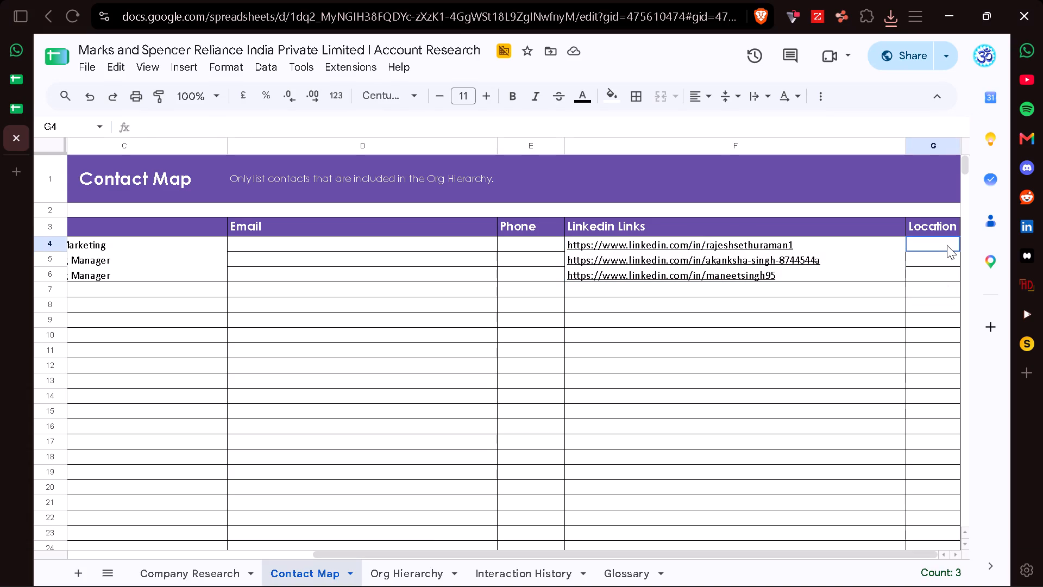
pyautogui.hotkey('ctrl', 'v')
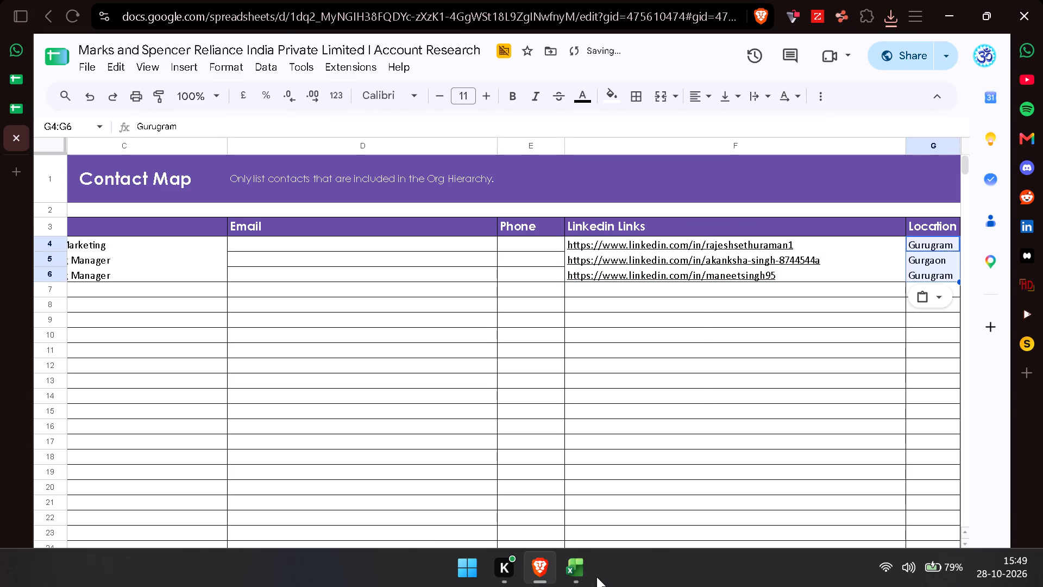
# Switch to Excel and close the pipeline export without saving its changes.
pyautogui.click(573, 578)
pyautogui.hscroll(3, 511, 297)
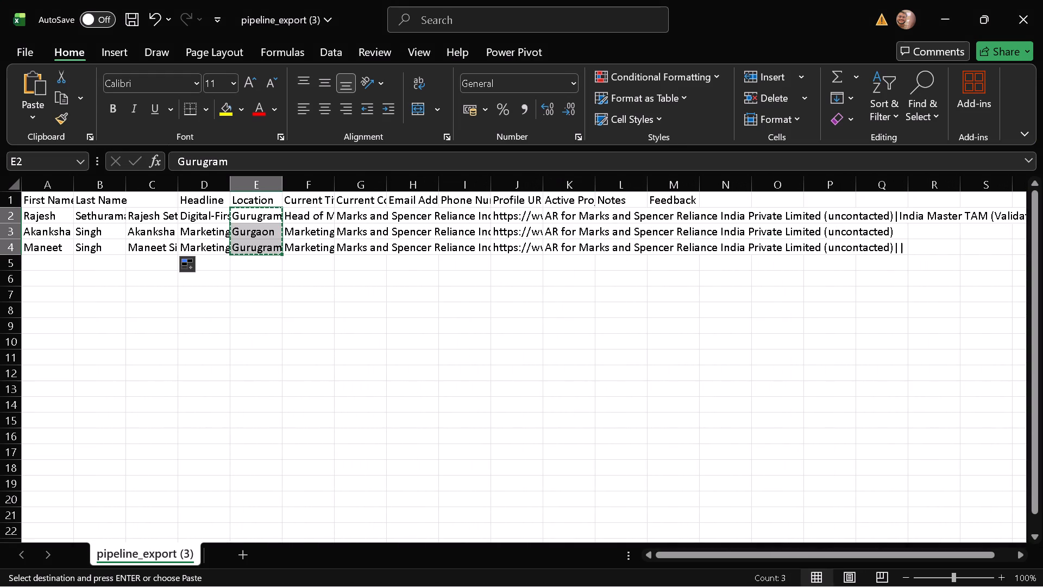
pyautogui.click(1042, 0)
pyautogui.click(543, 314)
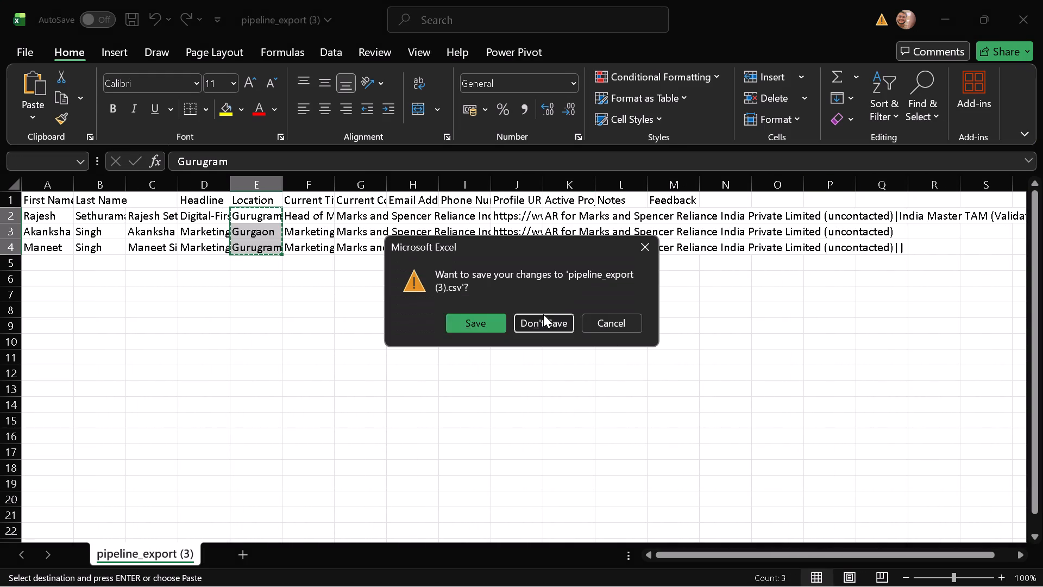
# Enter =HYPERLINK(F4,A4) in B4 of the Contact Map to link names to their LinkedIn profiles, and fill it down to B6.
pyautogui.hscroll(6, 543, 314)
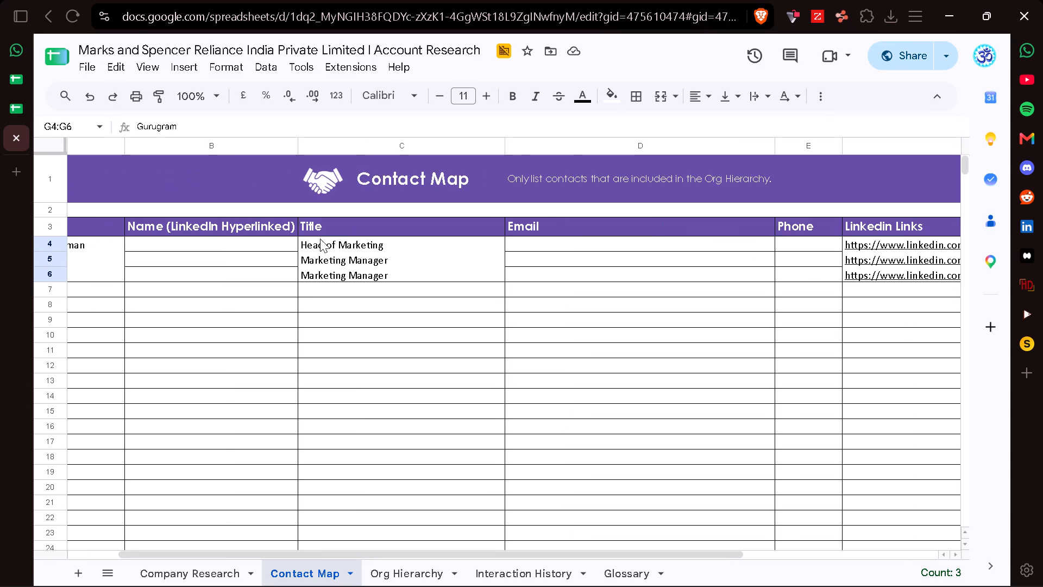
pyautogui.click(246, 254)
pyautogui.press('Up')
pyautogui.write('=hyp')
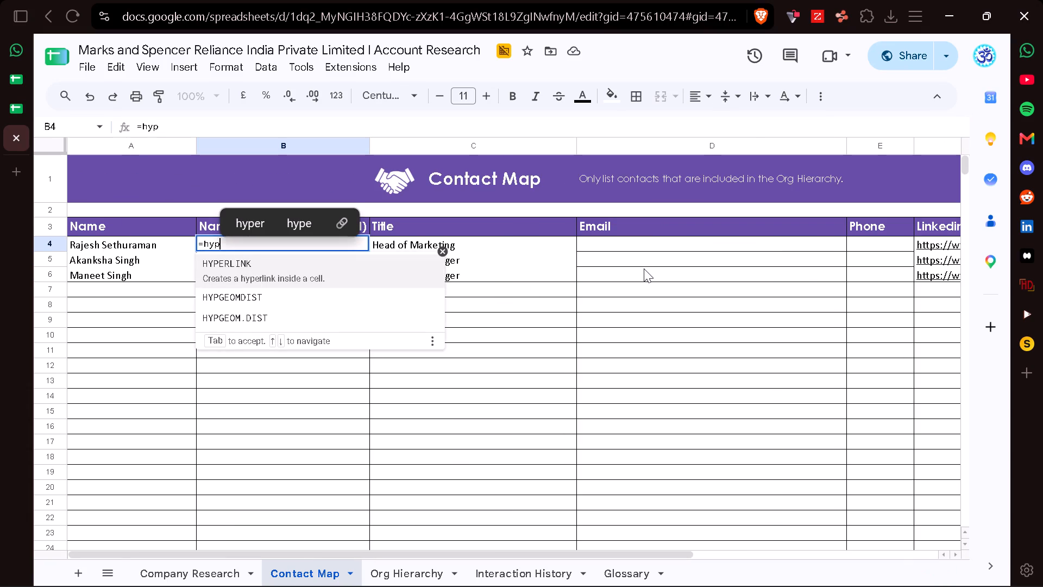
pyautogui.click(231, 264)
pyautogui.hscroll(-5, 695, 286)
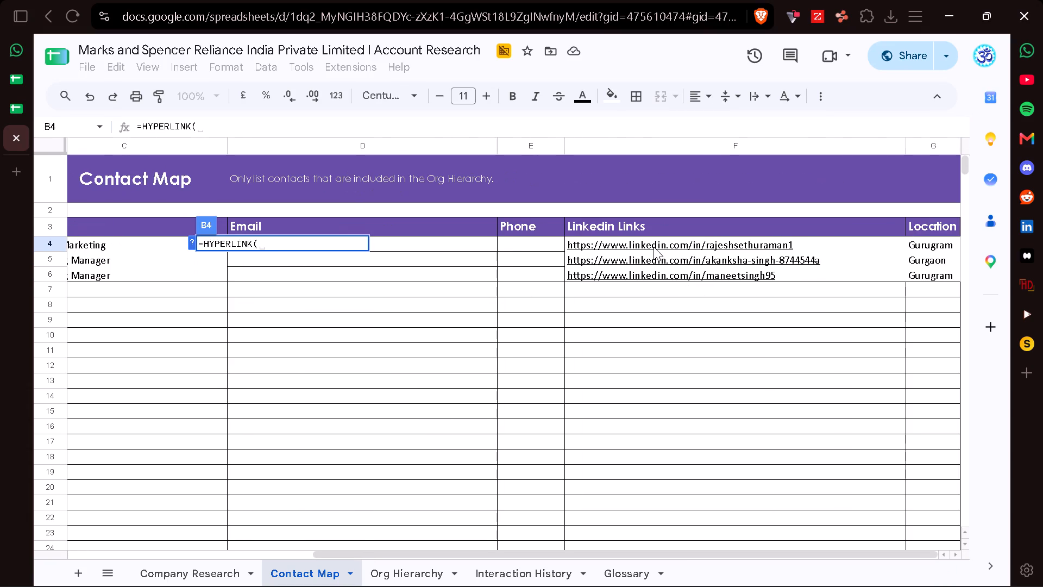
pyautogui.click(654, 246)
pyautogui.hscroll(8, 462, 295)
pyautogui.press(',')
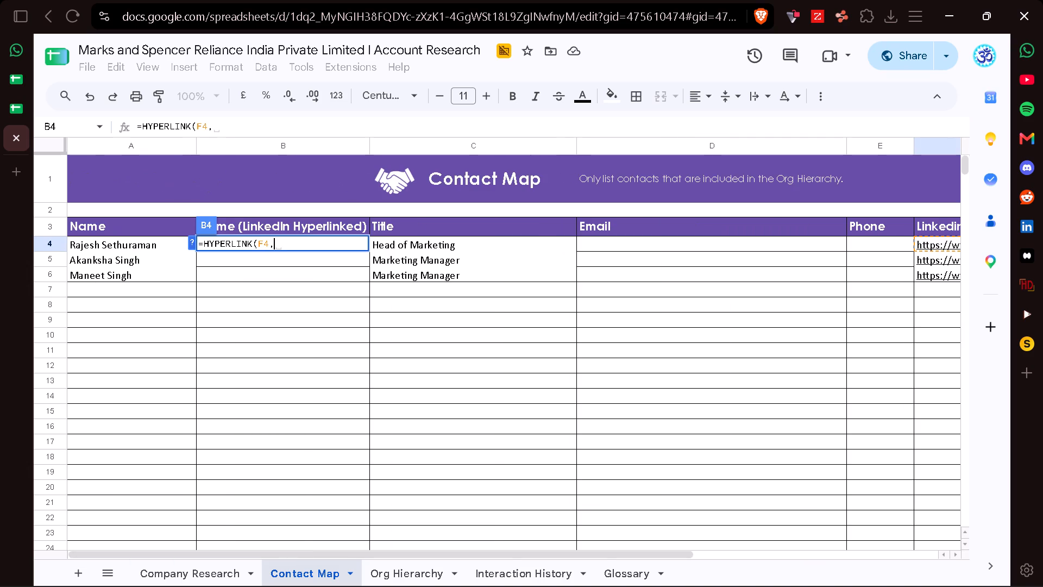
pyautogui.click(137, 239)
pyautogui.press('Return')
pyautogui.press('Up')
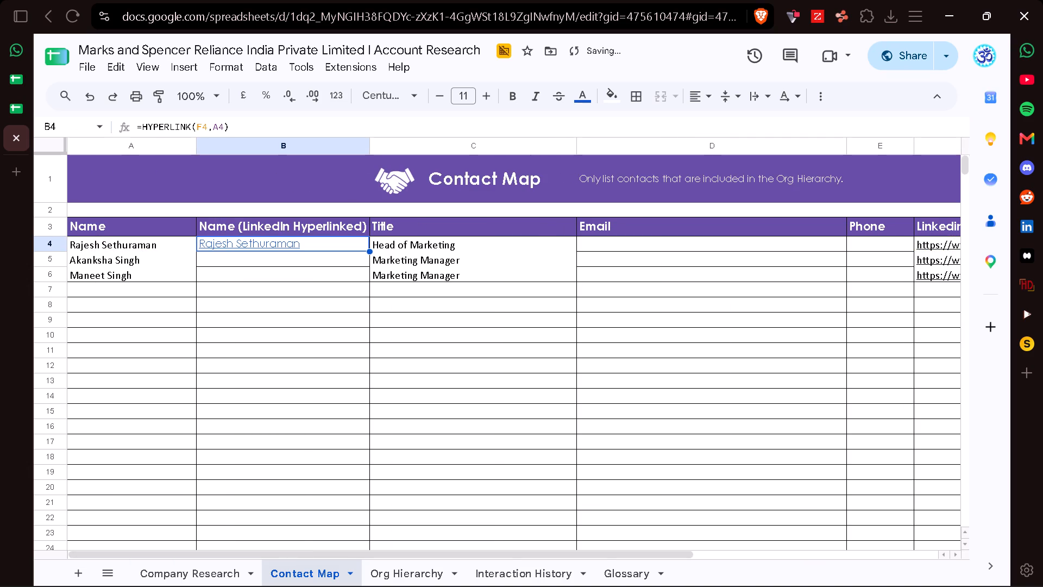
pyautogui.moveTo(369, 252); pyautogui.dragTo(369, 265)
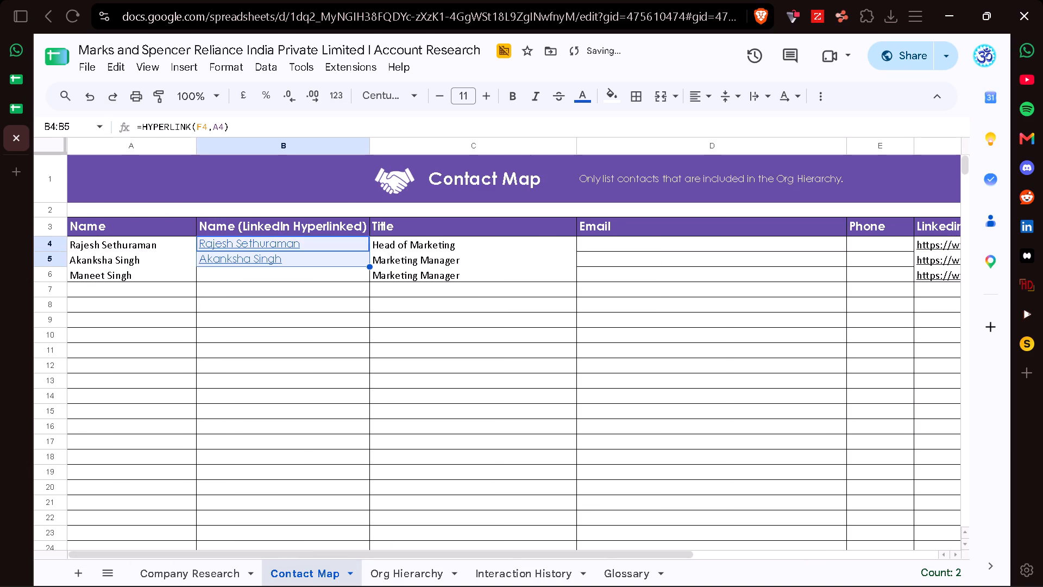
pyautogui.moveTo(369, 265); pyautogui.dragTo(369, 271)
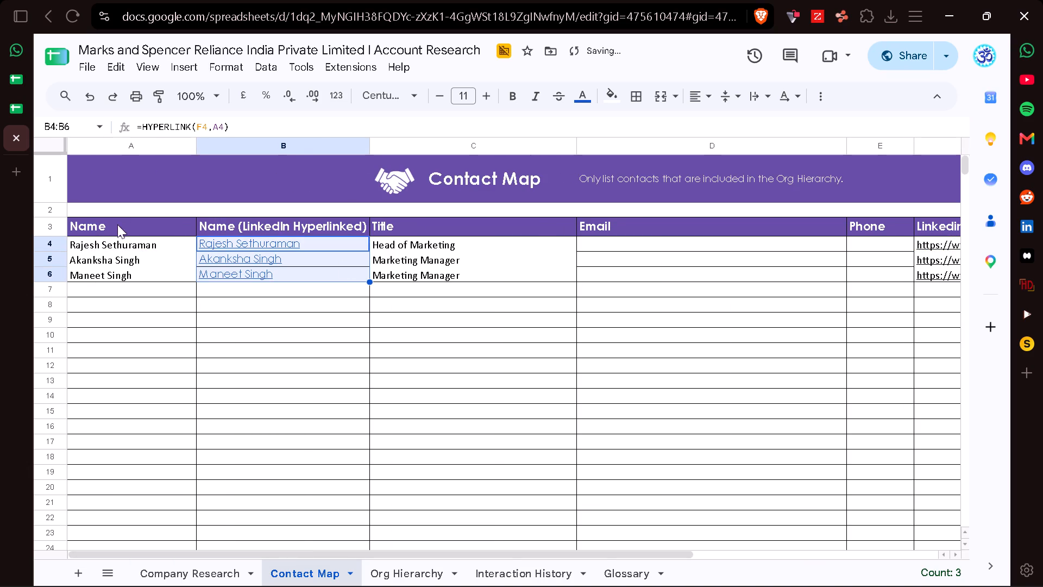
# Sort the contact range A4:G6 by Column A from A to Z, without a header row.
pyautogui.click(118, 248)
pyautogui.hotkey('ctrl', 'shift', 'Down')
pyautogui.hotkey('ctrl', 'shift', 'Right')
pyautogui.hotkey('ctrl', 'shift', 'Right')
pyautogui.hotkey('ctrl', 'shift', 'Right')
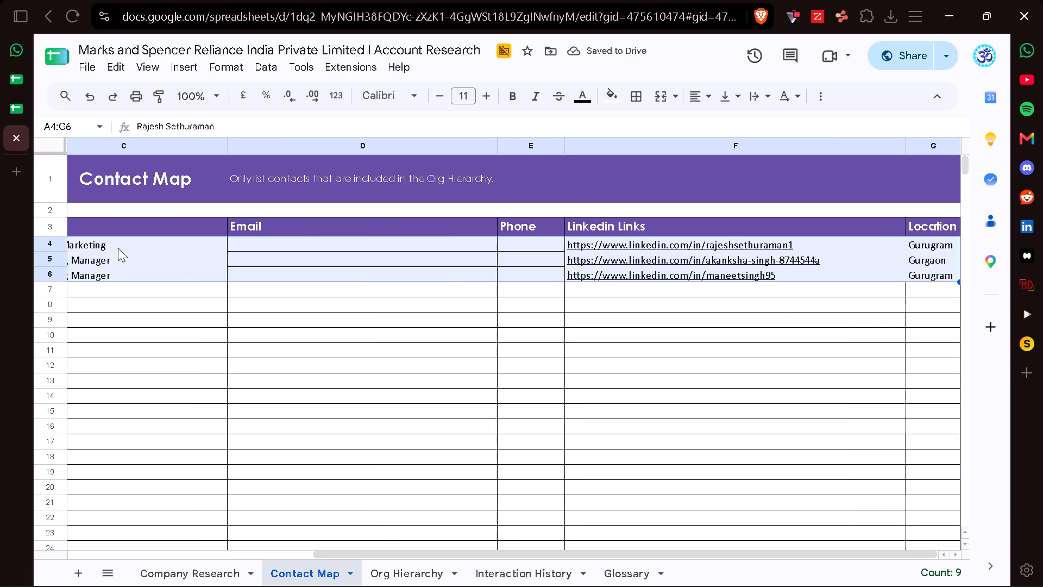
pyautogui.hotkey('ctrl', 'shift', 'Right')
pyautogui.hscroll(5, 118, 248)
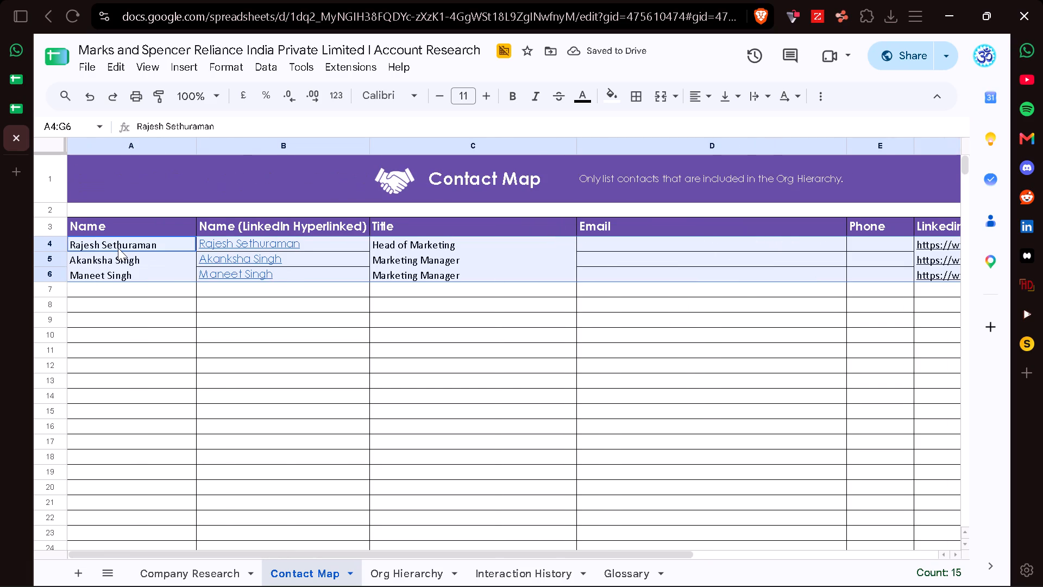
pyautogui.rightClick(153, 265)
pyautogui.scroll(-5, 192, 520)
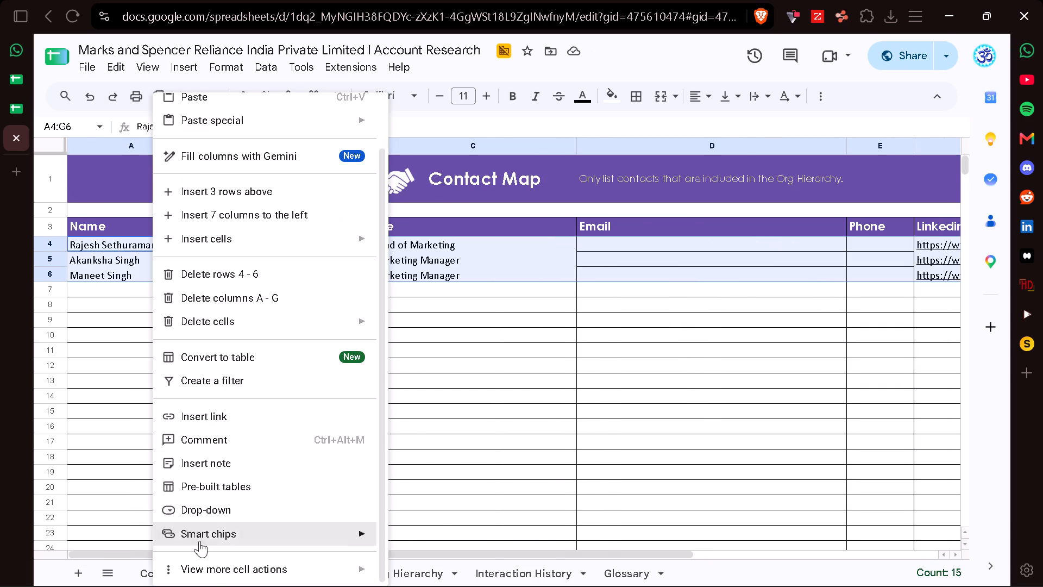
pyautogui.click(416, 499)
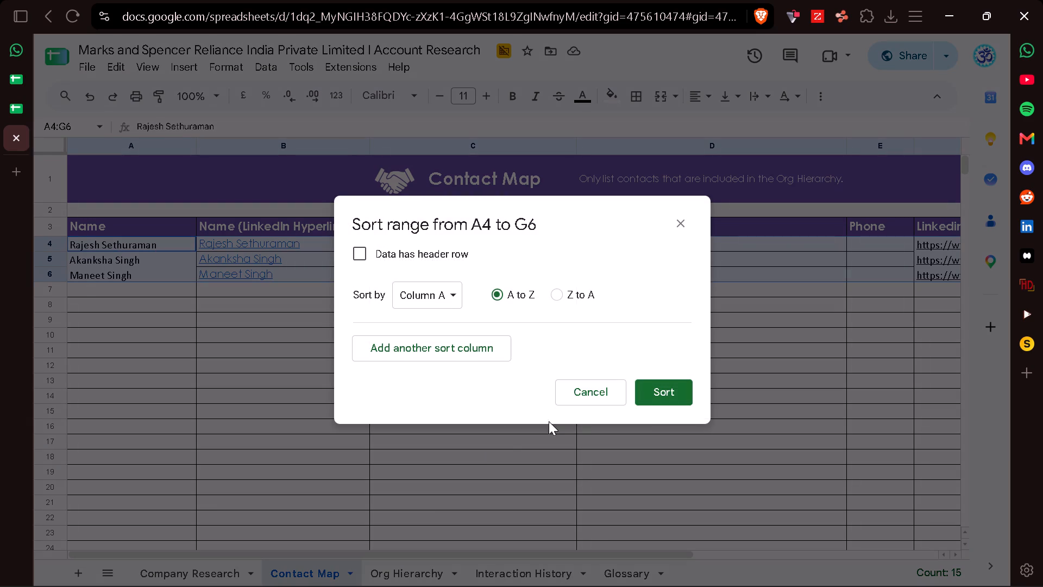
pyautogui.click(659, 393)
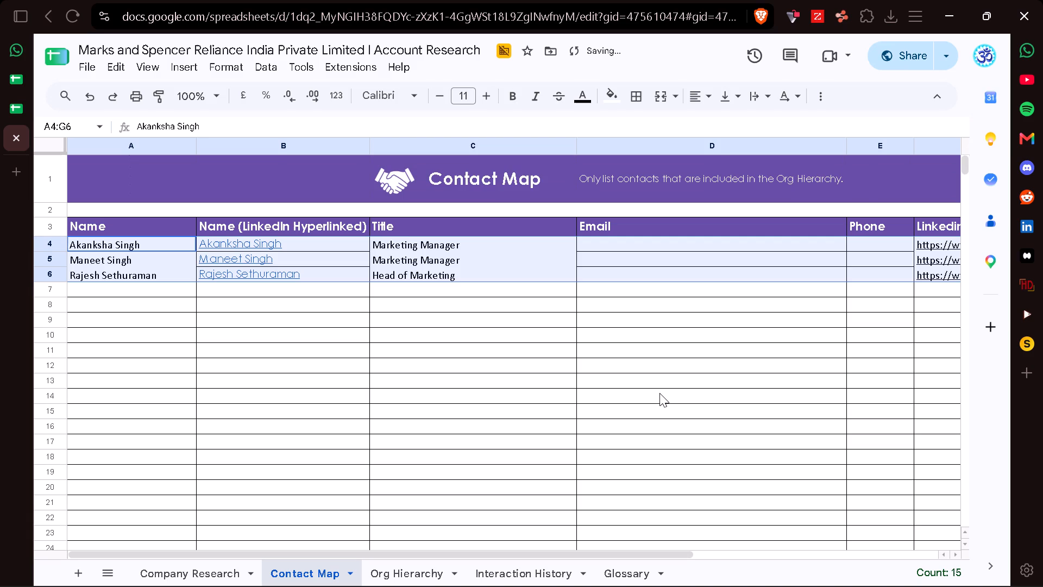
# Format the contact range A4:G6 with all borders, the Century Gothic font and the text colour reset to default.
pyautogui.click(630, 95)
pyautogui.click(639, 135)
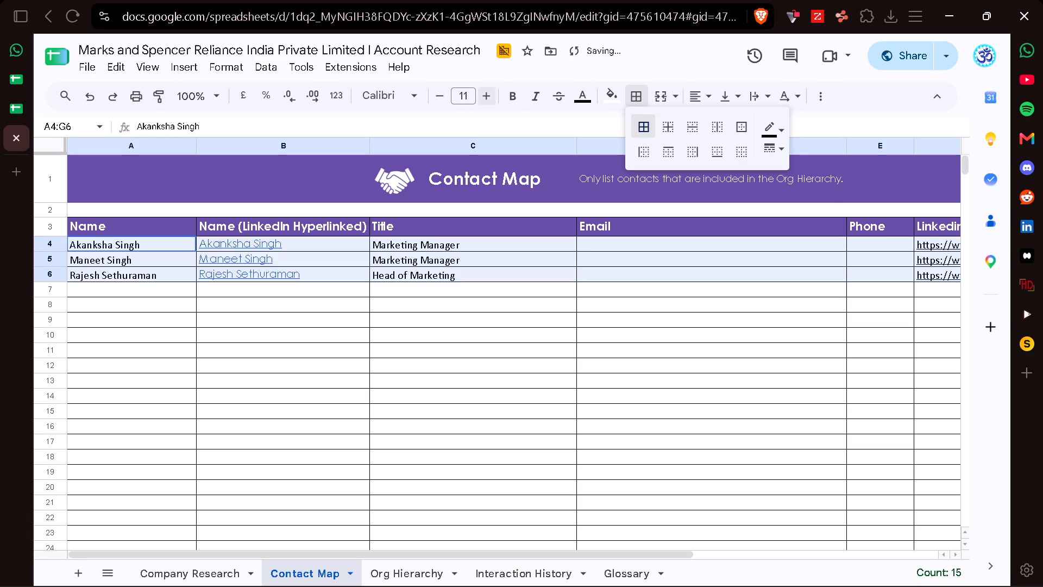
pyautogui.click(407, 96)
pyautogui.click(396, 240)
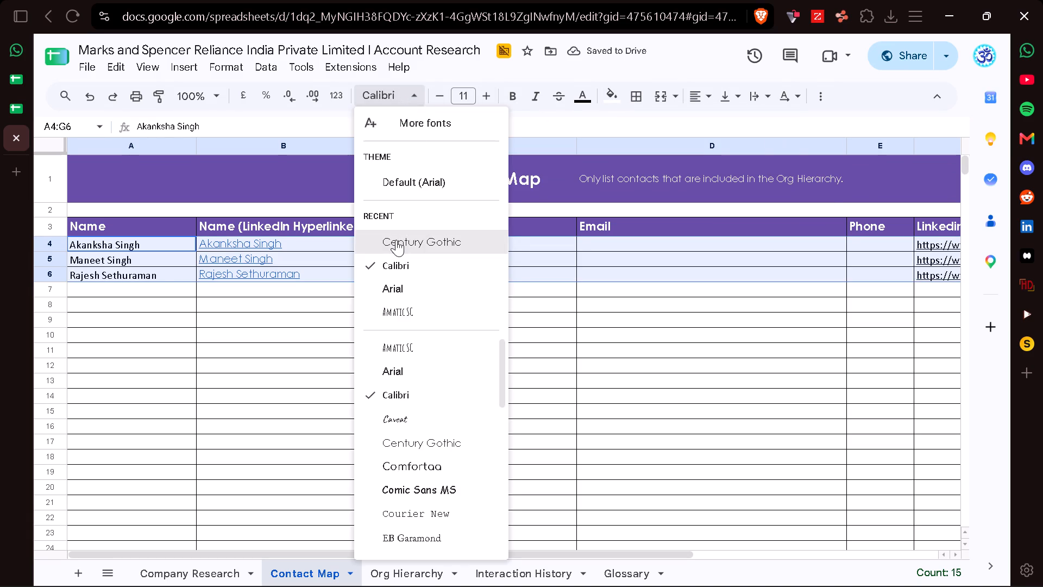
pyautogui.hscroll(-3, 544, 321)
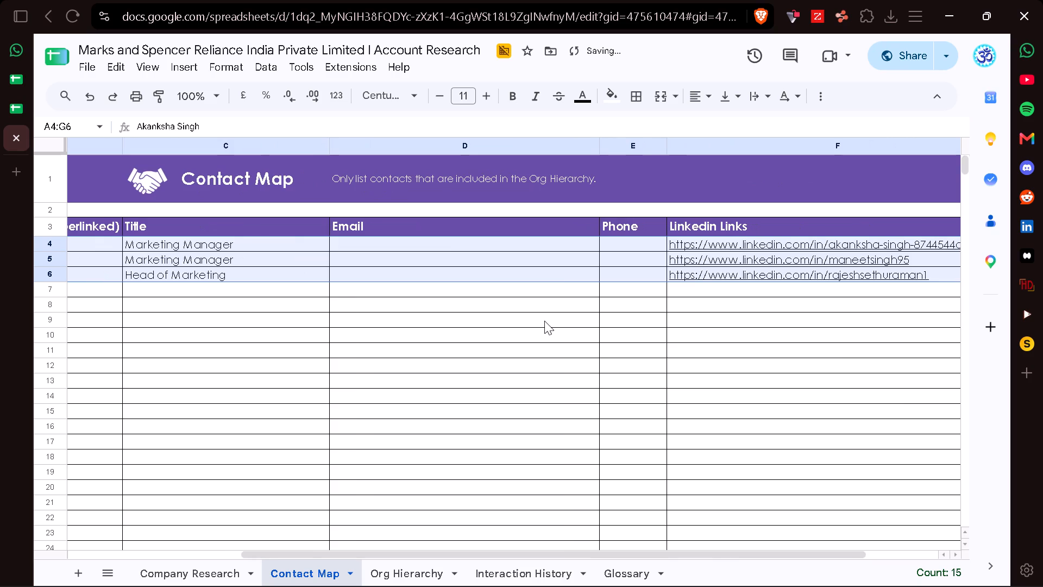
pyautogui.hscroll(-3, 544, 321)
pyautogui.click(583, 102)
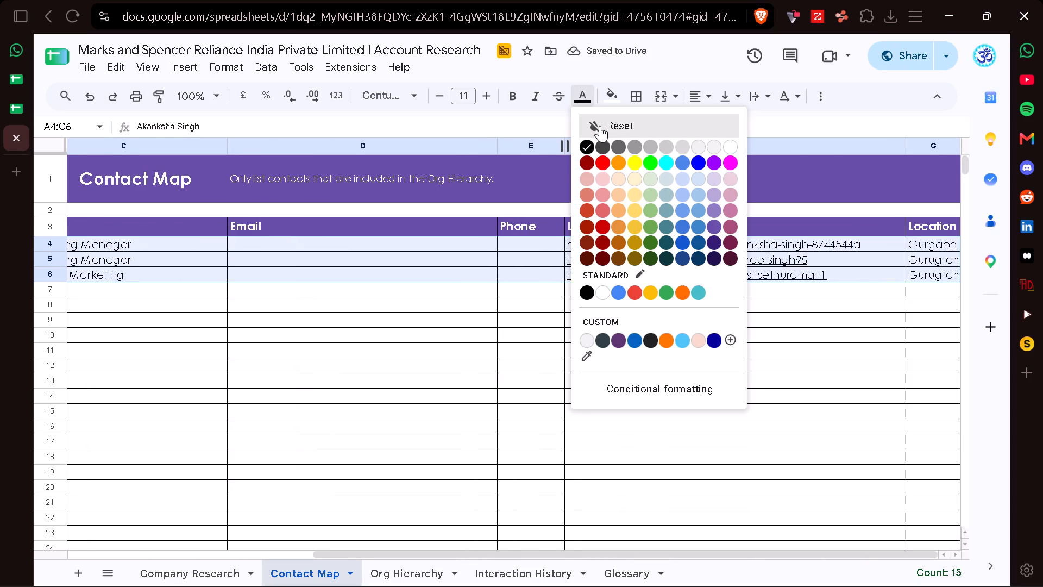
pyautogui.click(600, 126)
# Select the empty Email cell D4 in the Contact Map and open the row 4 contact's LinkedIn profile from its link.
pyautogui.hscroll(-2, 674, 319)
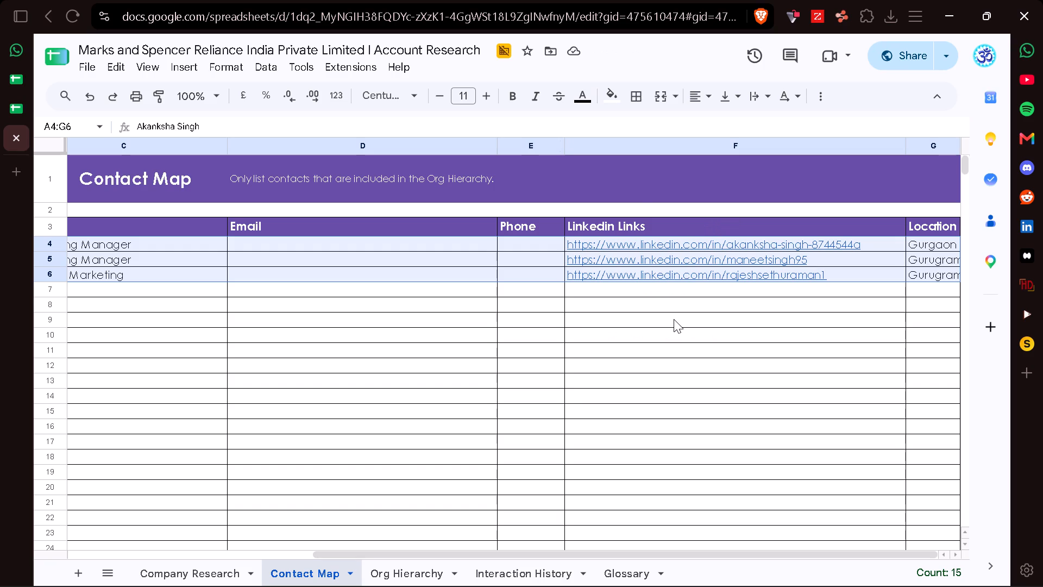
pyautogui.hscroll(-1, 674, 319)
pyautogui.scroll(-1, 470, 313)
pyautogui.hscroll(1, 470, 313)
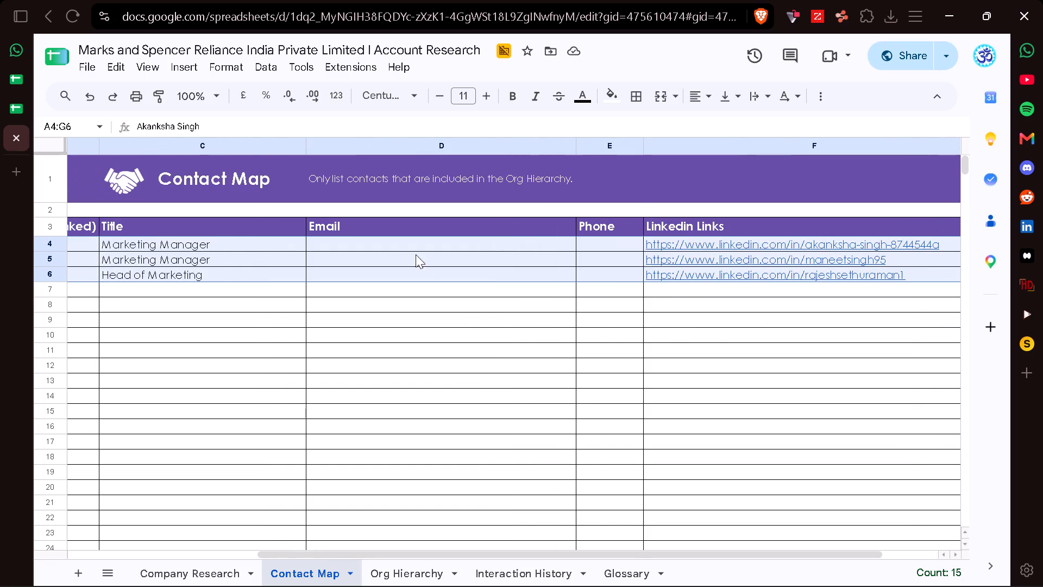
pyautogui.click(351, 238)
pyautogui.click(359, 242)
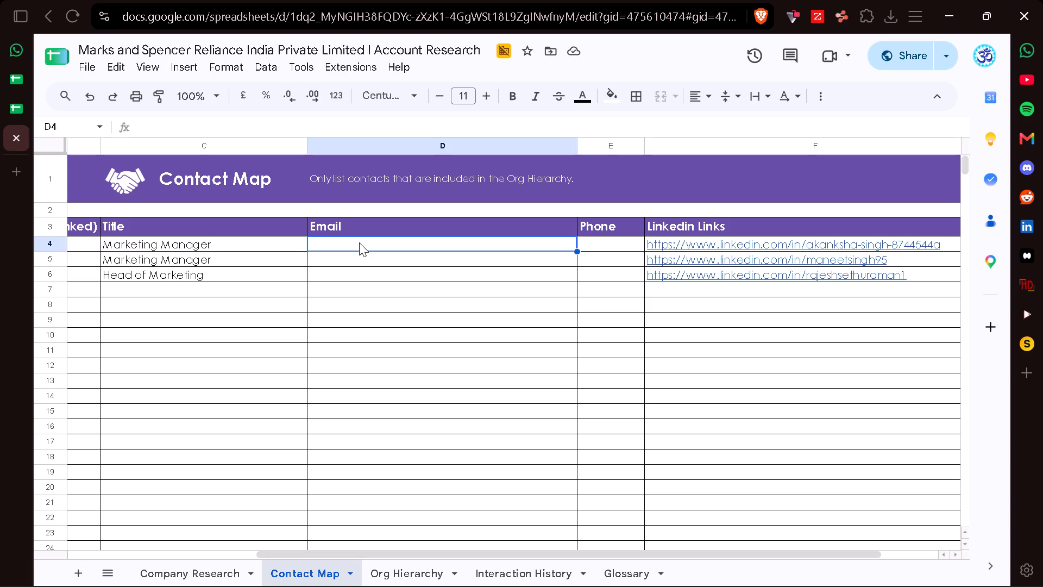
pyautogui.hscroll(7, 359, 242)
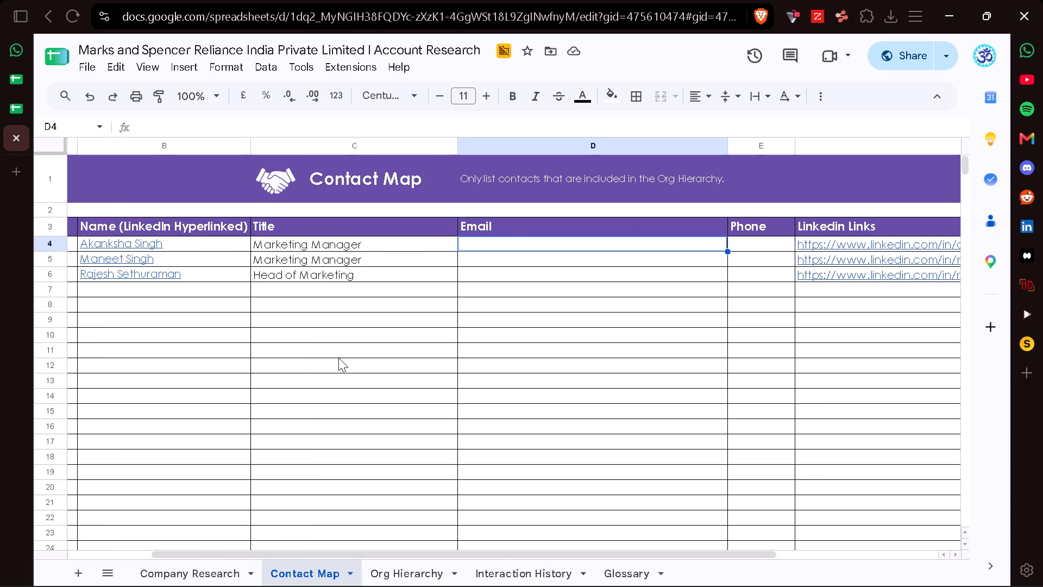
pyautogui.hscroll(-4, 338, 358)
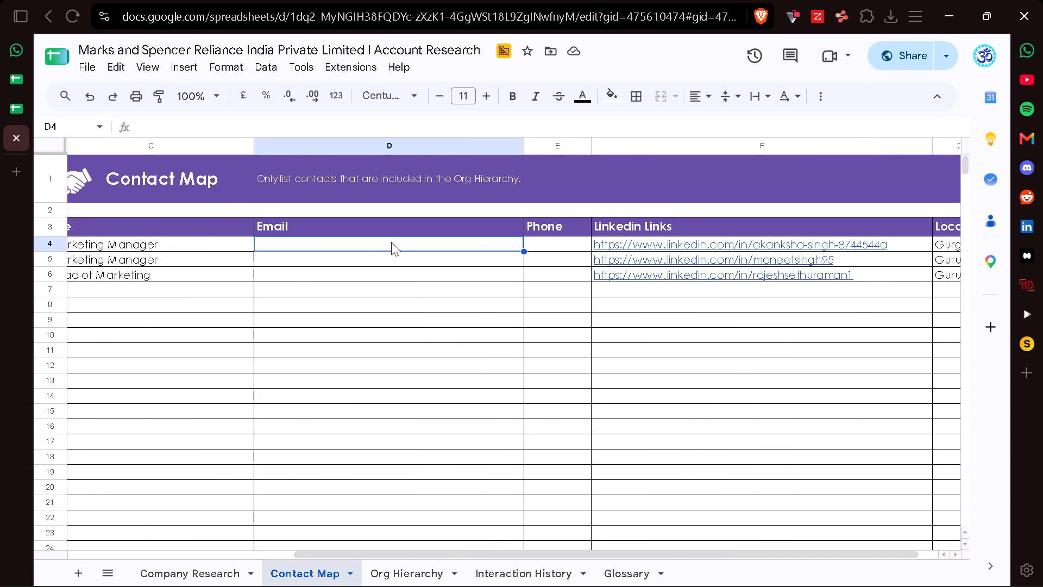
pyautogui.click(680, 264)
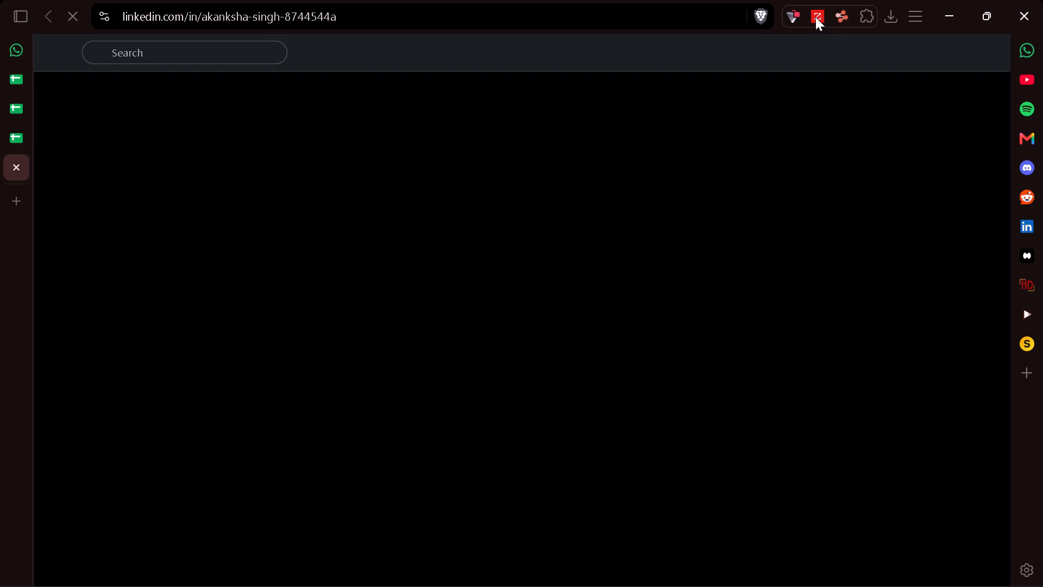
# Look up the contact details for the open LinkedIn profile with the ZoomInfo and SMARTe extensions.
pyautogui.click(815, 17)
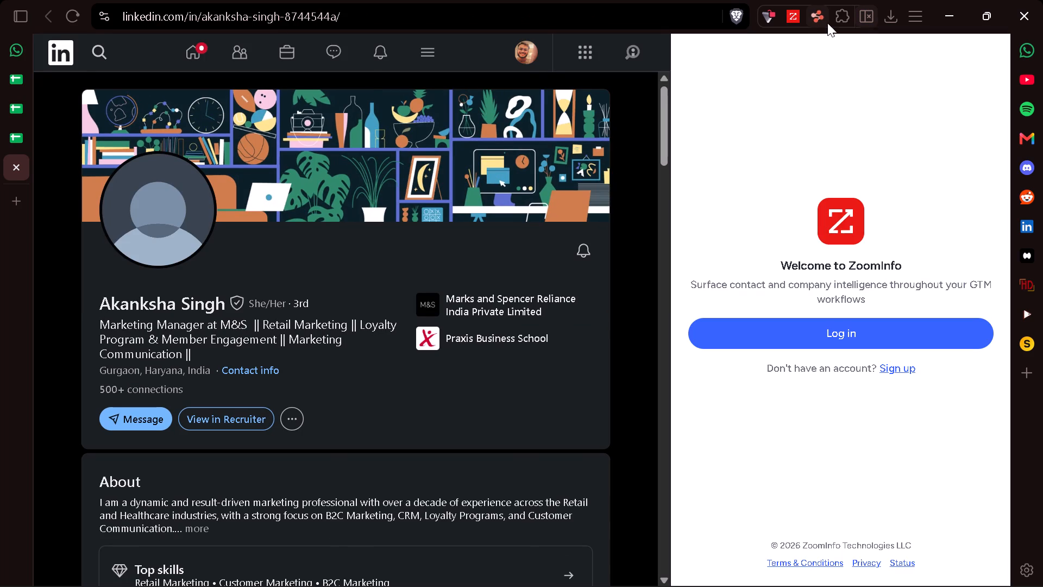
pyautogui.click(815, 13)
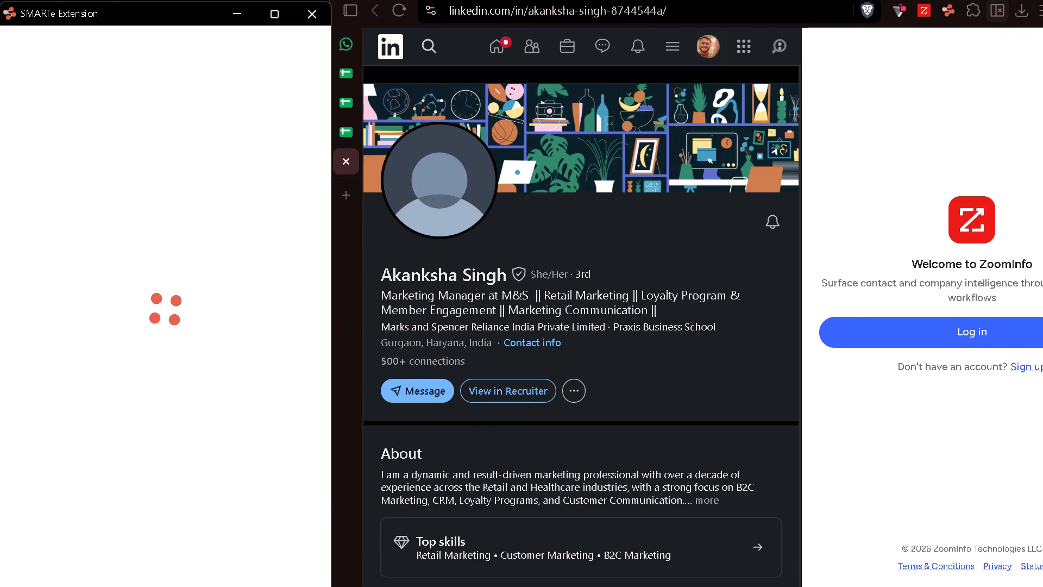
pyautogui.click(997, 11)
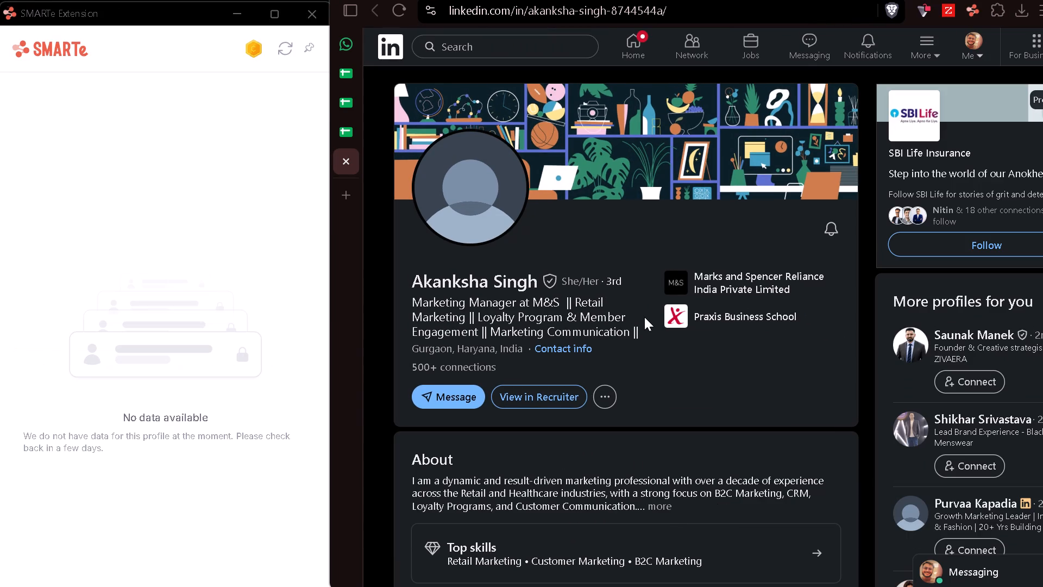
pyautogui.click(946, 9)
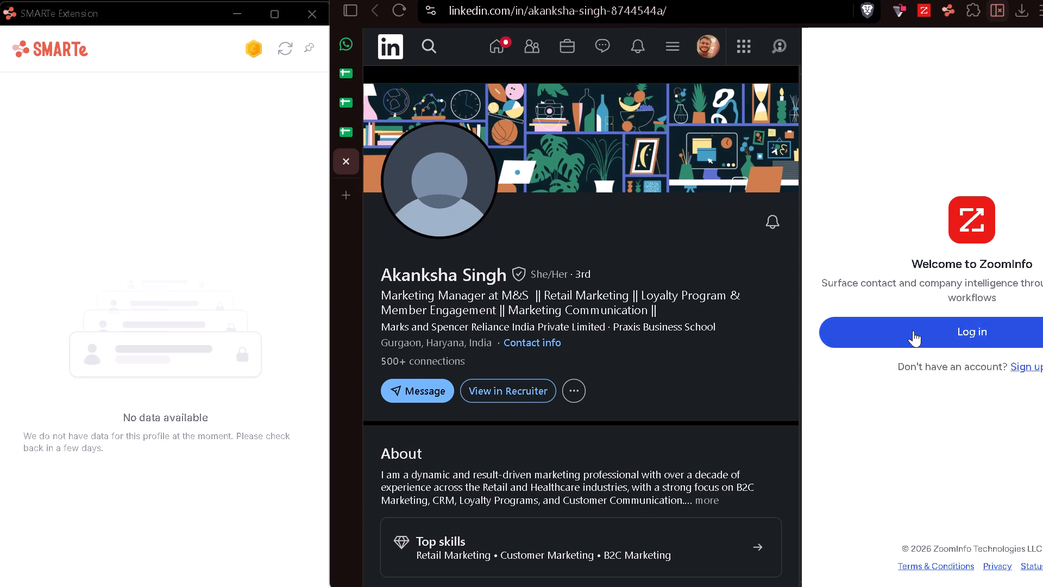
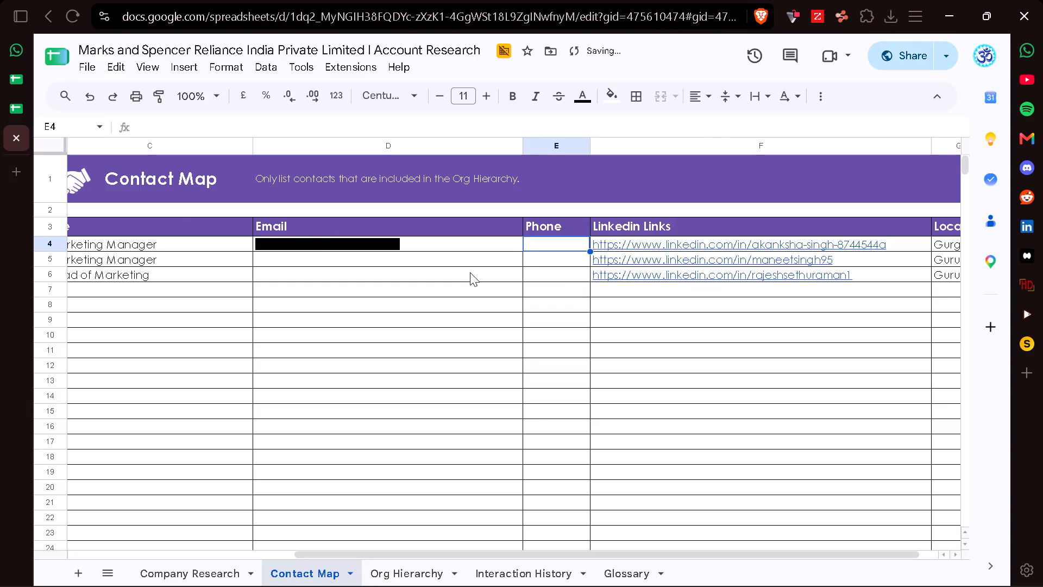
# Enter nf in Phone cell E4 of the Contact Map and move to Email cell D5.
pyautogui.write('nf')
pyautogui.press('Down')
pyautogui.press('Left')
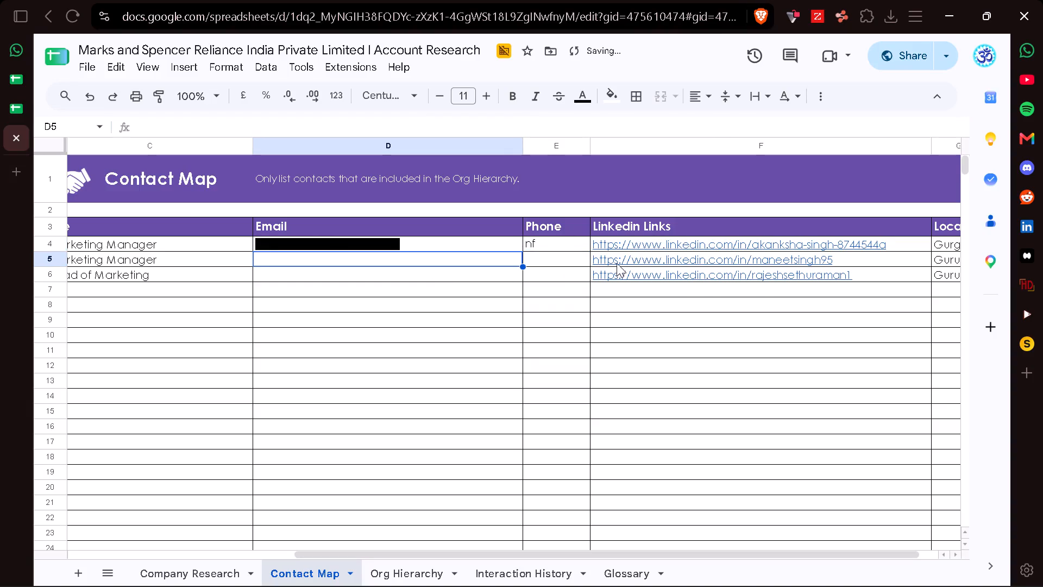
# Open the row 5 contact's LinkedIn profile from its link and look it up with the ZoomInfo and SMARTe extensions.
pyautogui.click(671, 280)
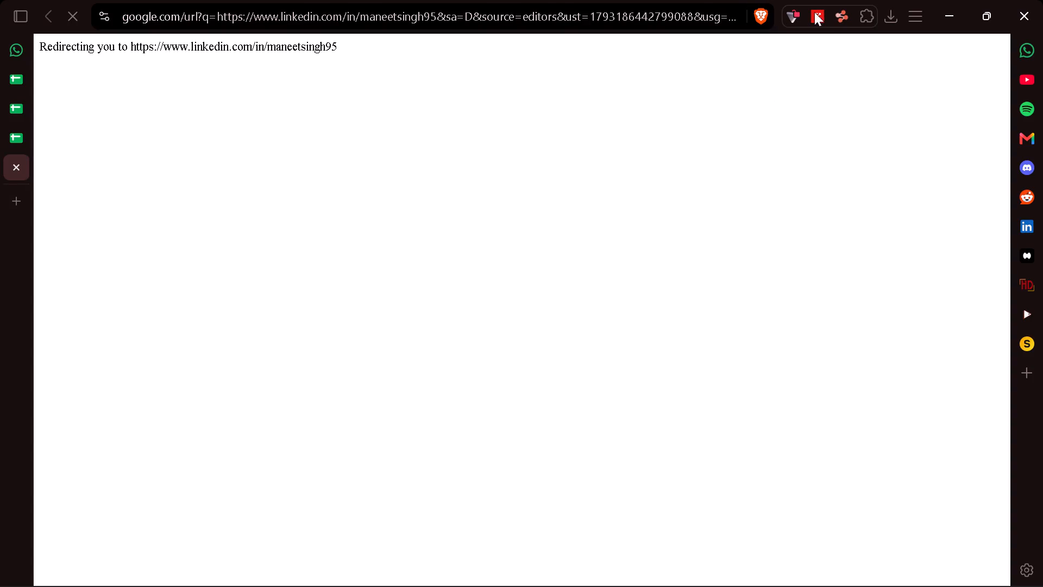
pyautogui.click(814, 12)
pyautogui.click(812, 17)
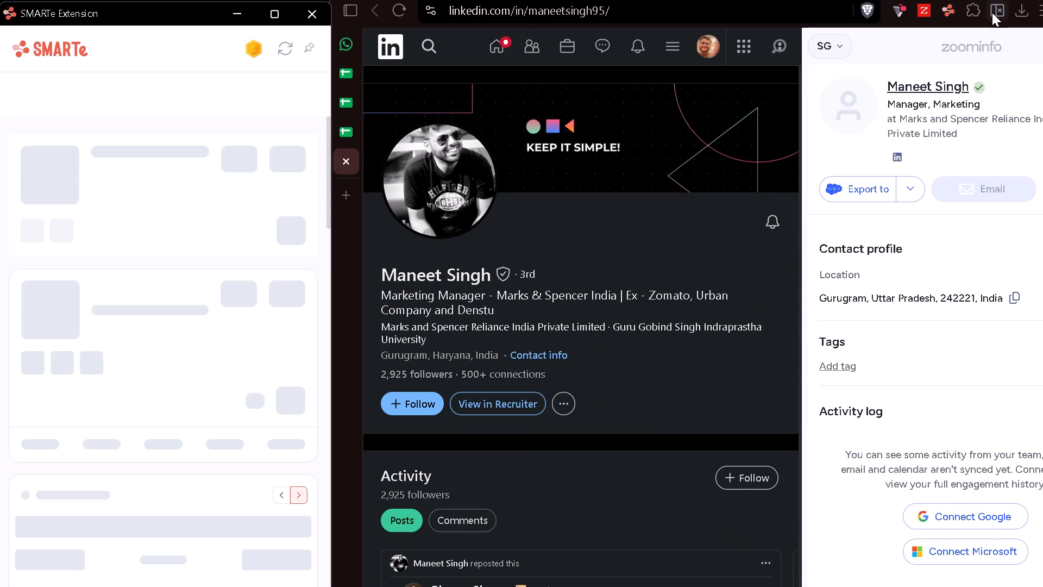
pyautogui.click(992, 13)
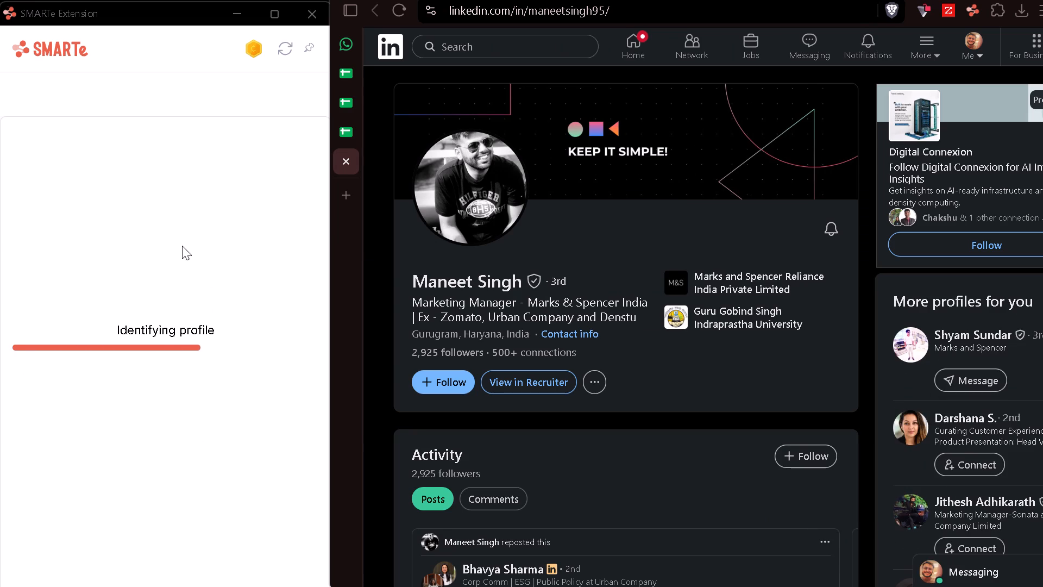
# Reveal the row 5 contact's phone and email details in the SMARTe extension.
pyautogui.click(277, 235)
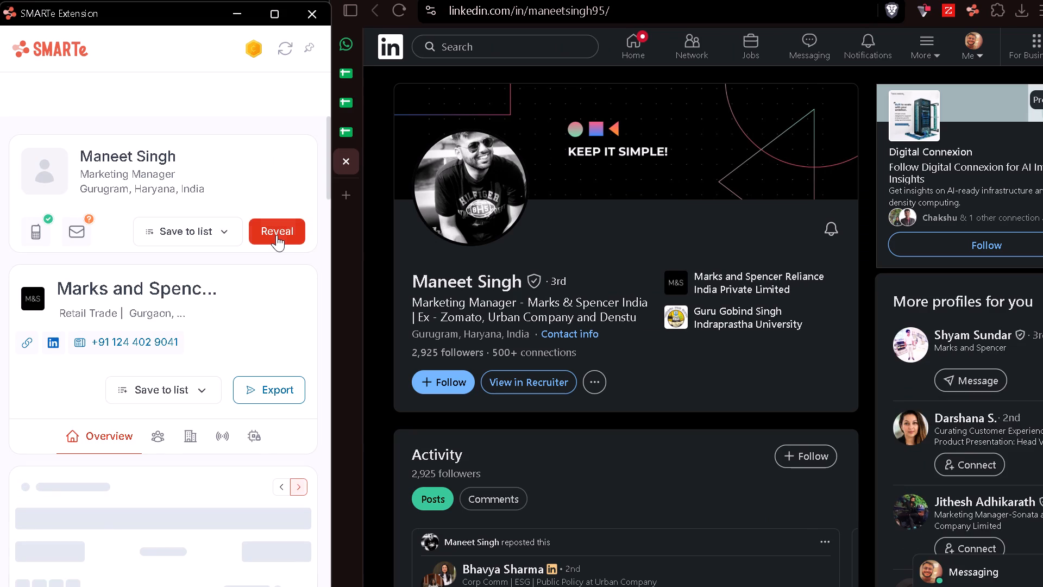
pyautogui.click(277, 235)
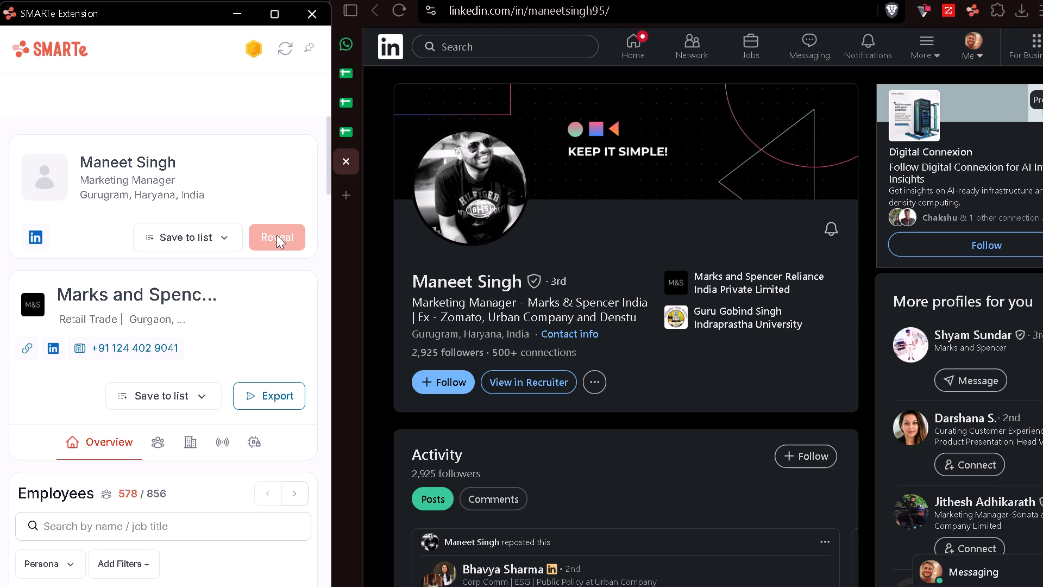
pyautogui.scroll(1, 277, 235)
pyautogui.scroll(-2, 246, 271)
pyautogui.scroll(5, 246, 271)
pyautogui.scroll(1, 222, 322)
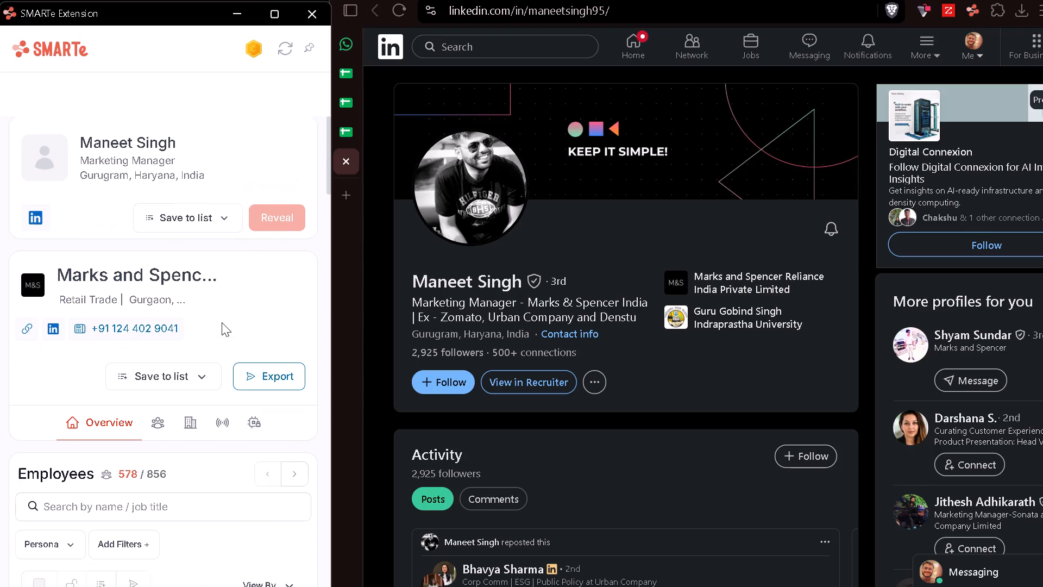
pyautogui.scroll(1, 222, 322)
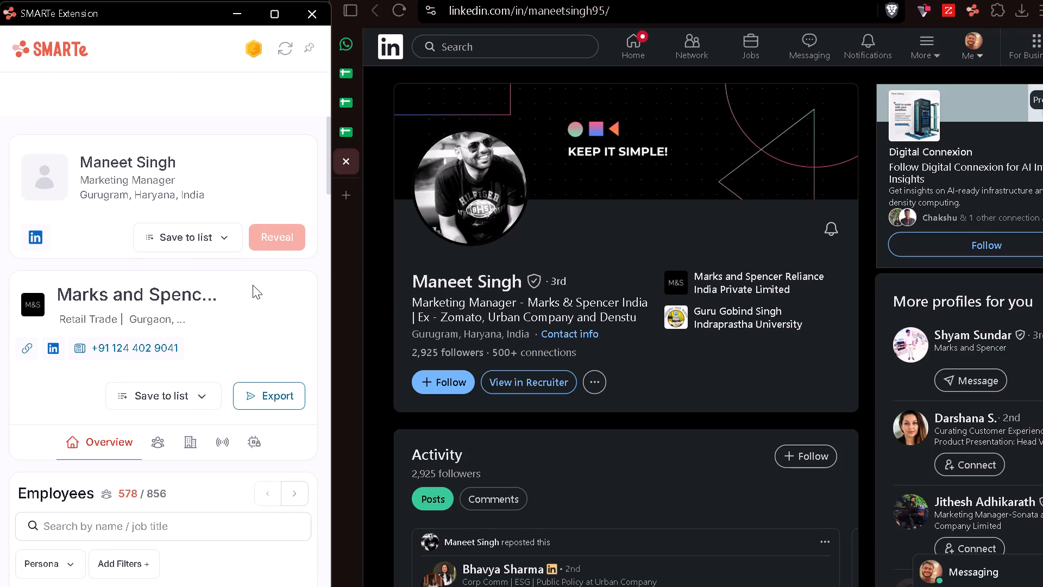
pyautogui.scroll(-5, 195, 380)
pyautogui.scroll(7, 195, 380)
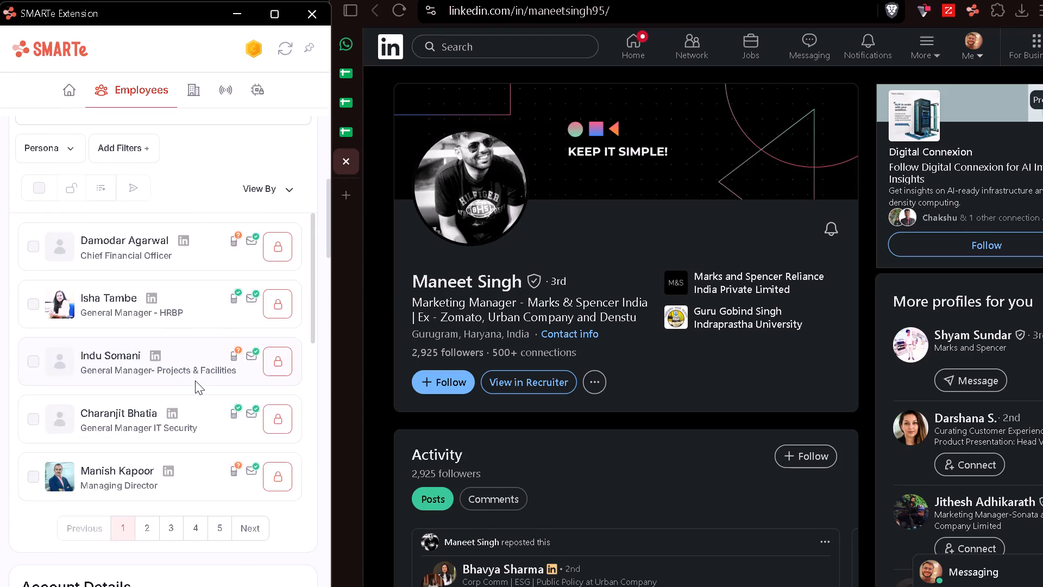
pyautogui.scroll(9, 195, 380)
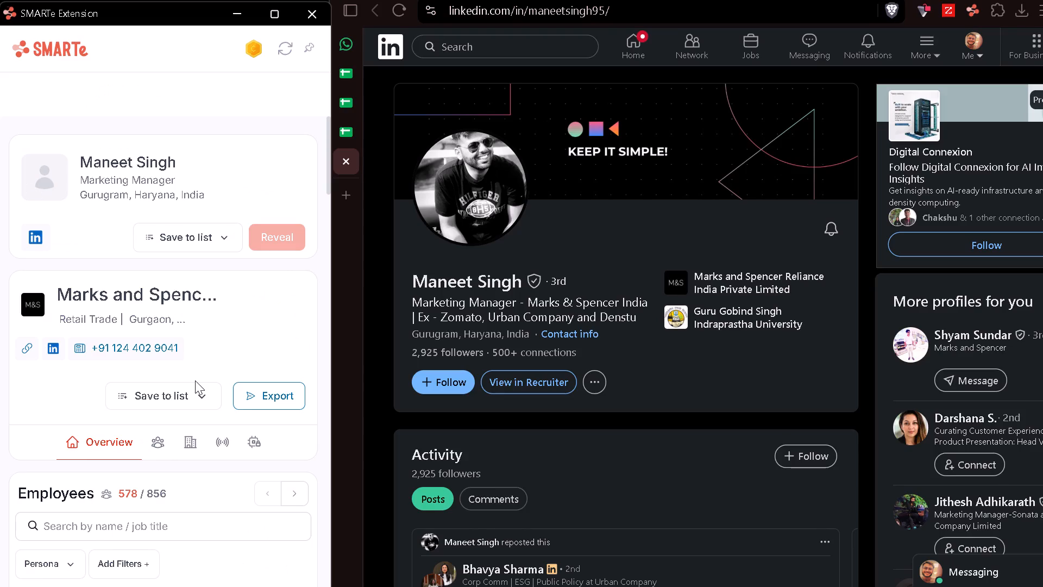
pyautogui.scroll(-3, 195, 380)
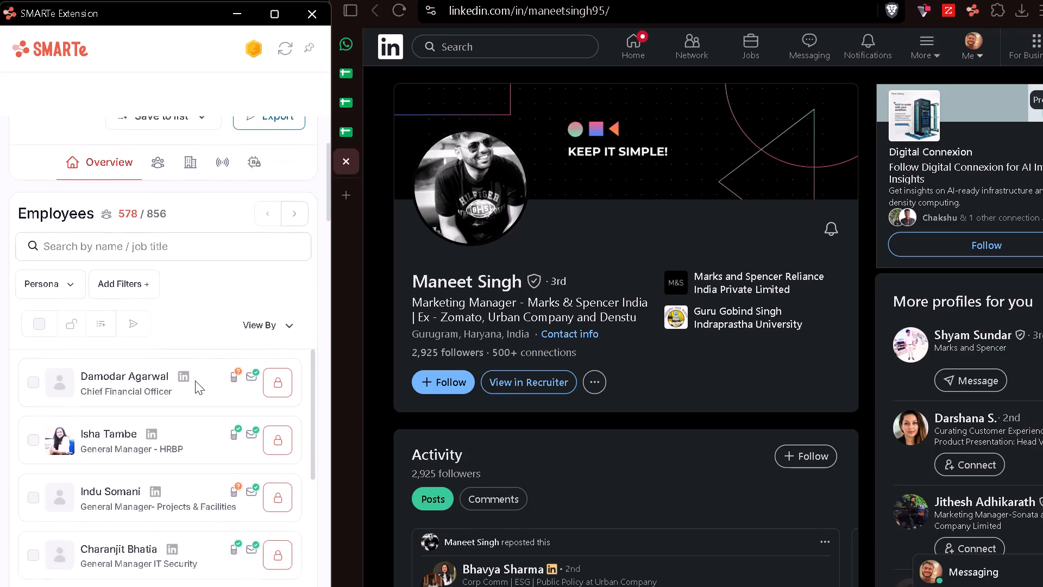
pyautogui.scroll(-2, 195, 380)
pyautogui.scroll(11, 195, 380)
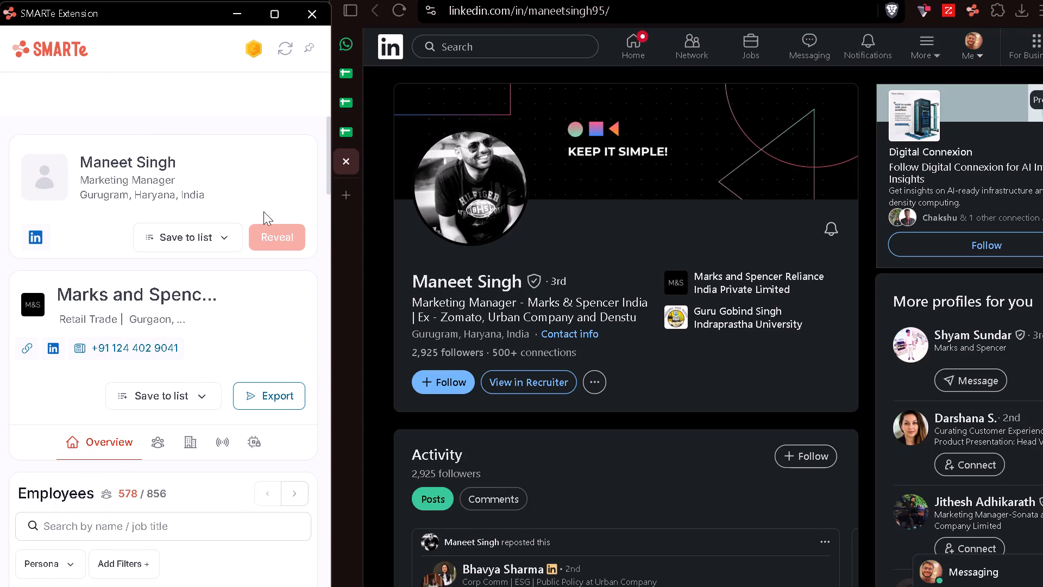
pyautogui.click(272, 226)
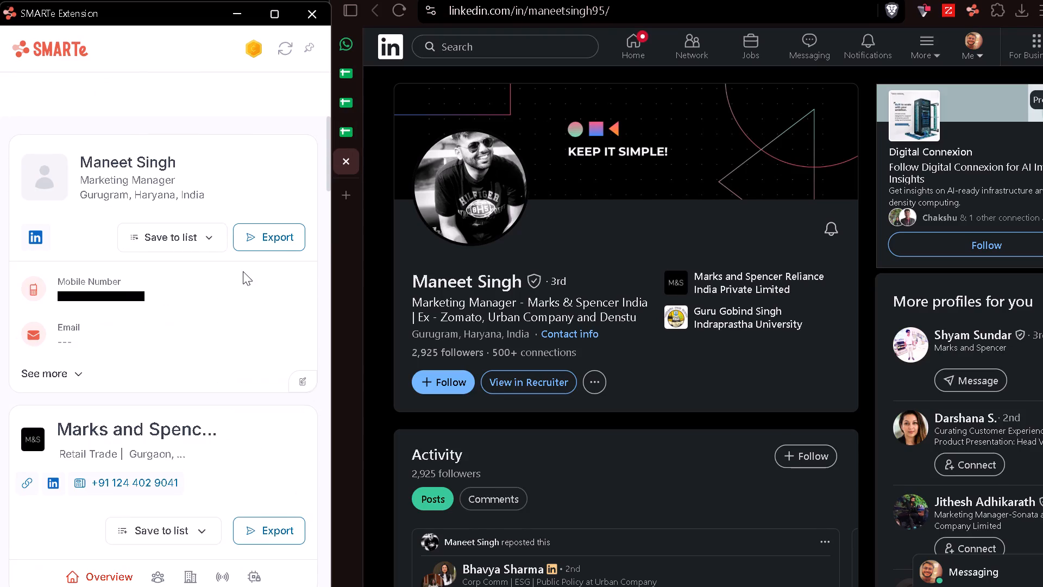
# Copy the contact's mobile number from SMARTe, close the LinkedIn profile and enter nf in Email cell D5.
pyautogui.click(161, 297)
pyautogui.click(350, 164)
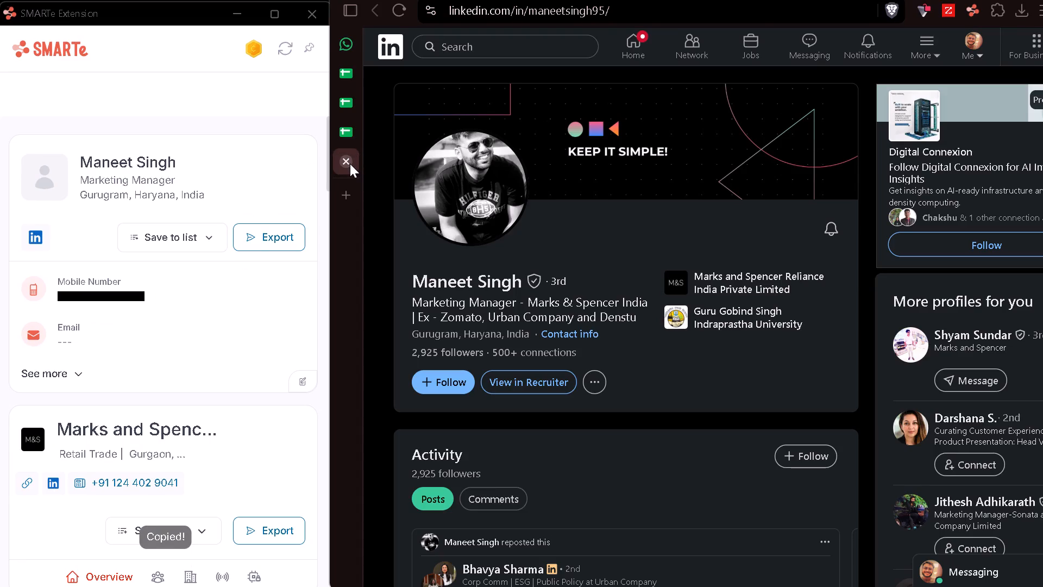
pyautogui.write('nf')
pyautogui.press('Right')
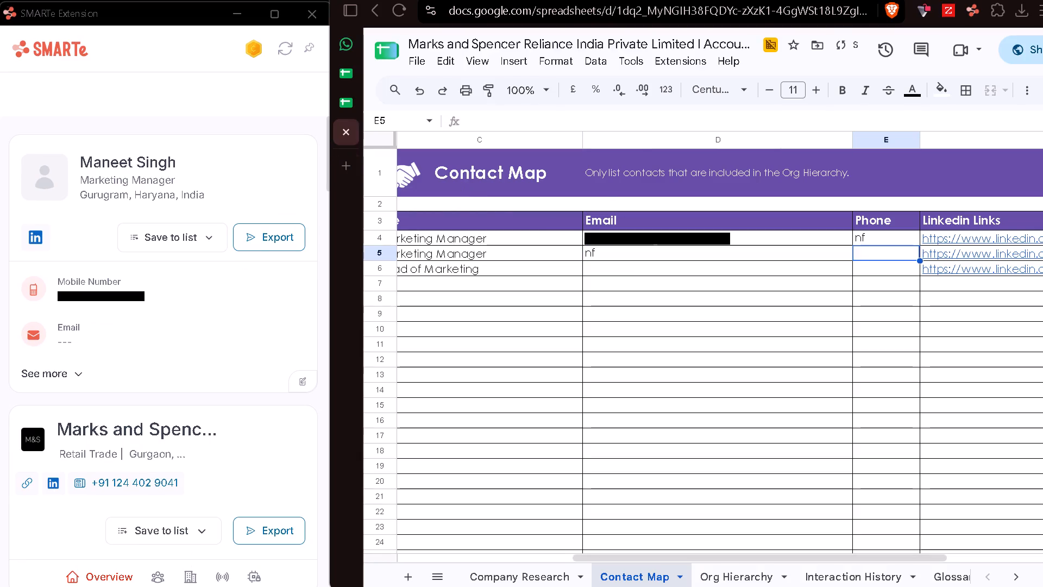
# Paste the copied mobile number into Phone cell E5, remove its leading prefix and move to Email cell D6.
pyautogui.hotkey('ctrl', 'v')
pyautogui.click(487, 116)
pyautogui.press('BackSpace')
pyautogui.press('BackSpace')
pyautogui.press('BackSpace')
pyautogui.press('BackSpace')
pyautogui.press('BackSpace')
pyautogui.press('BackSpace')
pyautogui.press('BackSpace')
pyautogui.press('BackSpace')
pyautogui.press('BackSpace')
pyautogui.press('BackSpace')
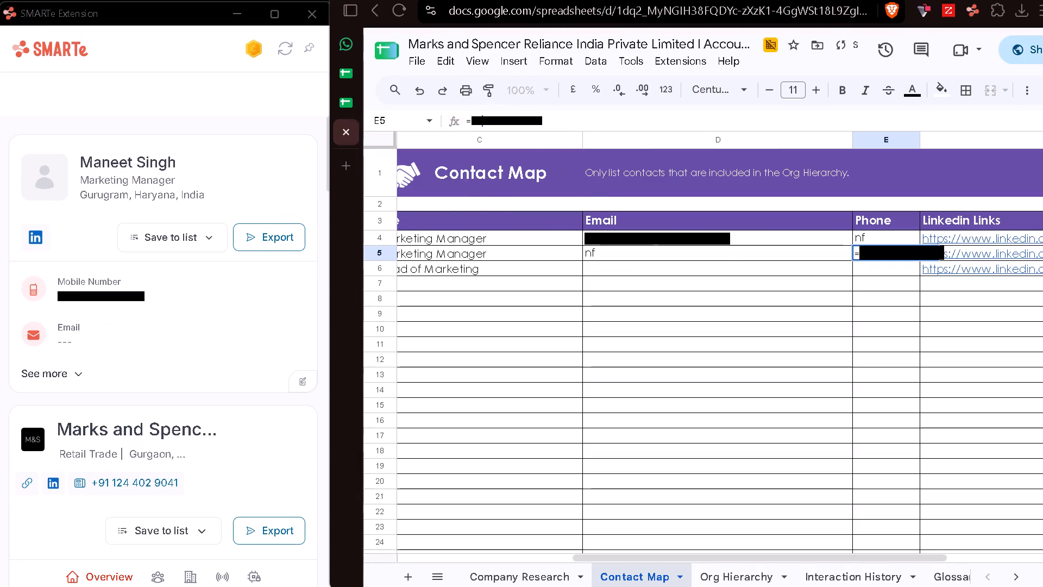
pyautogui.click(627, 270)
# Open the row 6 contact's LinkedIn profile from its link and look it up in ZoomInfo, dismissing the ZoomInfo view when done.
pyautogui.hscroll(-2, 627, 270)
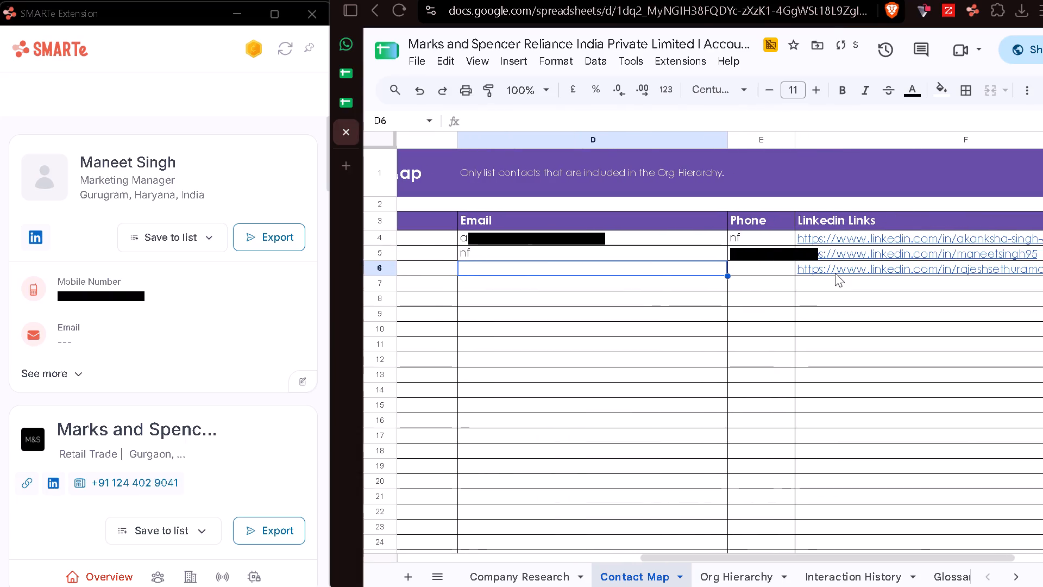
pyautogui.click(878, 302)
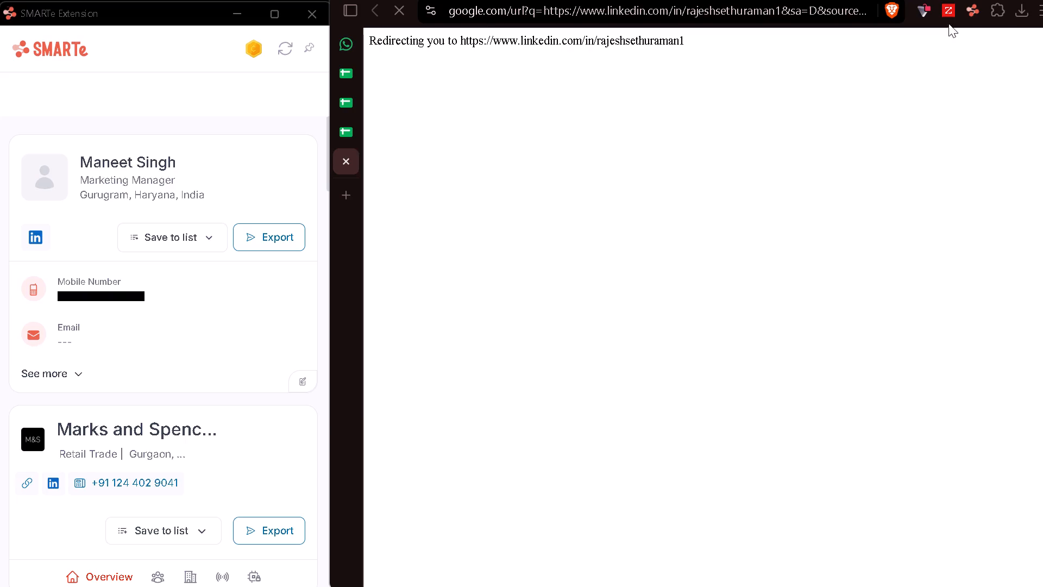
pyautogui.click(948, 14)
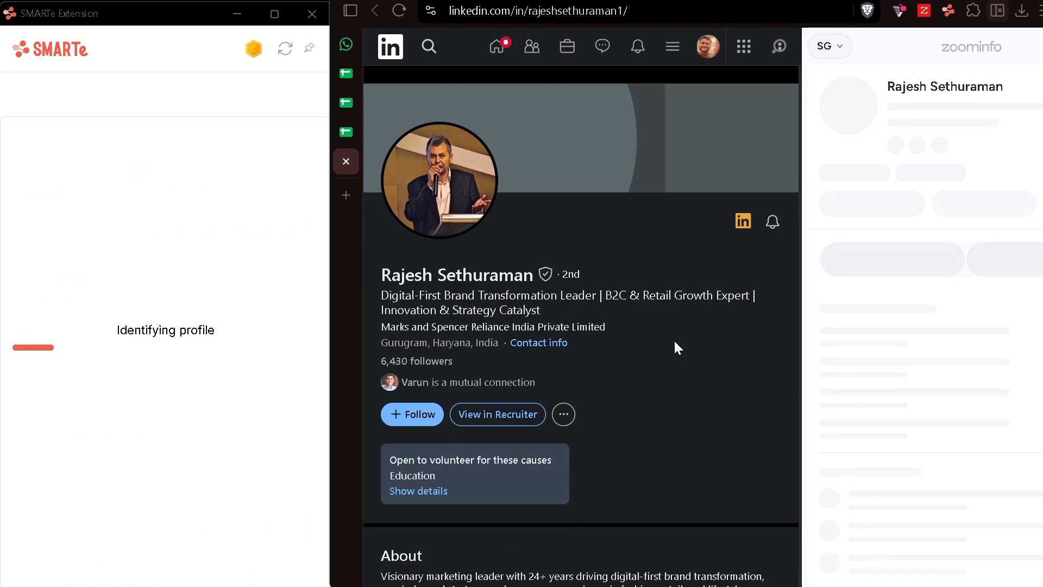
pyautogui.click(988, 11)
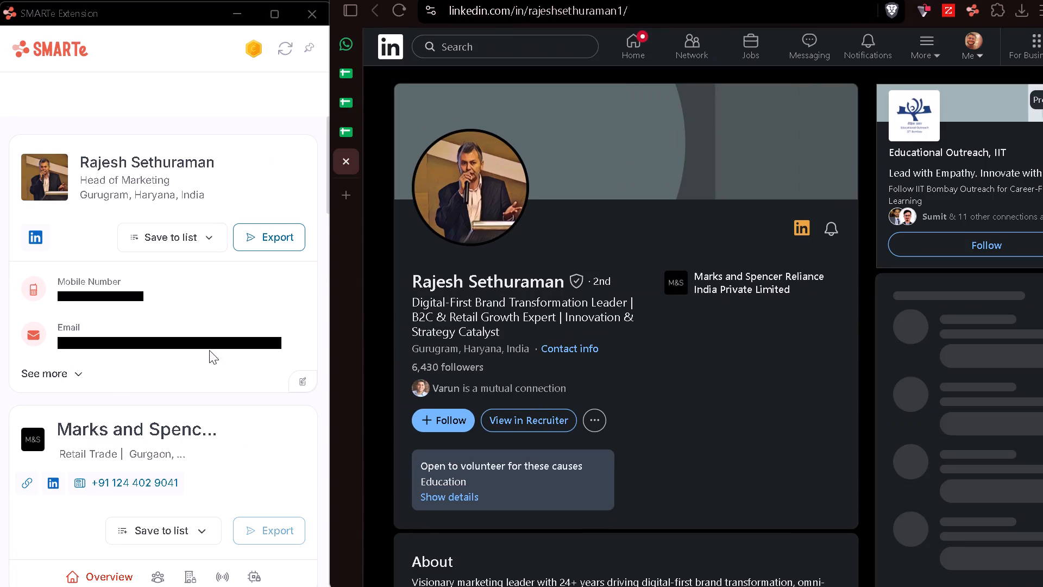
# Copy the row 6 contact's email from SMARTe and paste it into Email cell D6 of the Contact Map.
pyautogui.click(295, 340)
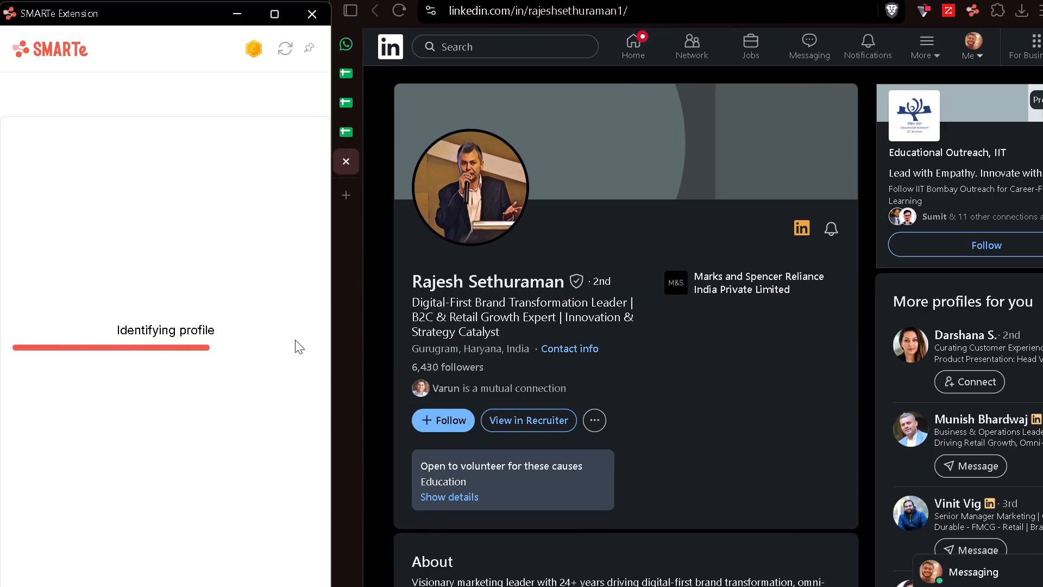
pyautogui.click(299, 338)
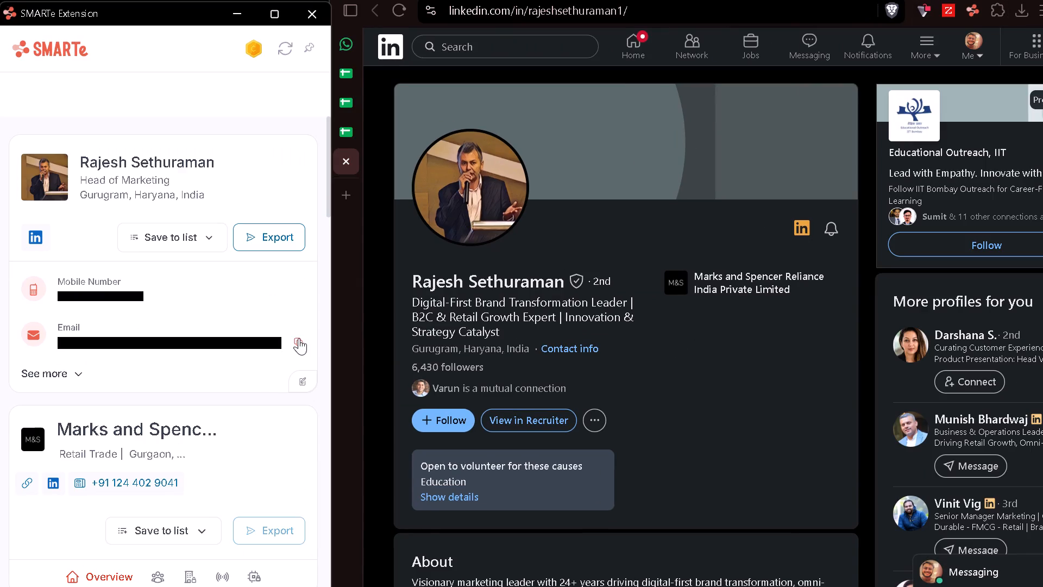
pyautogui.click(341, 133)
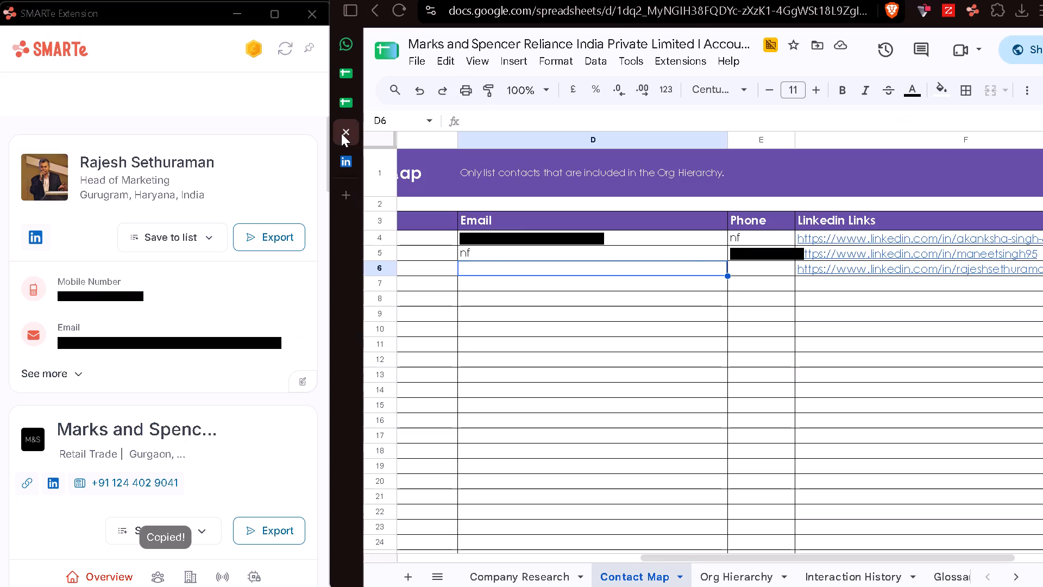
pyautogui.hotkey('ctrl', 'v')
pyautogui.press('Right')
# Copy the row 6 contact's mobile number from SMARTe, close the extension window, and paste it into Phone cell E6 without its leading prefix.
pyautogui.click(161, 299)
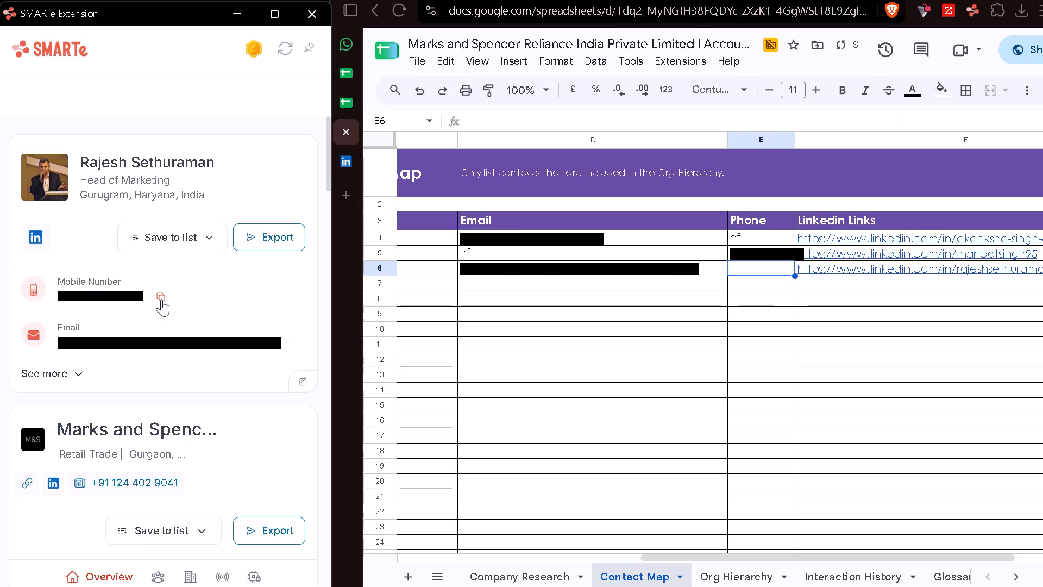
pyautogui.click(310, 19)
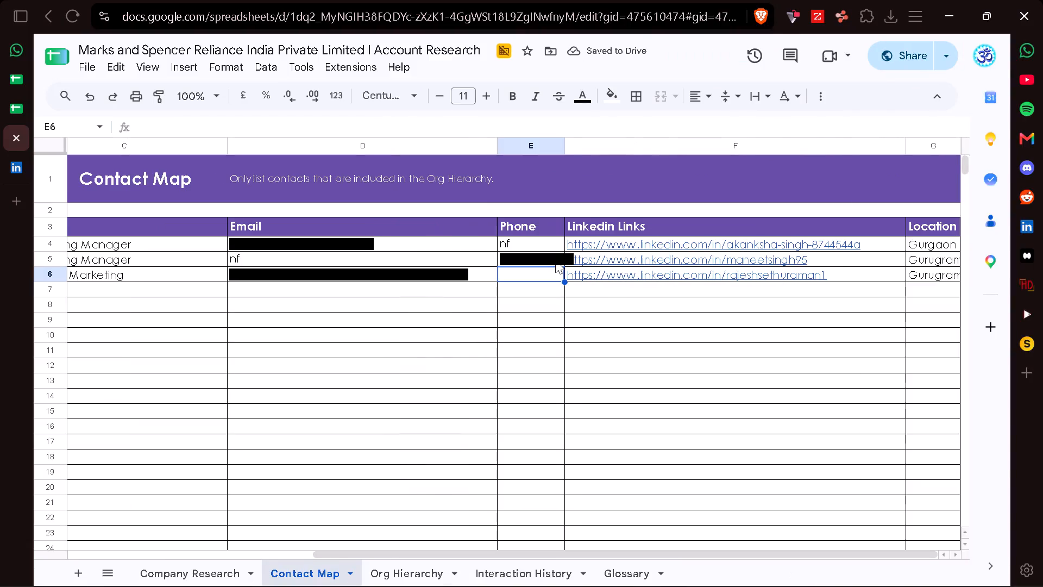
pyautogui.hotkey('ctrl', 'v')
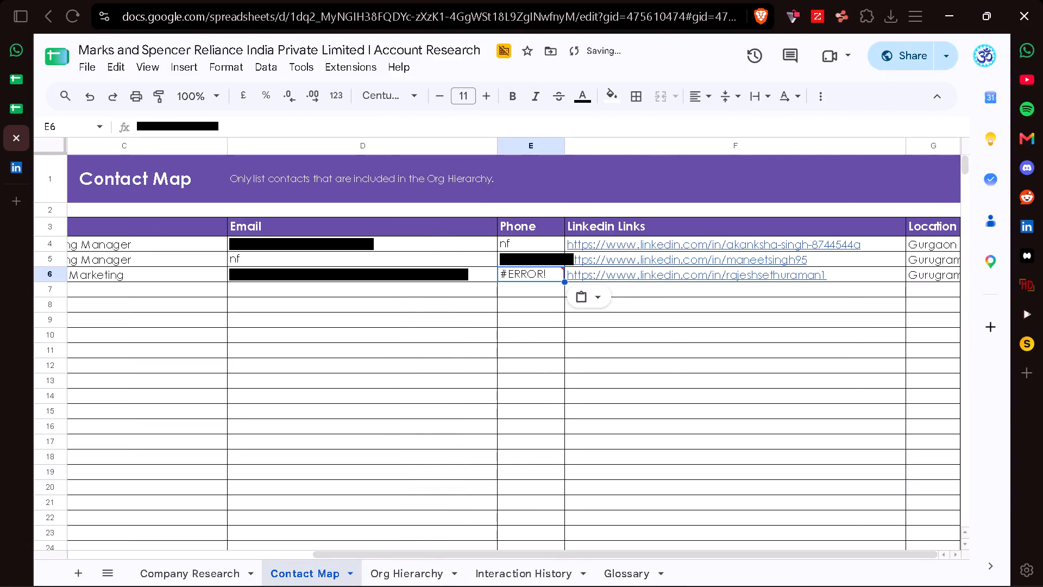
pyautogui.click(158, 121)
pyautogui.press('BackSpace')
pyautogui.press('BackSpace')
pyautogui.press('BackSpace')
pyautogui.press('BackSpace')
pyautogui.press('BackSpace')
pyautogui.press('BackSpace')
pyautogui.press('BackSpace')
pyautogui.press('BackSpace')
pyautogui.press('BackSpace')
pyautogui.press('BackSpace')
pyautogui.press('BackSpace')
pyautogui.press('BackSpace')
pyautogui.press('BackSpace')
pyautogui.press('BackSpace')
pyautogui.hscroll(7, 163, 354)
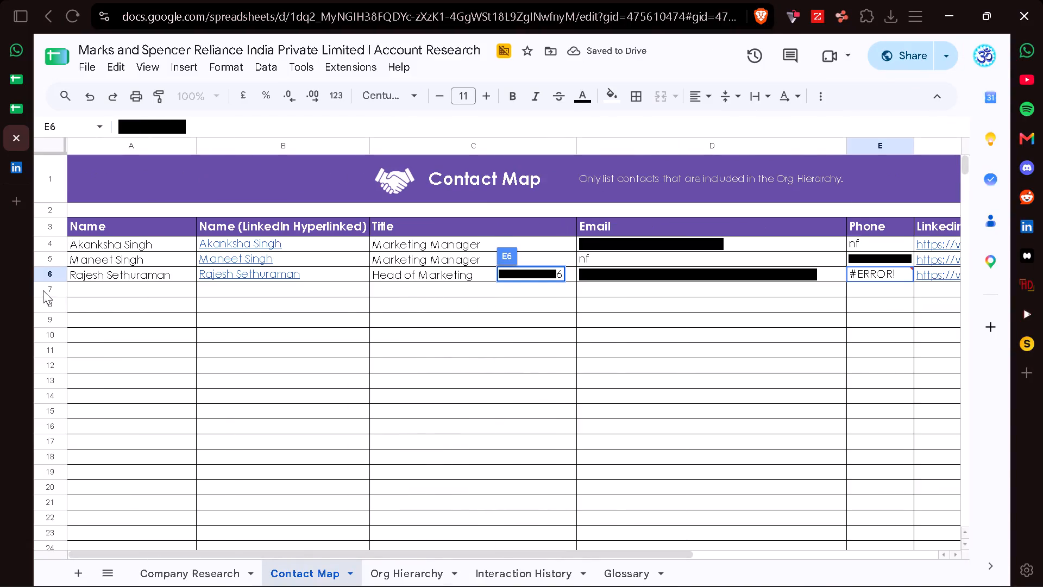
pyautogui.click(117, 297)
# Open the Marks and Spencer Reliance India company page from the row 6 contact's LinkedIn profile and show its People section.
pyautogui.click(15, 167)
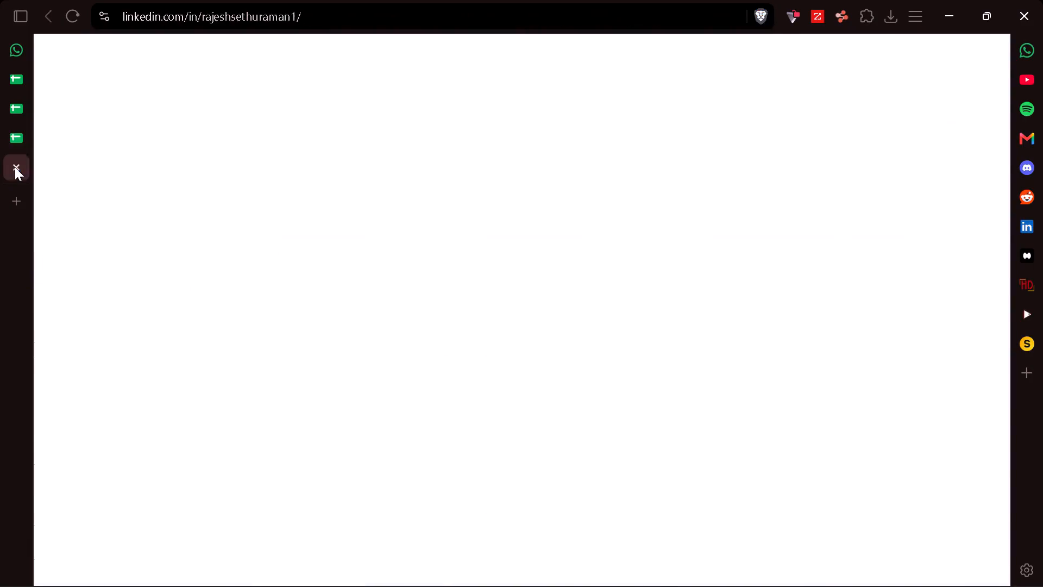
pyautogui.click(512, 318)
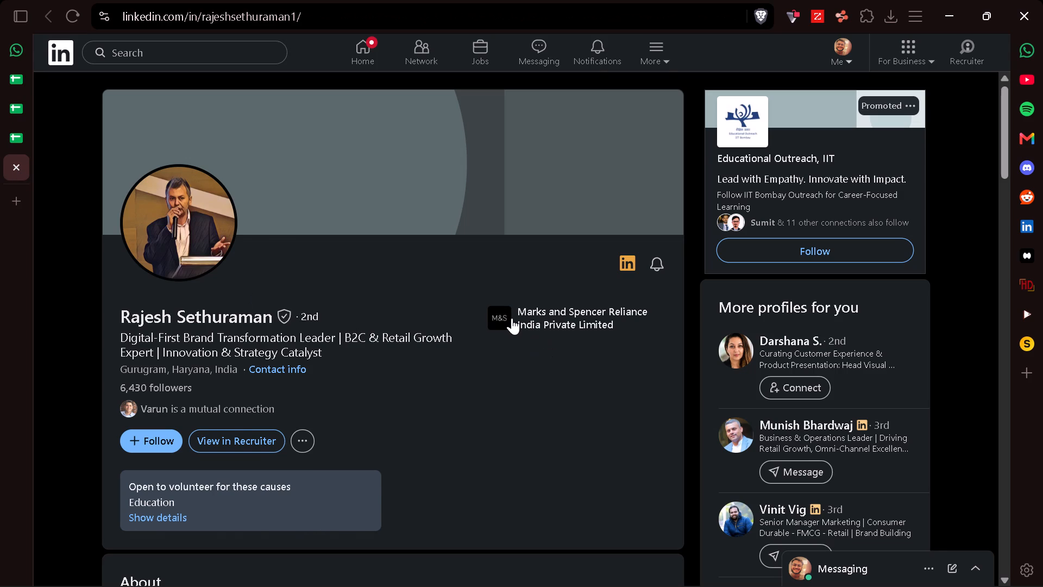
pyautogui.click(195, 204)
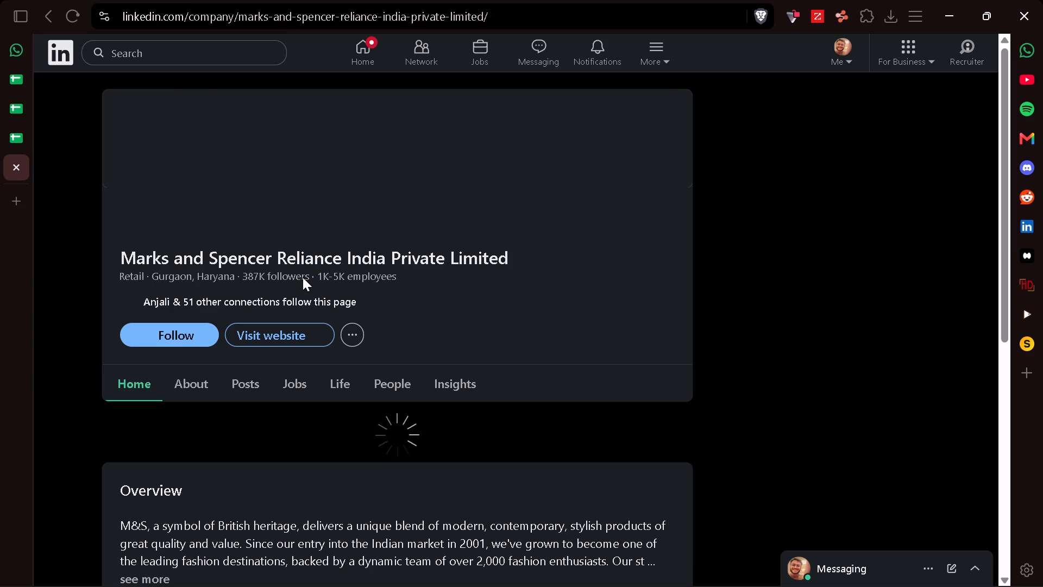
pyautogui.click(388, 392)
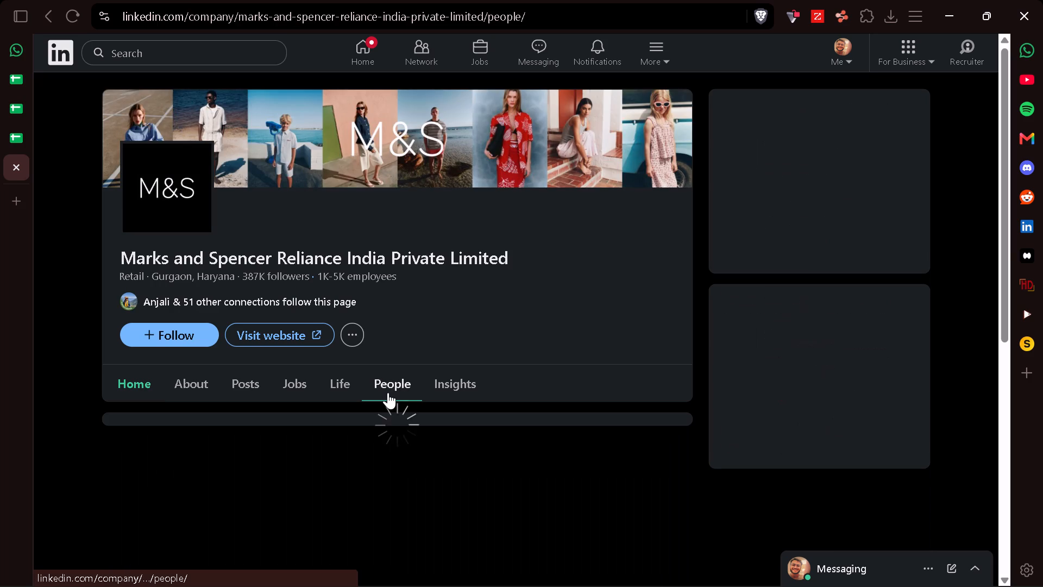
pyautogui.scroll(-1, 388, 392)
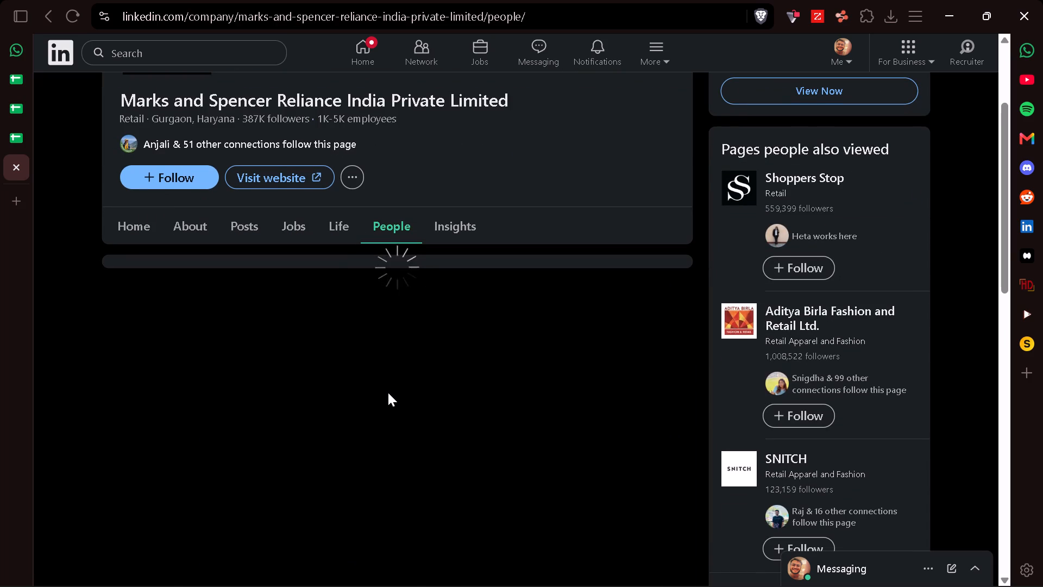
# Filter the Marks and Spencer Reliance India associated members to those living in India and working in Marketing.
pyautogui.scroll(-1, 388, 392)
pyautogui.click(144, 327)
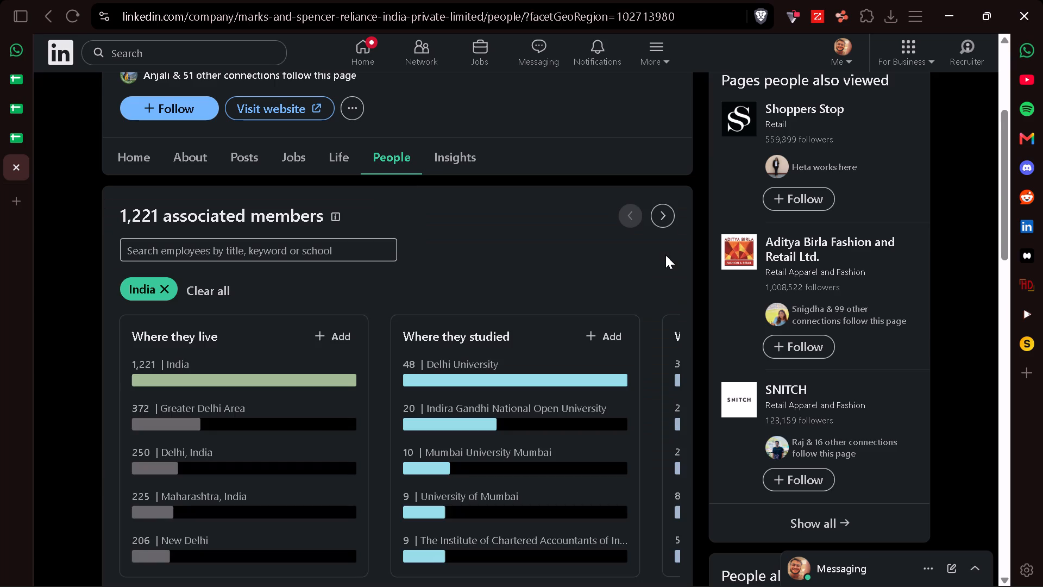
pyautogui.click(666, 226)
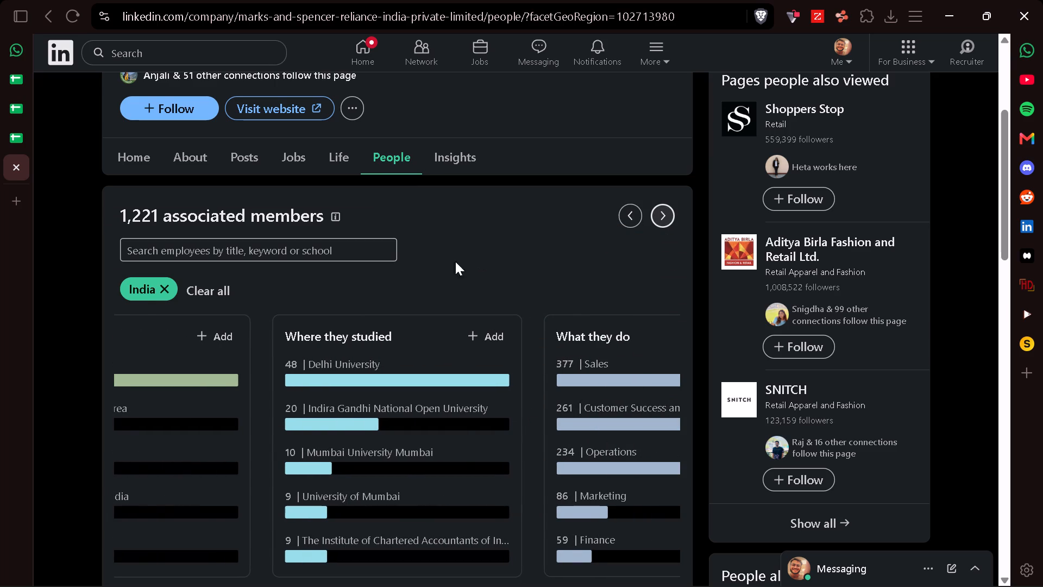
pyautogui.click(566, 492)
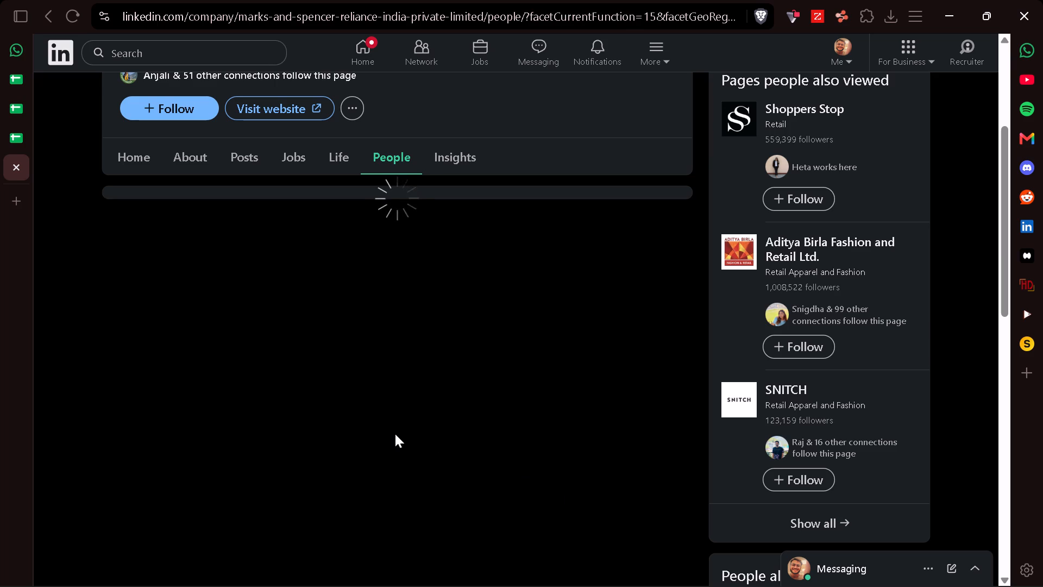
# Look through the filtered people cards and open the E-commerce Category Manager's LinkedIn profile.
pyautogui.scroll(-3, 395, 434)
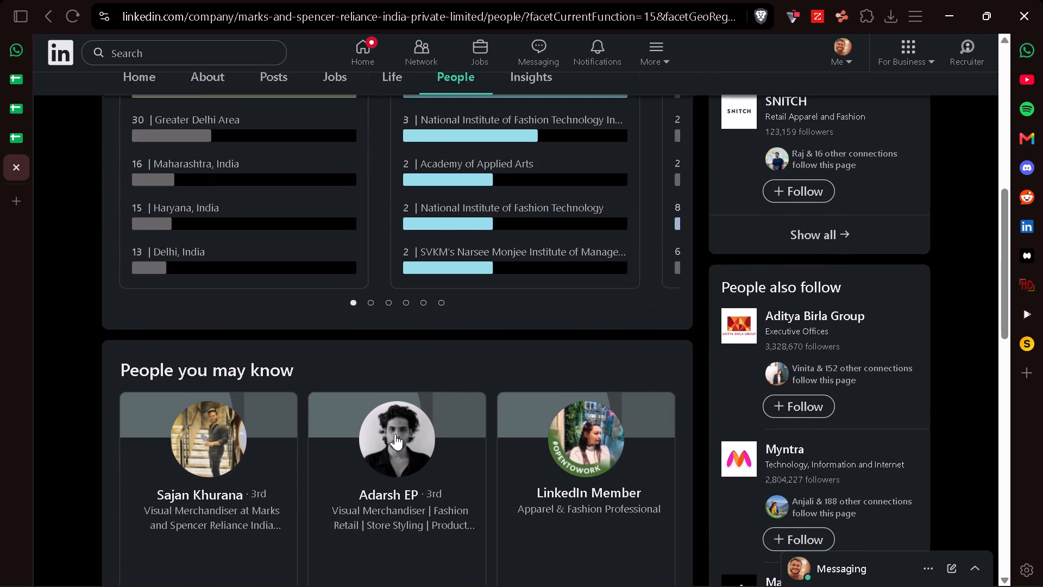
pyautogui.scroll(-4, 338, 473)
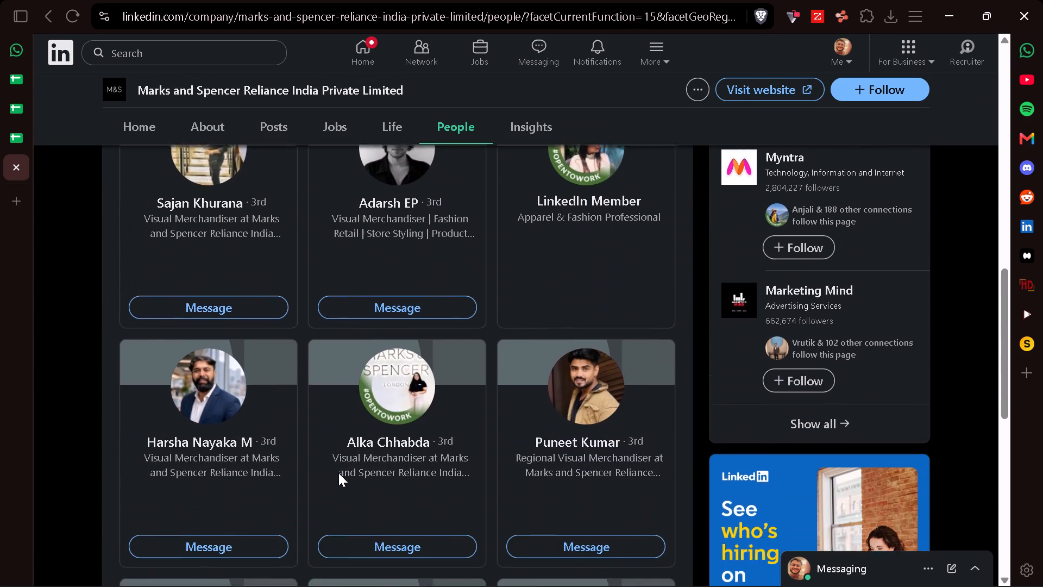
pyautogui.scroll(-4, 338, 473)
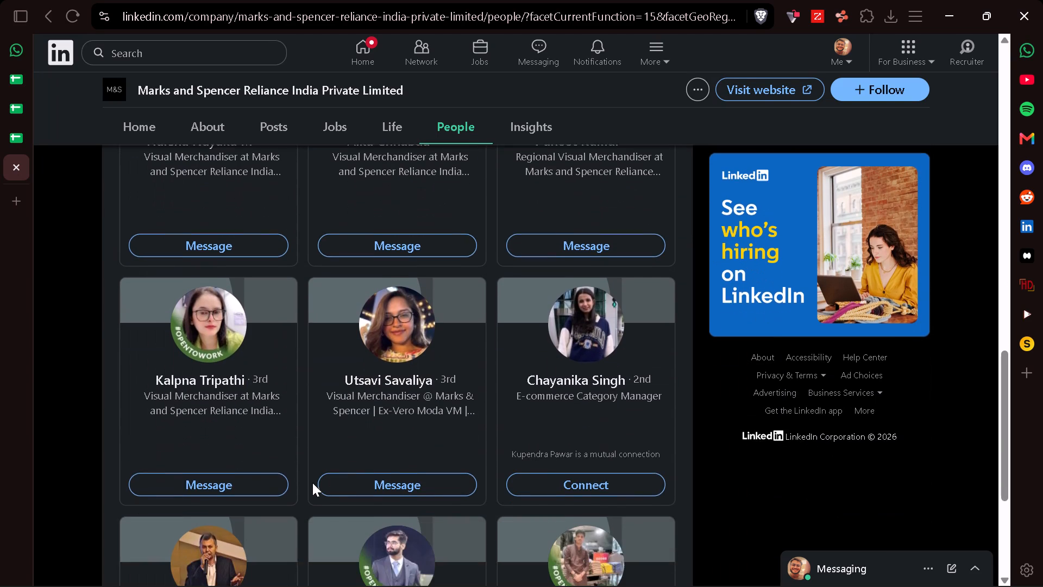
pyautogui.scroll(-3, 312, 483)
pyautogui.scroll(1, 312, 483)
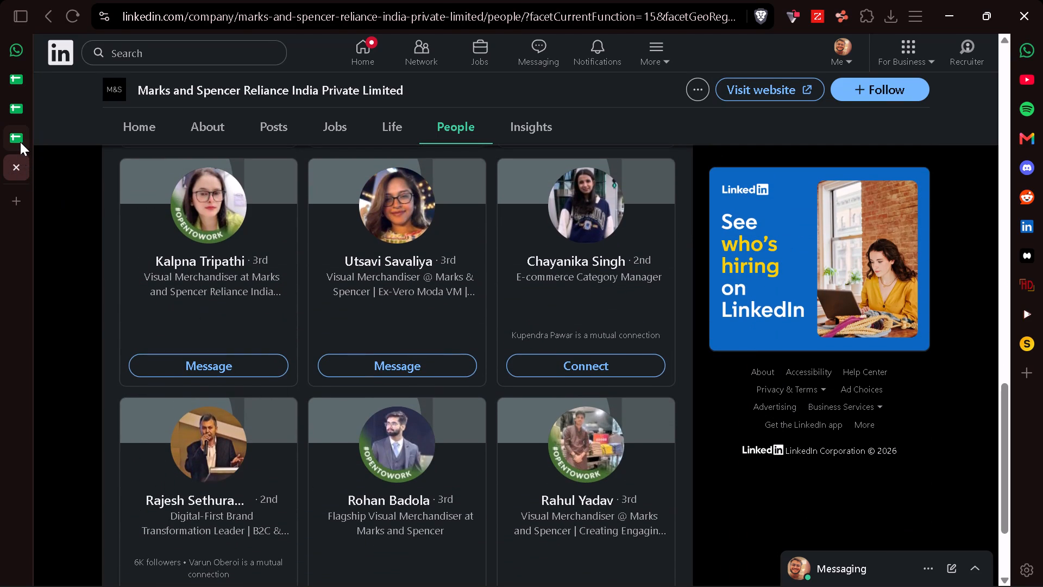
pyautogui.click(20, 142)
pyautogui.click(18, 158)
pyautogui.click(553, 184)
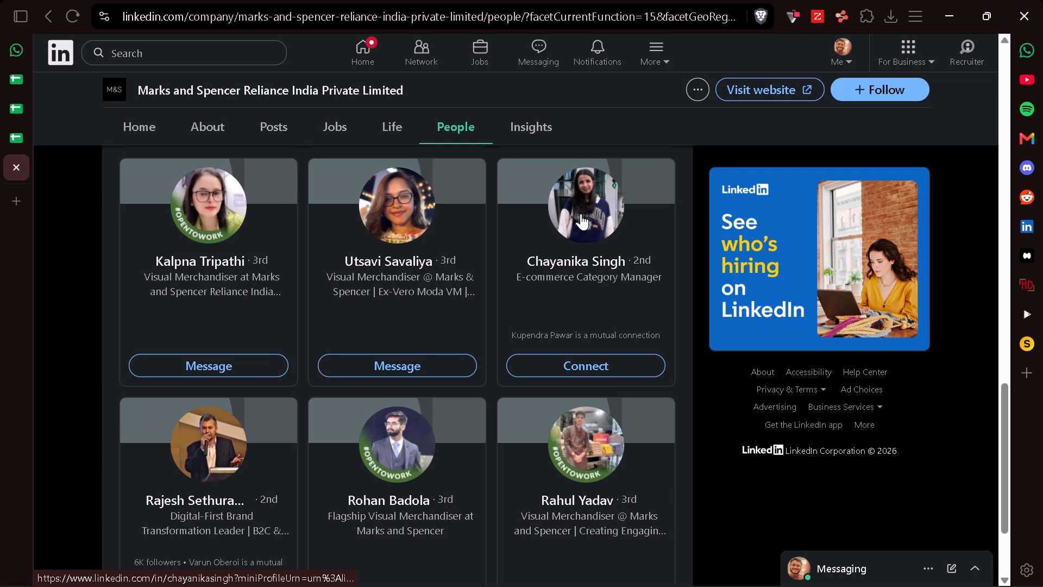
pyautogui.click(581, 214)
pyautogui.click(15, 139)
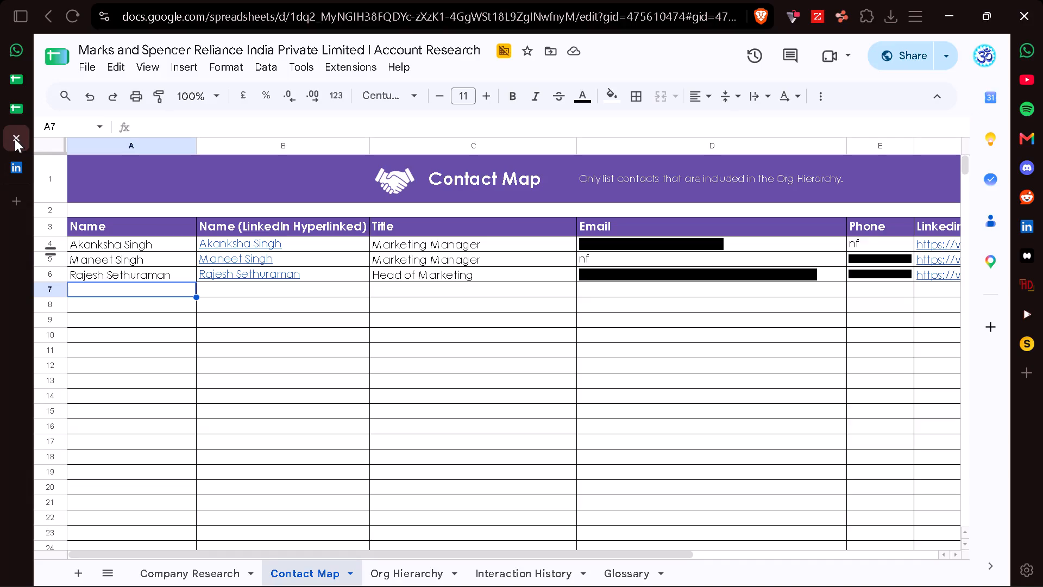
pyautogui.click(16, 168)
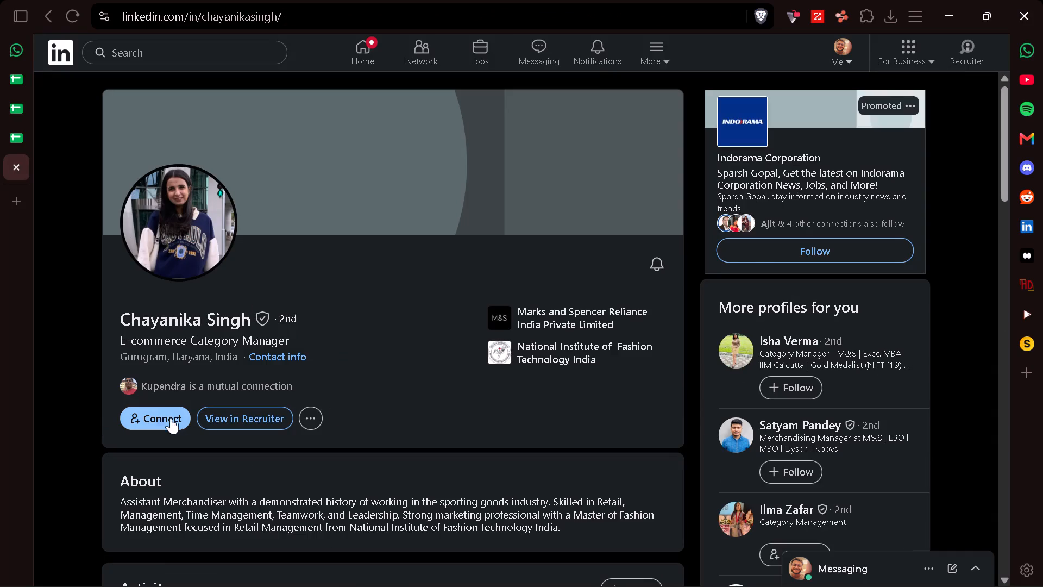
# Send the E-commerce Category Manager a connection invitation without a note.
pyautogui.click(158, 421)
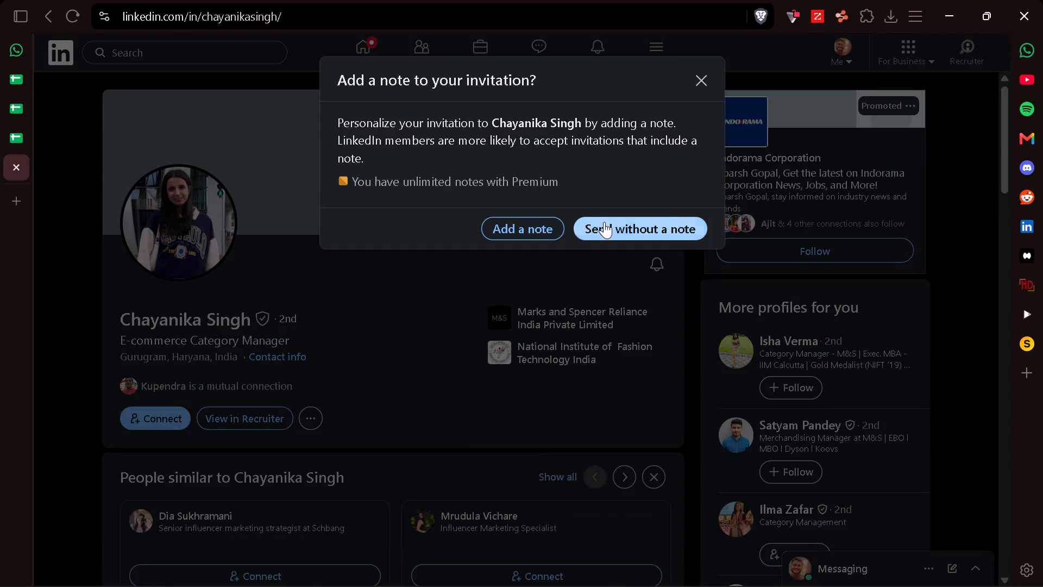
pyautogui.click(604, 222)
# Check the contact's Experience section and enter the contact's name in A7 and the title Category Manager in C7 of the Contact Map.
pyautogui.scroll(-6, 489, 317)
pyautogui.scroll(-1, 349, 361)
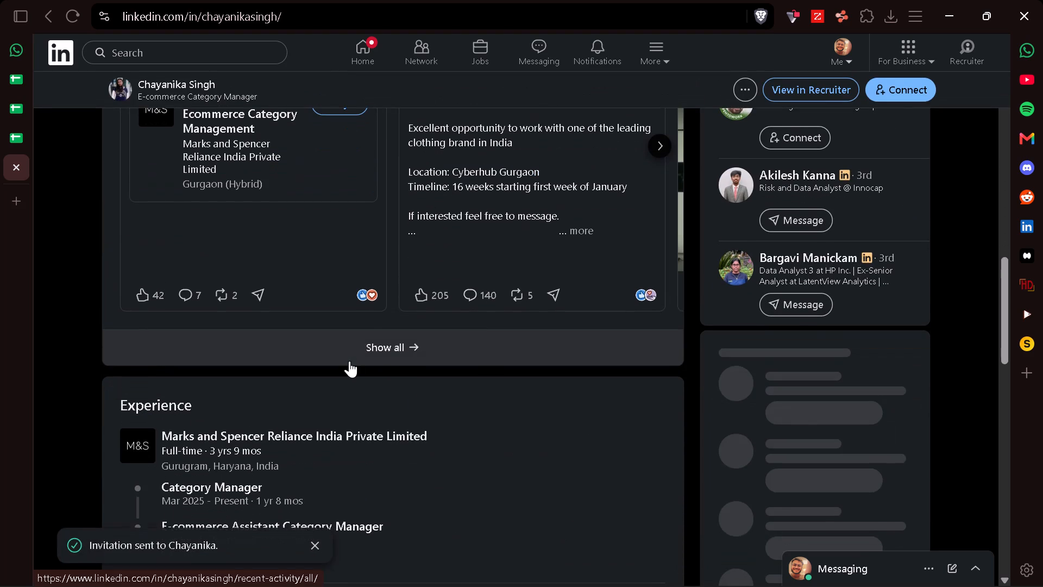
pyautogui.scroll(-1, 349, 361)
pyautogui.scroll(2, 349, 361)
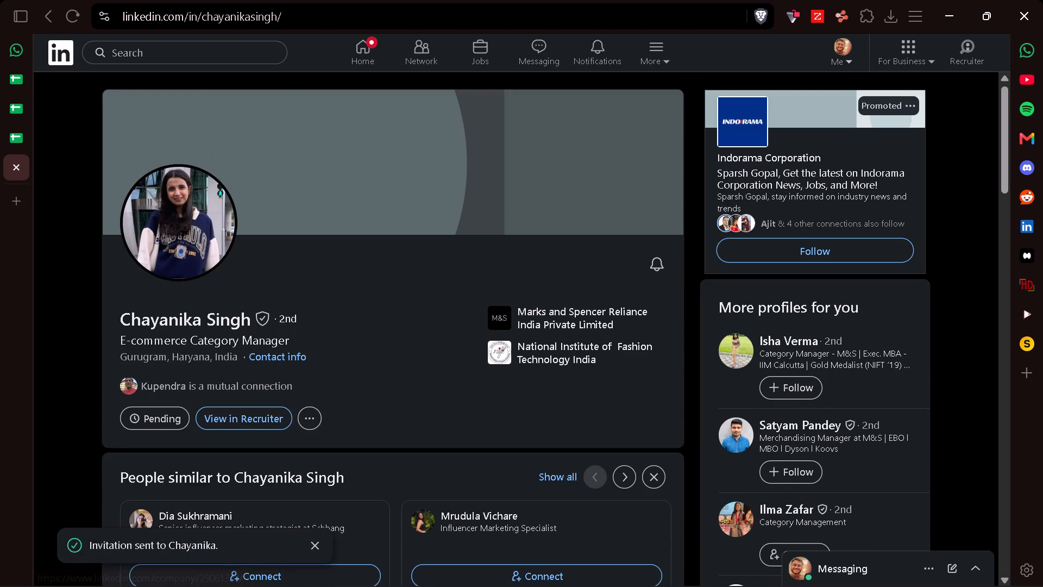
pyautogui.click(14, 134)
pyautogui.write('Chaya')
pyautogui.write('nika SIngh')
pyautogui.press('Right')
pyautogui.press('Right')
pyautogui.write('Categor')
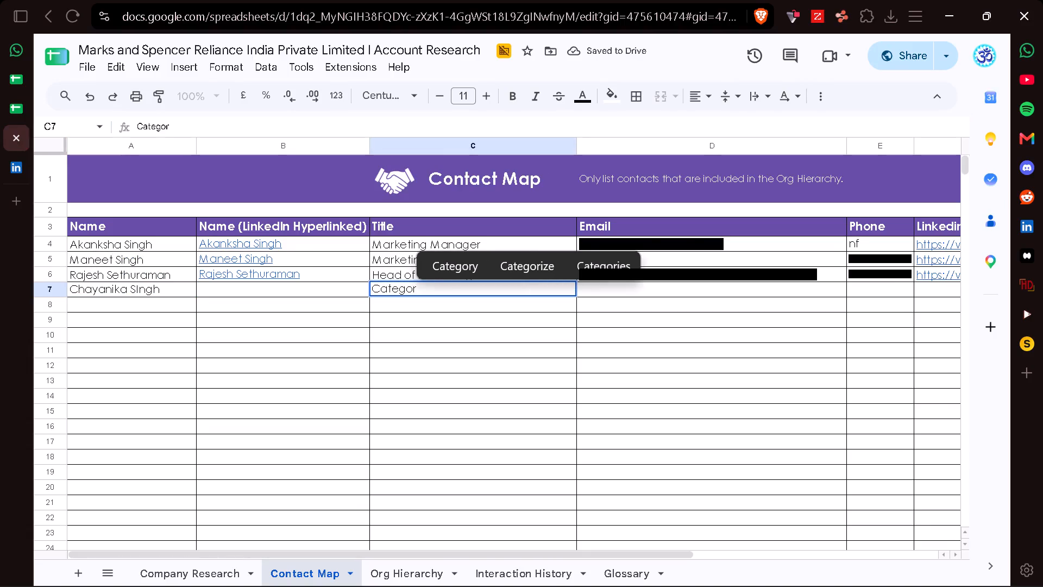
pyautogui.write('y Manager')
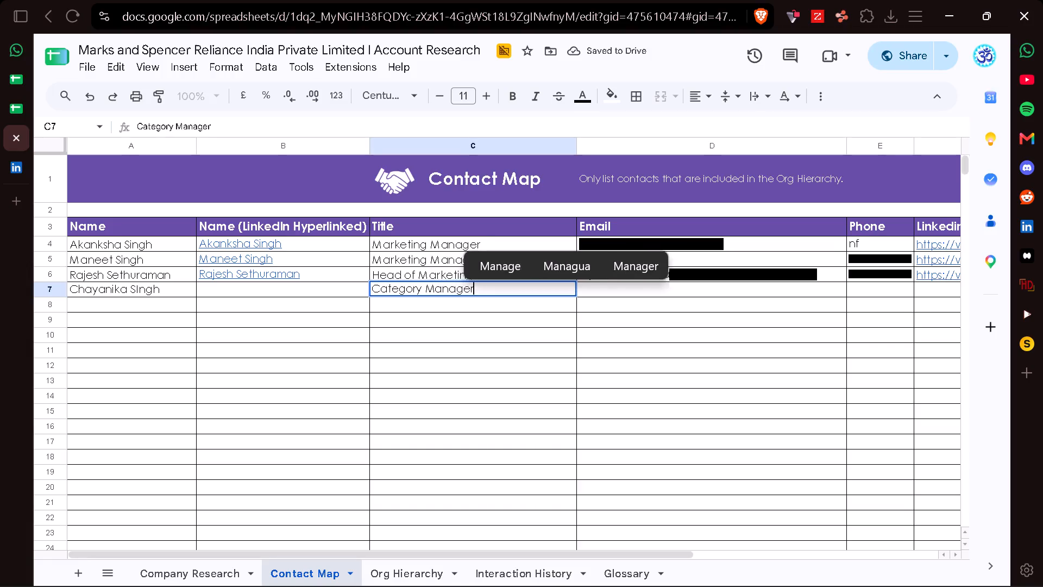
# Copy the row 7 contact's LinkedIn profile URL, open ZoomInfo on the profile, and paste the URL into Linkedin Links cell F7.
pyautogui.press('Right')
pyautogui.hscroll(-5, 502, 390)
pyautogui.press('Right')
pyautogui.press('Right')
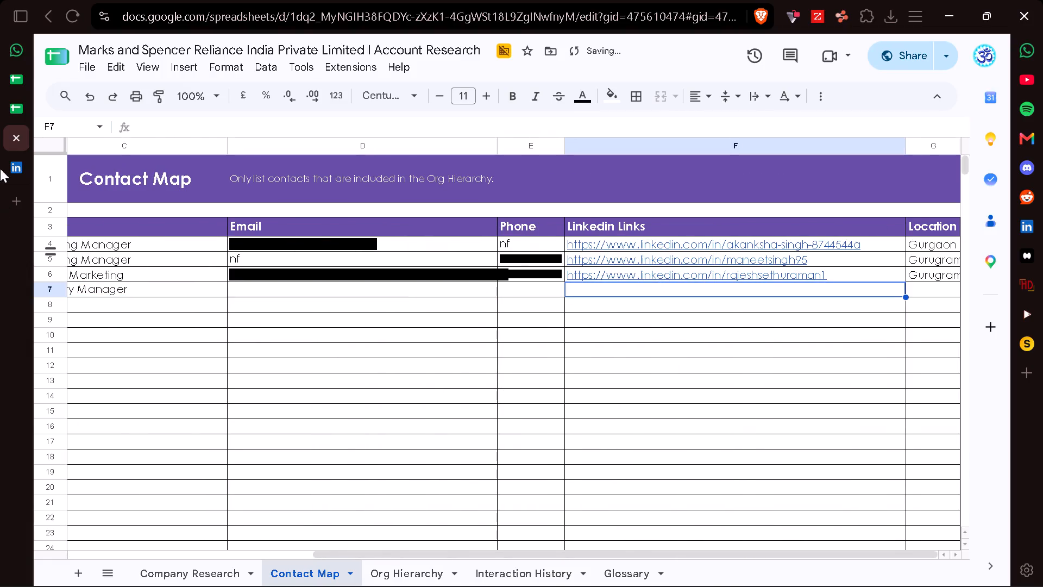
pyautogui.click(14, 165)
pyautogui.click(208, 18)
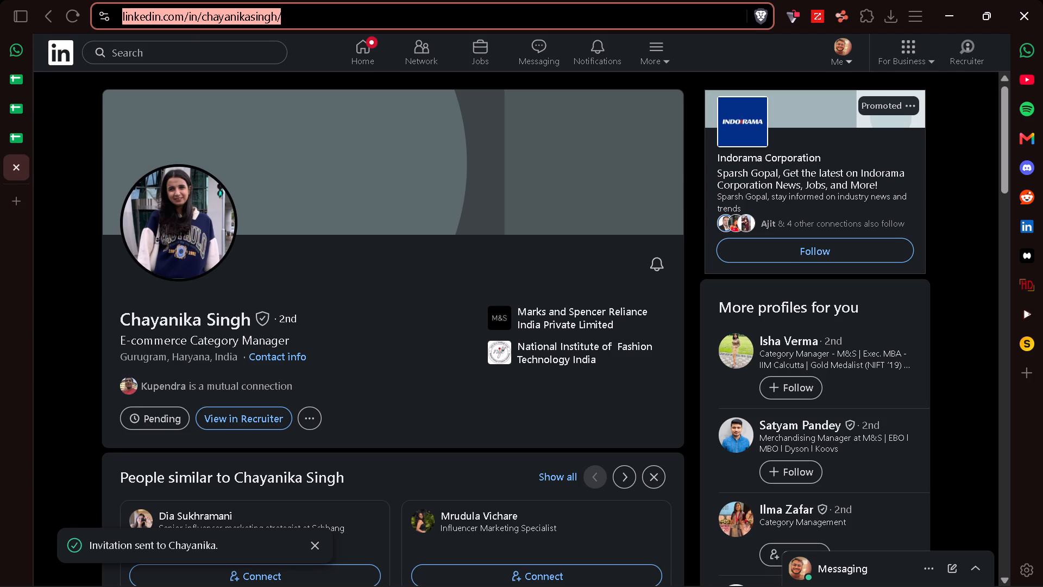
pyautogui.hotkey('ctrl', 'c')
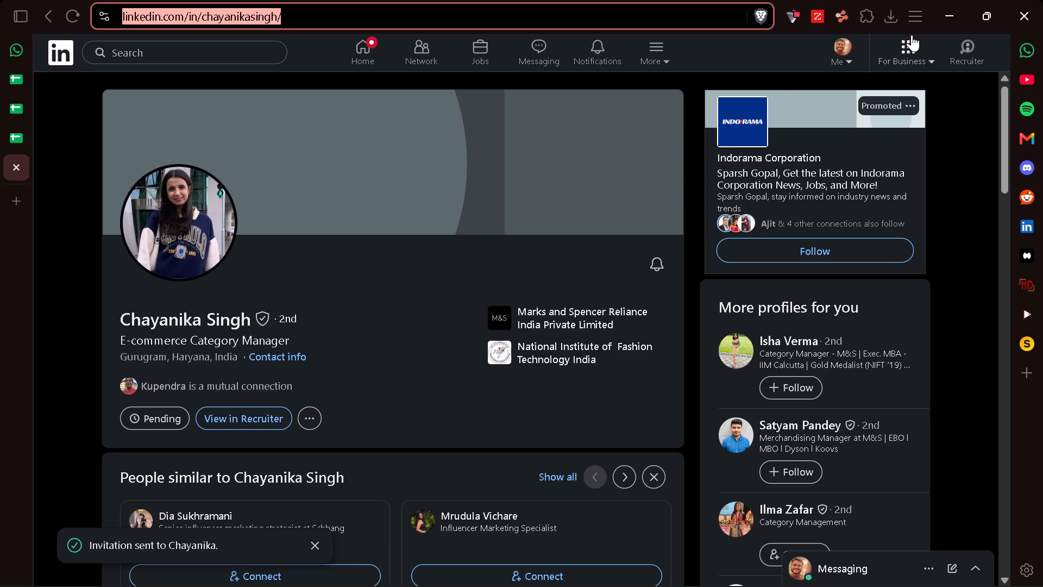
pyautogui.click(821, 18)
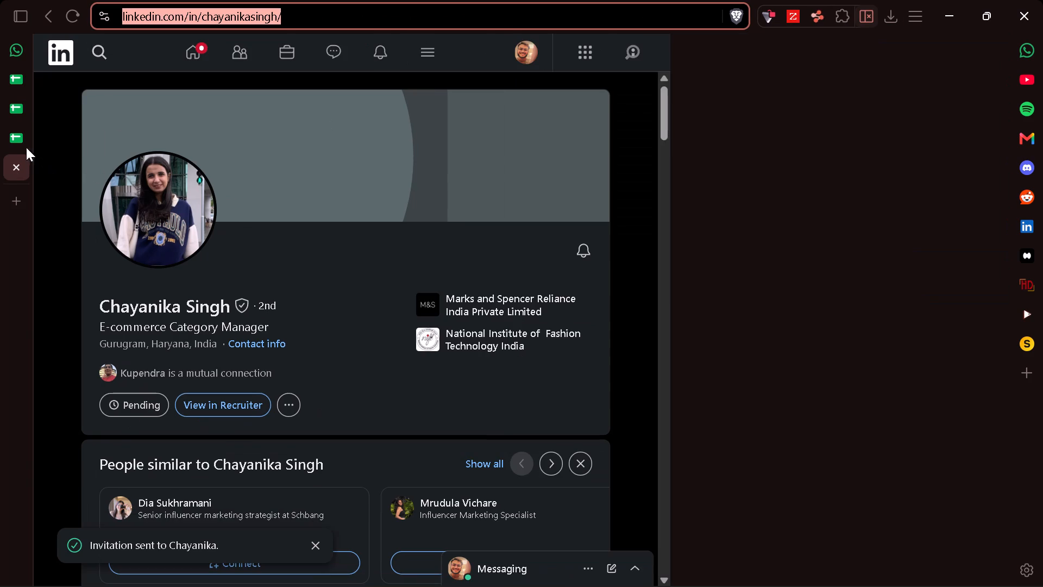
pyautogui.click(22, 134)
pyautogui.hotkey('ctrl', 'v')
# Enter Gurugram as the row 7 contact's location in cell G7.
pyautogui.press('Right')
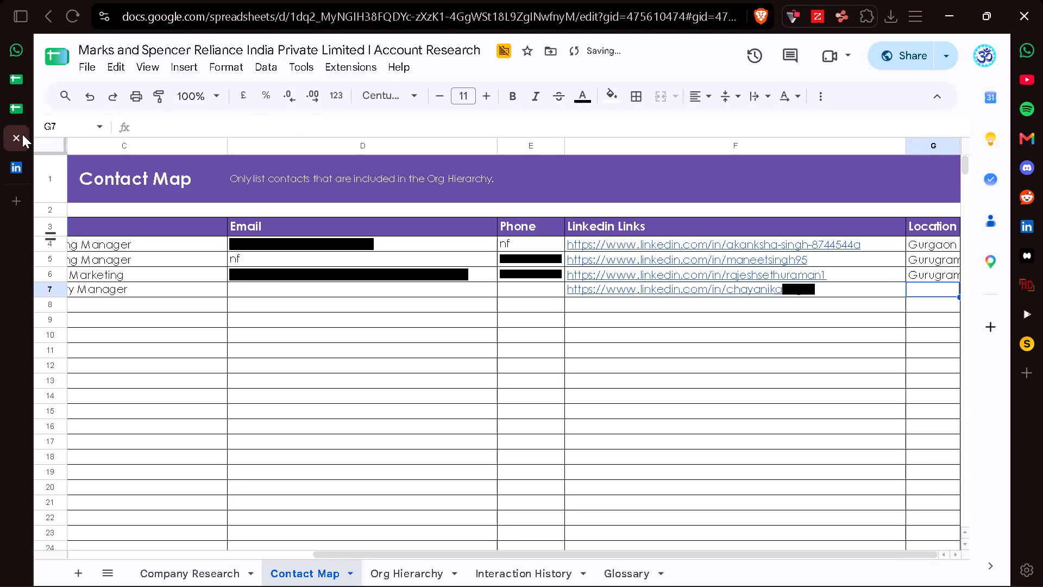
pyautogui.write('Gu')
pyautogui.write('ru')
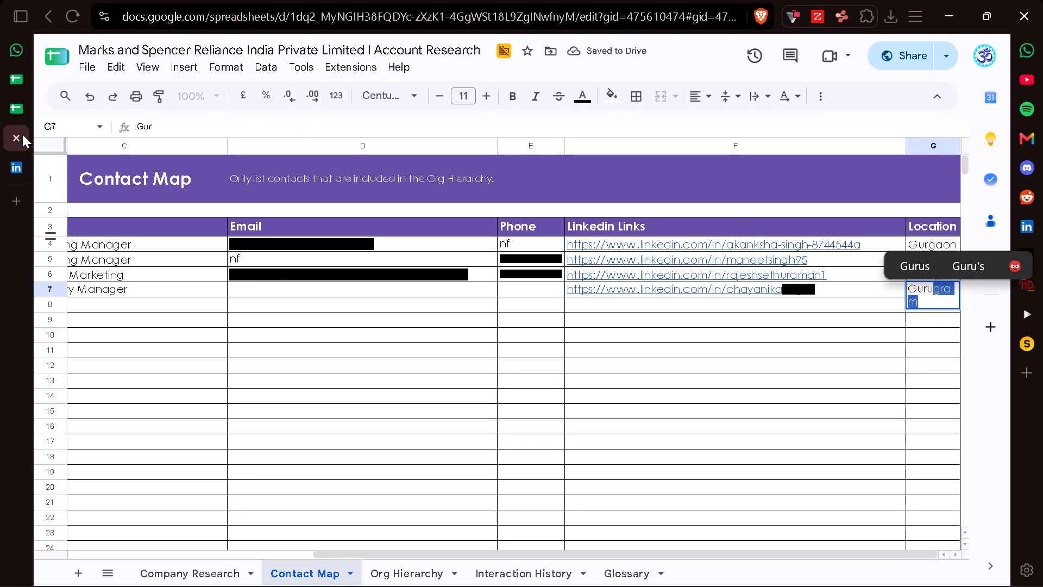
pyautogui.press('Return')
# Copy the row 7 contact's business email from ZoomInfo and paste it into Email cell D7 of the Contact Map.
pyautogui.click(9, 163)
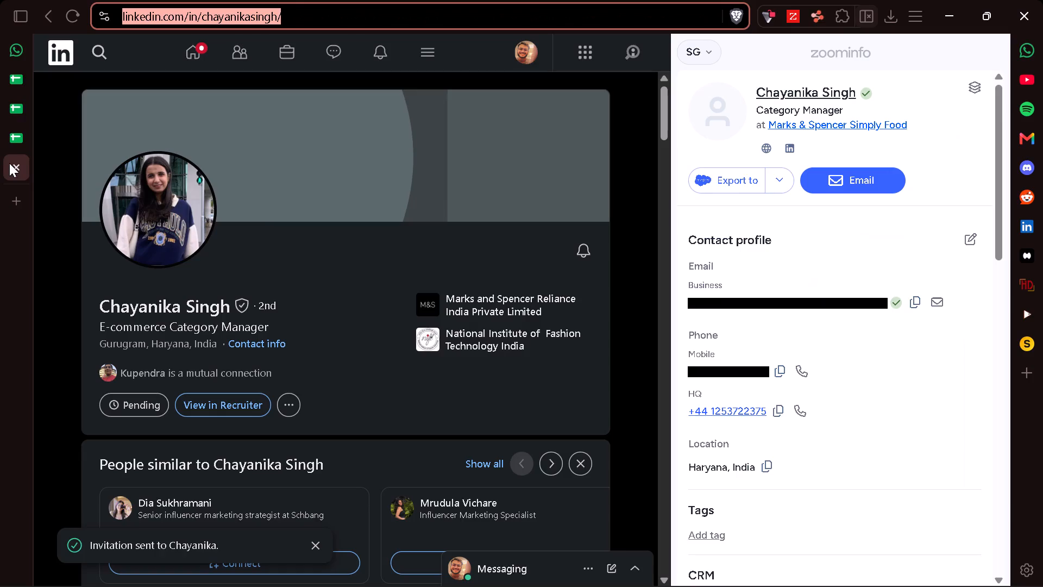
pyautogui.click(918, 303)
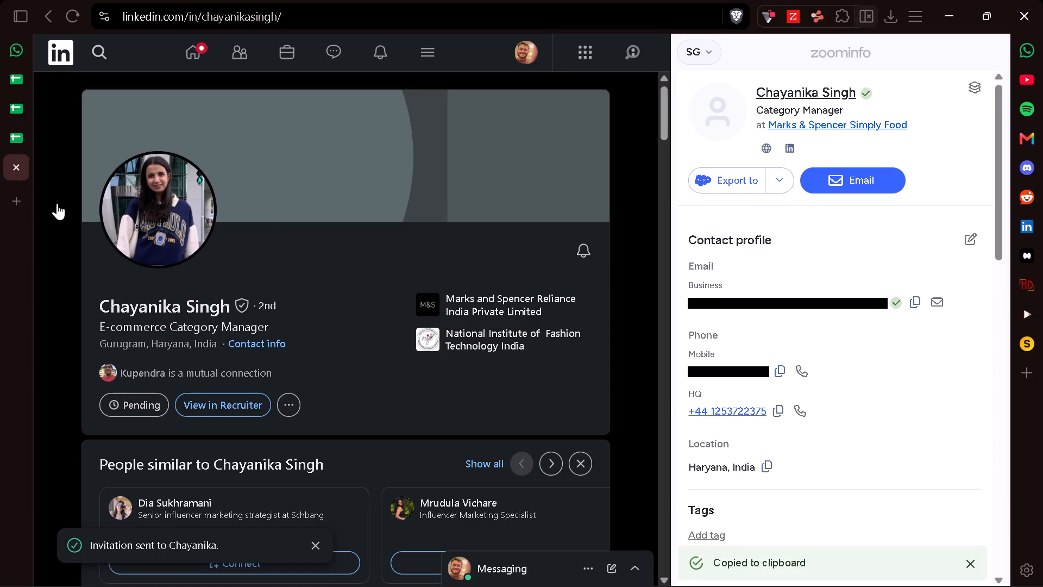
pyautogui.click(11, 129)
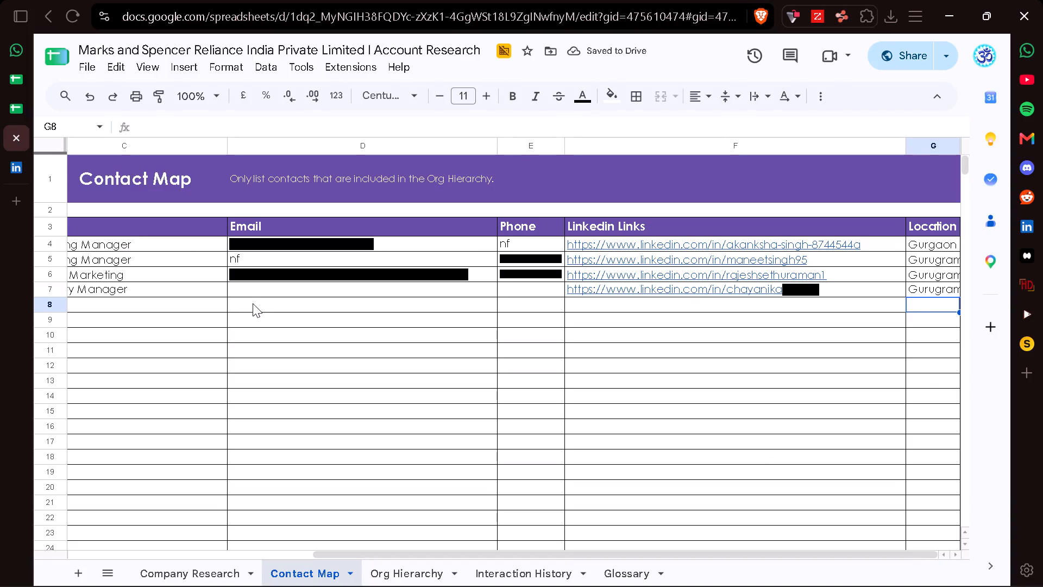
pyautogui.click(253, 303)
pyautogui.press('Up')
pyautogui.hotkey('ctrl', 'v')
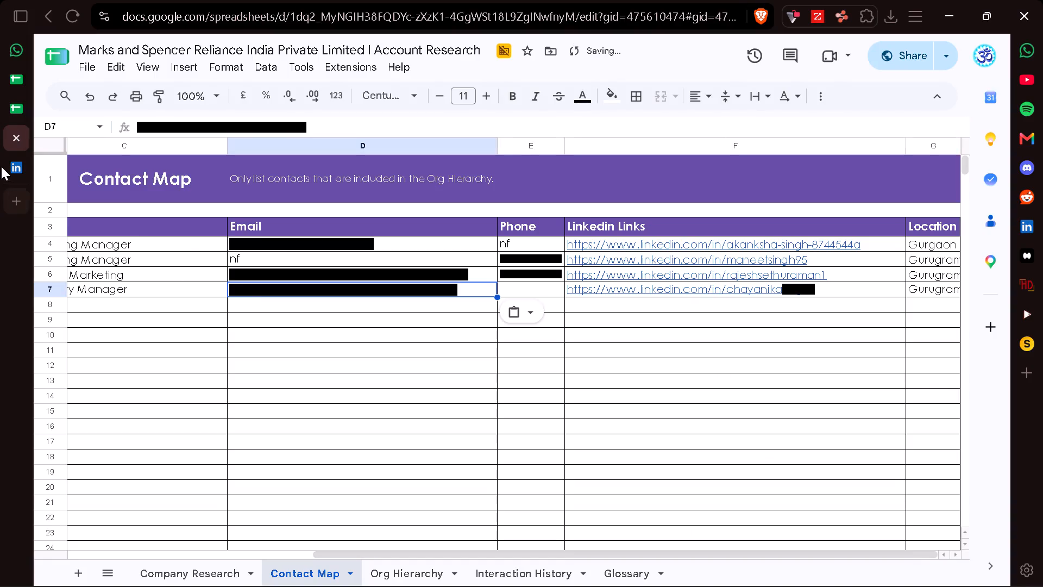
# Copy the row 7 contact's mobile number from ZoomInfo, close ZoomInfo, return LinkedIn to the people list, and paste the number into Phone cell E7.
pyautogui.click(9, 168)
pyautogui.click(776, 371)
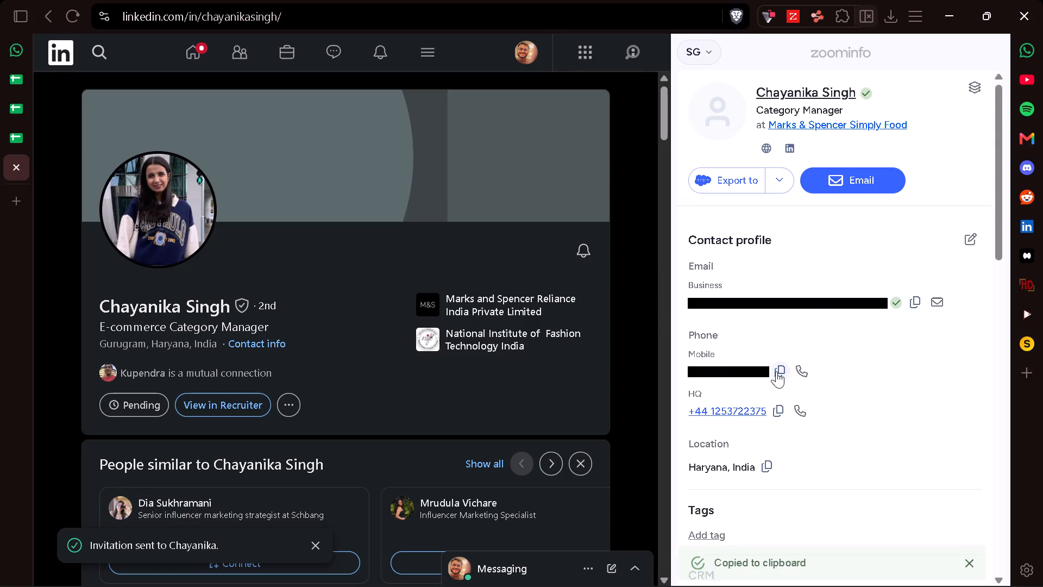
pyautogui.click(861, 20)
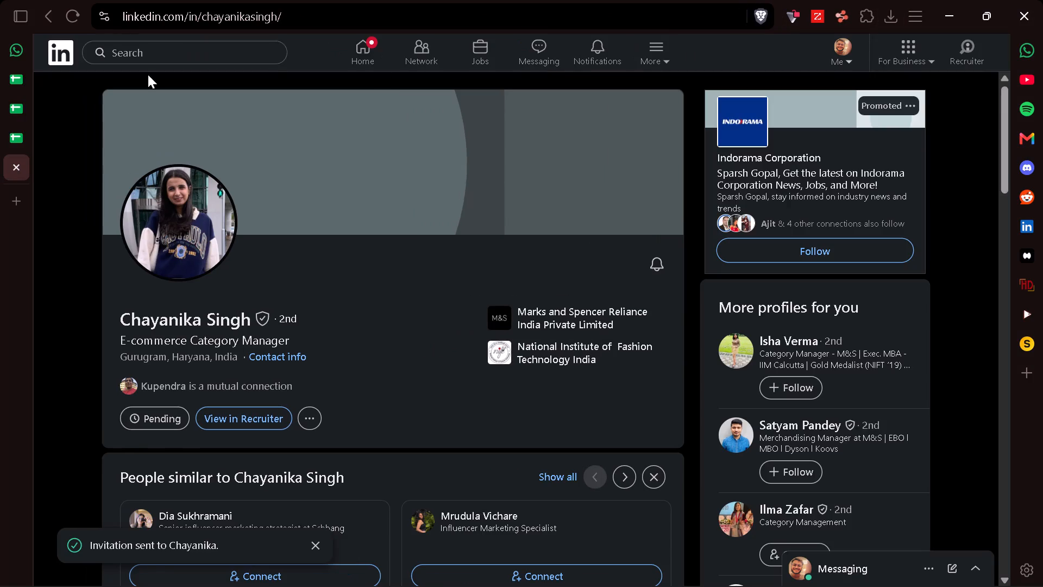
pyautogui.click(45, 5)
pyautogui.click(21, 133)
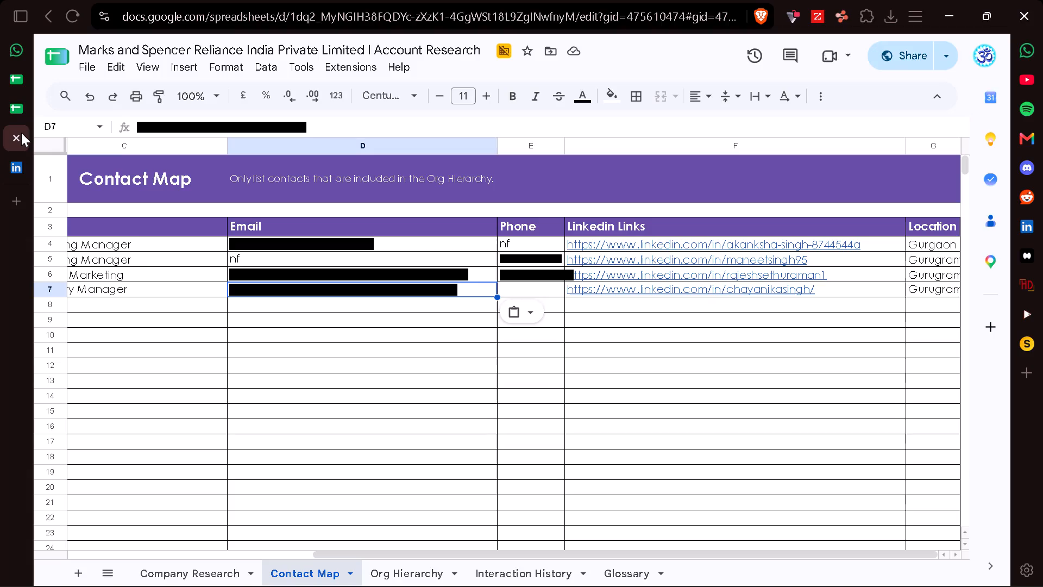
pyautogui.press('Right')
pyautogui.hotkey('ctrl', 'v')
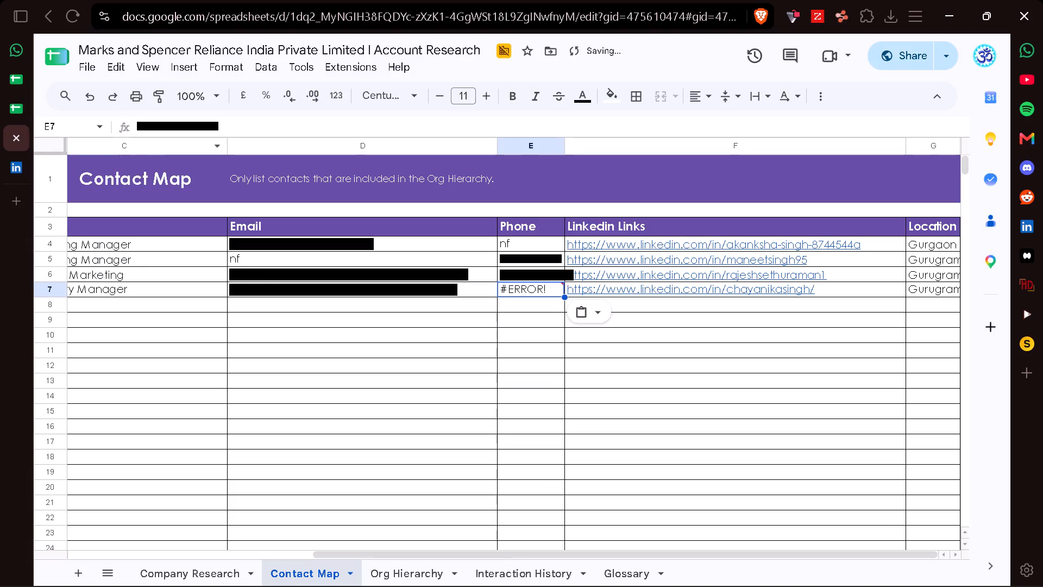
# Remove the leading prefix from the phone number in cell E7 and select A8 for the next contact.
pyautogui.click(159, 127)
pyautogui.press('BackSpace')
pyautogui.press('BackSpace')
pyautogui.press('BackSpace')
pyautogui.press('BackSpace')
pyautogui.press('BackSpace')
pyautogui.press('BackSpace')
pyautogui.press('BackSpace')
pyautogui.press('BackSpace')
pyautogui.hscroll(8, 281, 391)
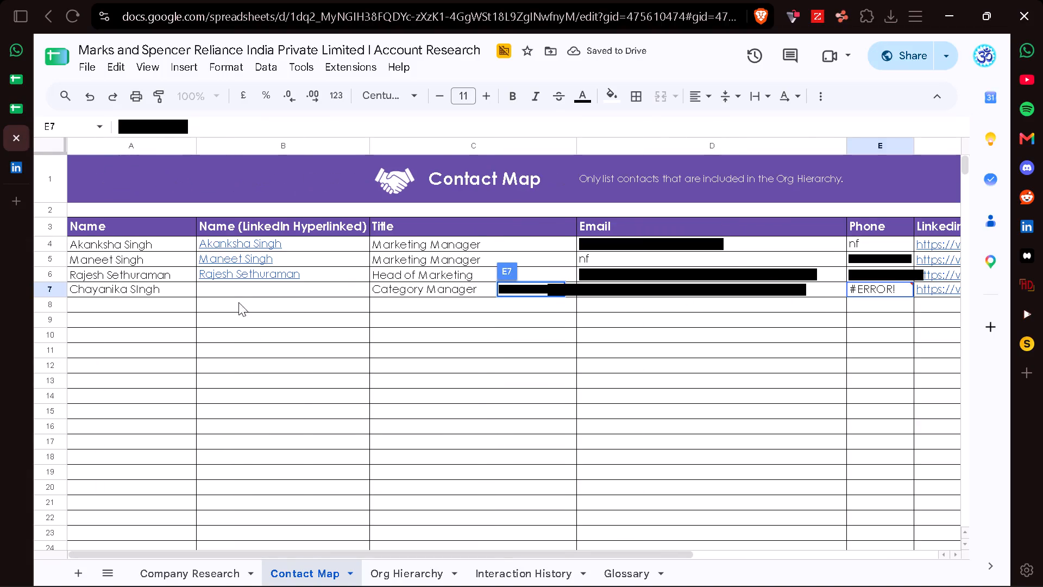
pyautogui.click(158, 305)
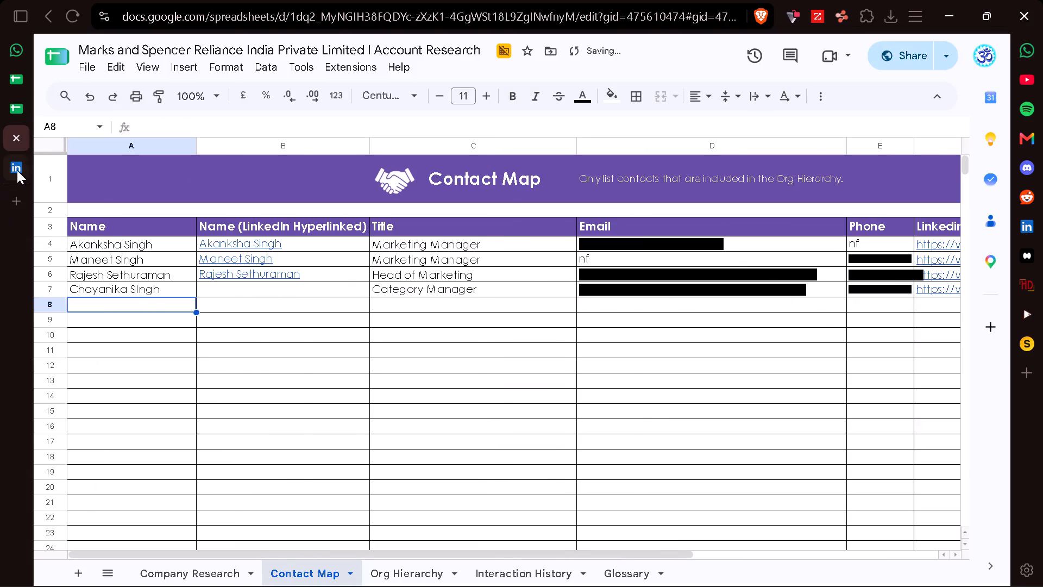
# Examine further LinkedIn people results for Marks and Spencer Reliance India, loading more batches, to find relevant marketing or category managers.
pyautogui.click(17, 170)
pyautogui.scroll(-7, 367, 399)
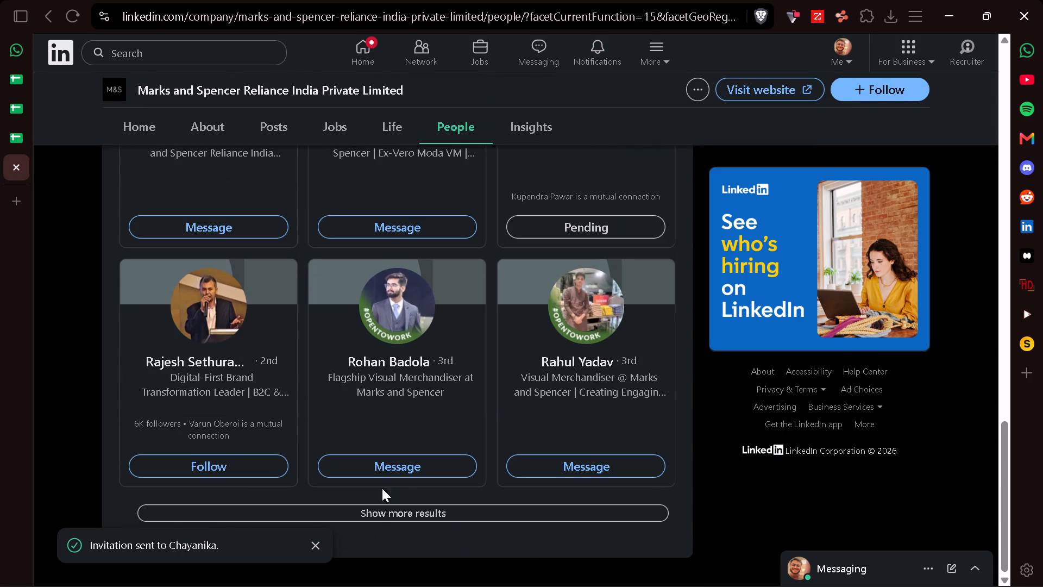
pyautogui.click(419, 501)
pyautogui.click(414, 507)
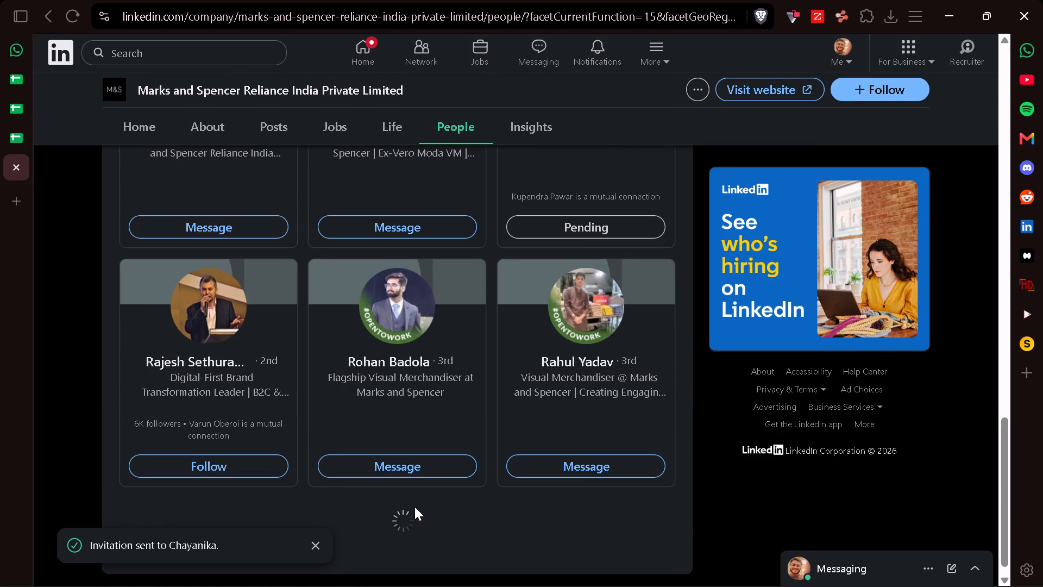
pyautogui.scroll(-2, 414, 507)
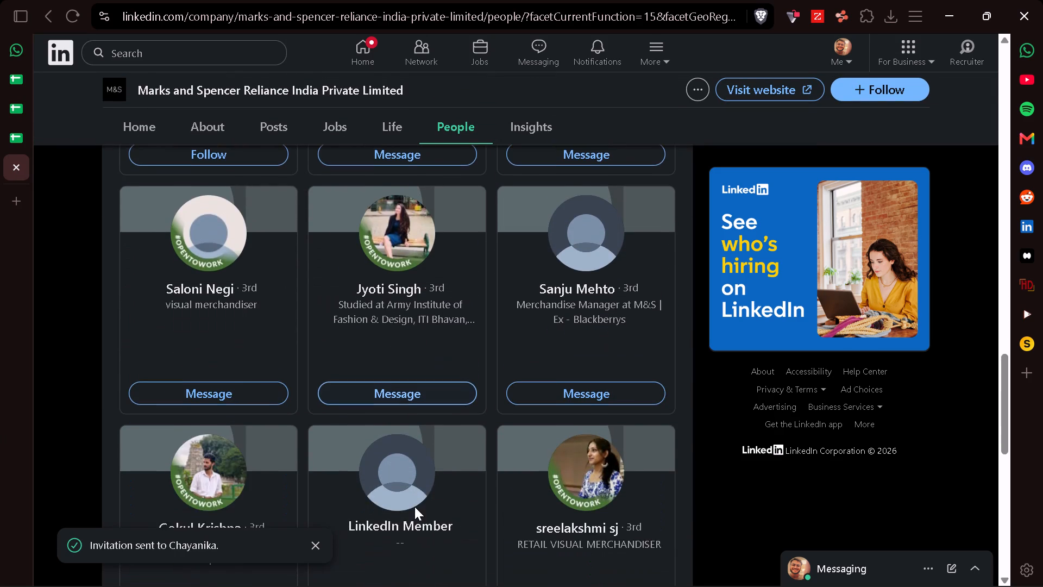
pyautogui.scroll(-5, 414, 507)
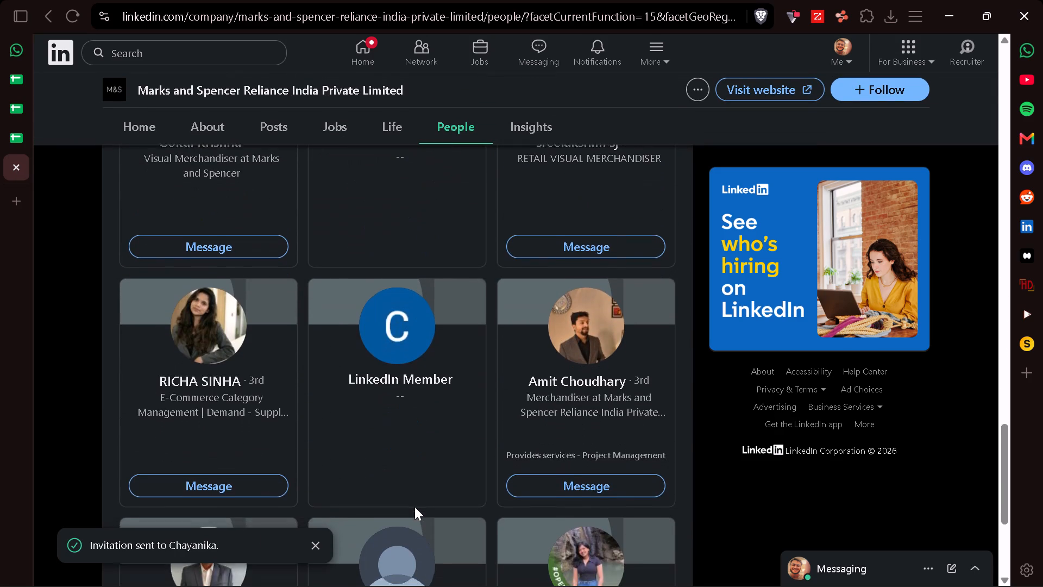
pyautogui.scroll(-3, 414, 507)
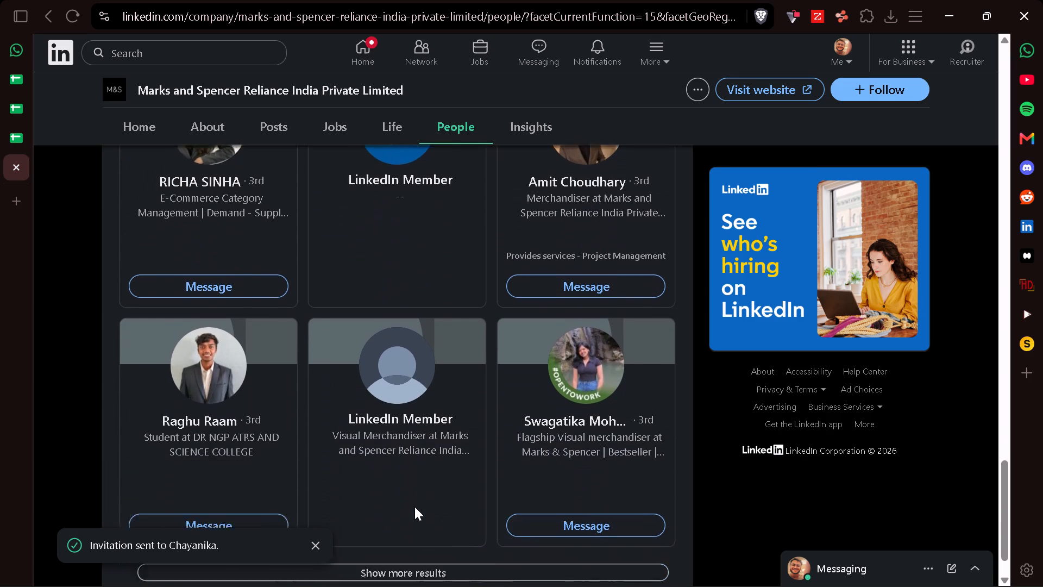
pyautogui.scroll(-2, 414, 507)
pyautogui.click(402, 504)
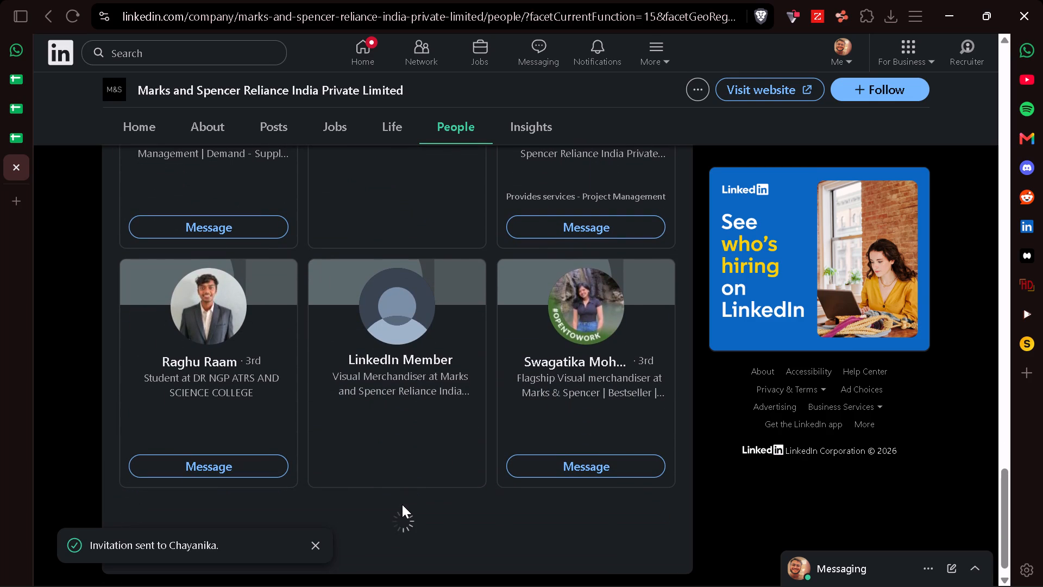
pyautogui.scroll(-1, 402, 504)
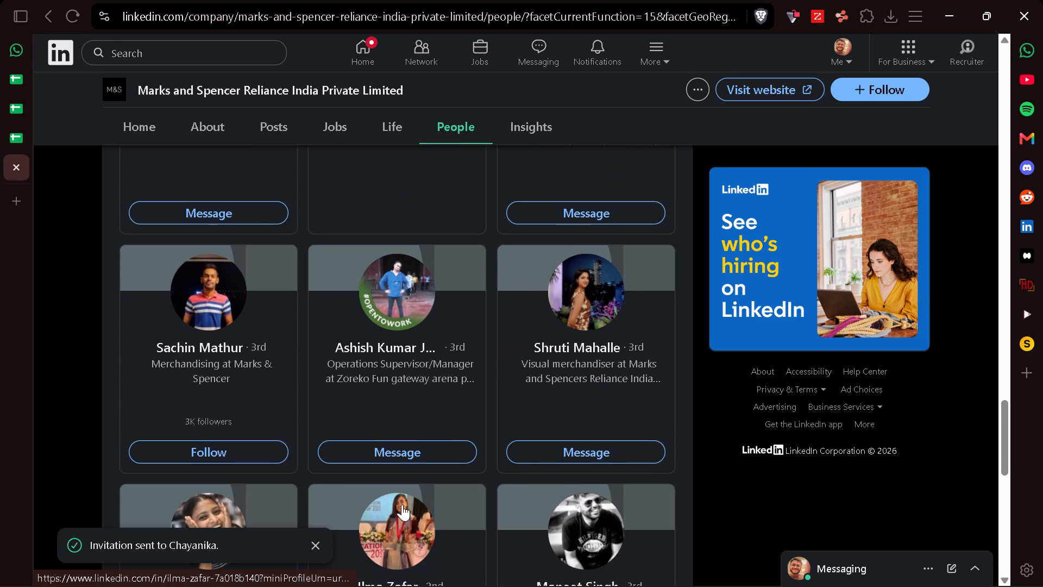
pyautogui.scroll(-3, 402, 504)
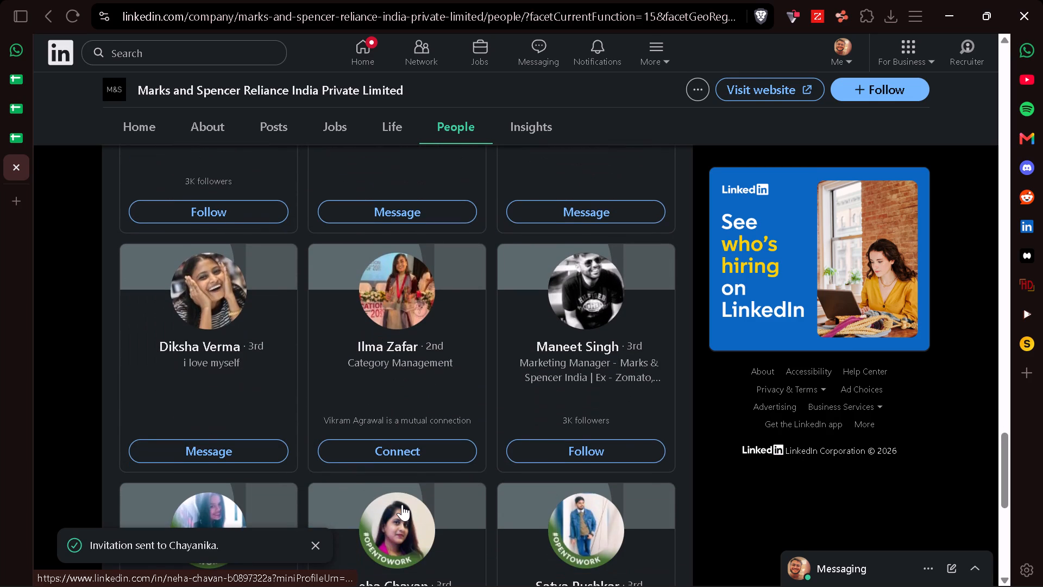
pyautogui.scroll(-3, 402, 504)
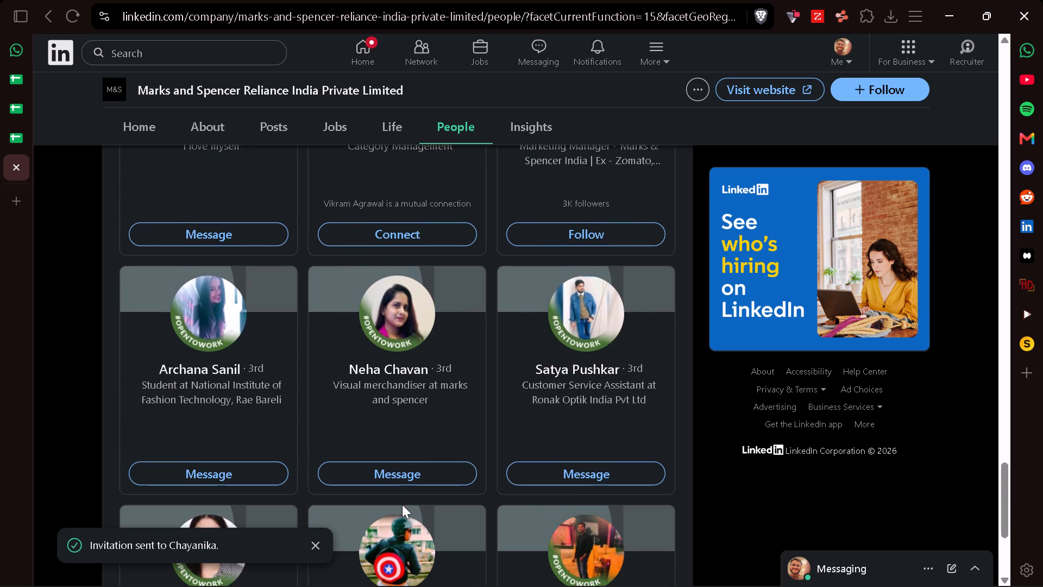
pyautogui.scroll(-4, 402, 504)
pyautogui.click(402, 504)
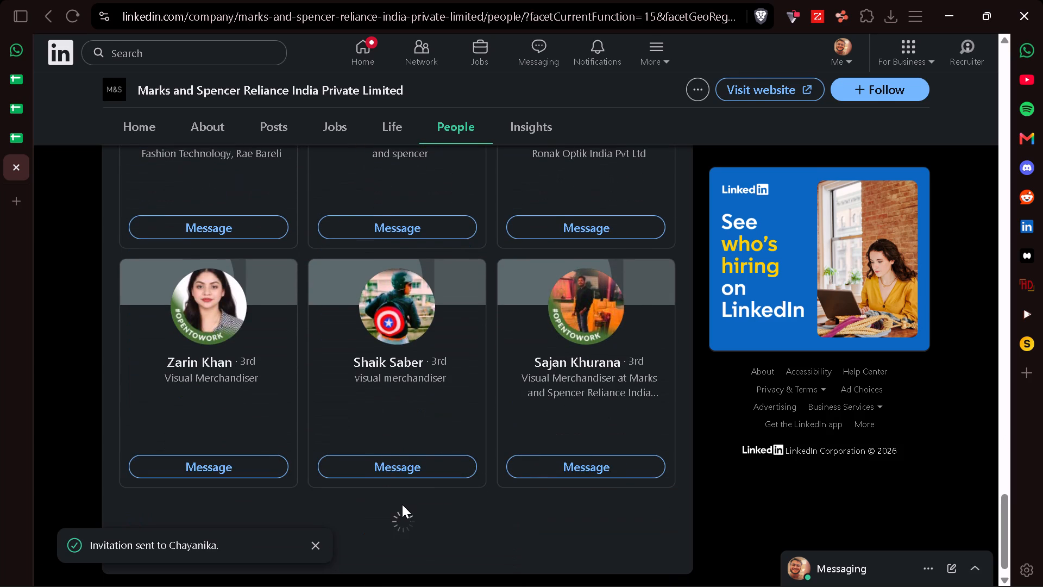
pyautogui.scroll(-2, 402, 504)
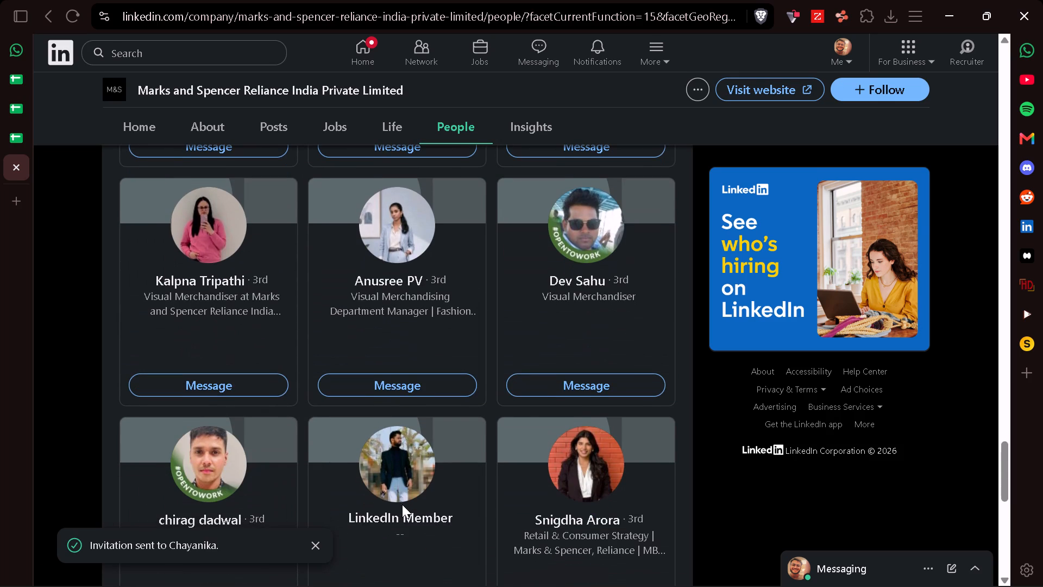
pyautogui.scroll(-4, 402, 504)
pyautogui.scroll(2, 387, 473)
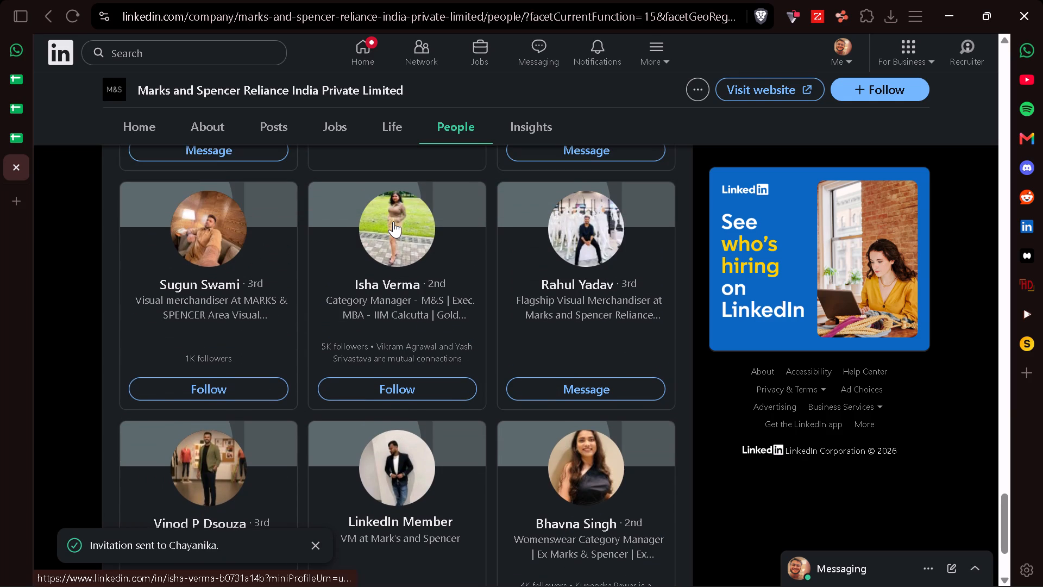
# Check the work experience on the LinkedIn profile of the M&S Category Manager with the IIM Calcutta Executive MBA, and return to the people list.
pyautogui.click(393, 221)
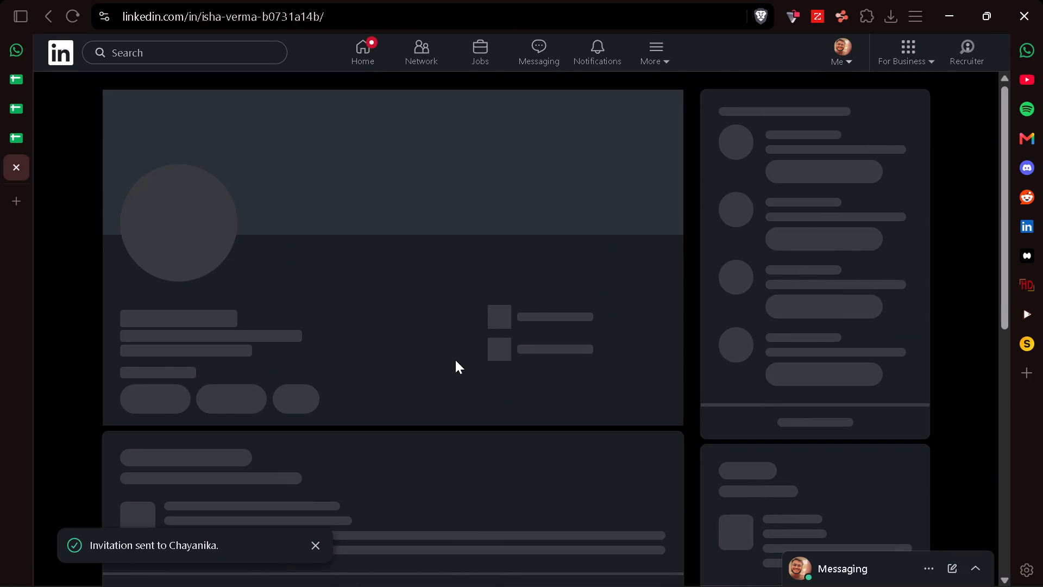
pyautogui.scroll(-4, 455, 360)
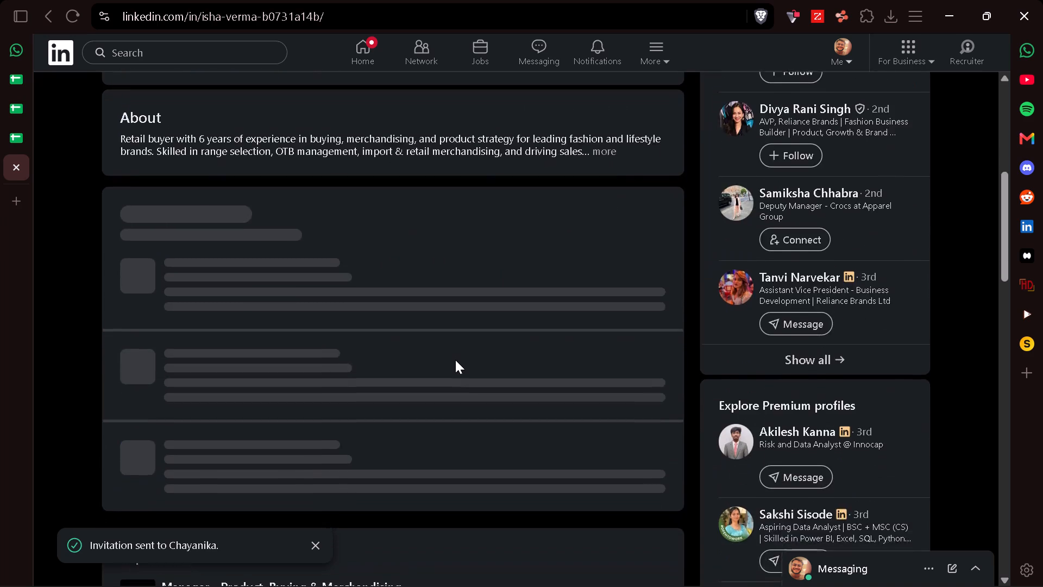
pyautogui.scroll(-2, 455, 360)
pyautogui.scroll(-1, 407, 406)
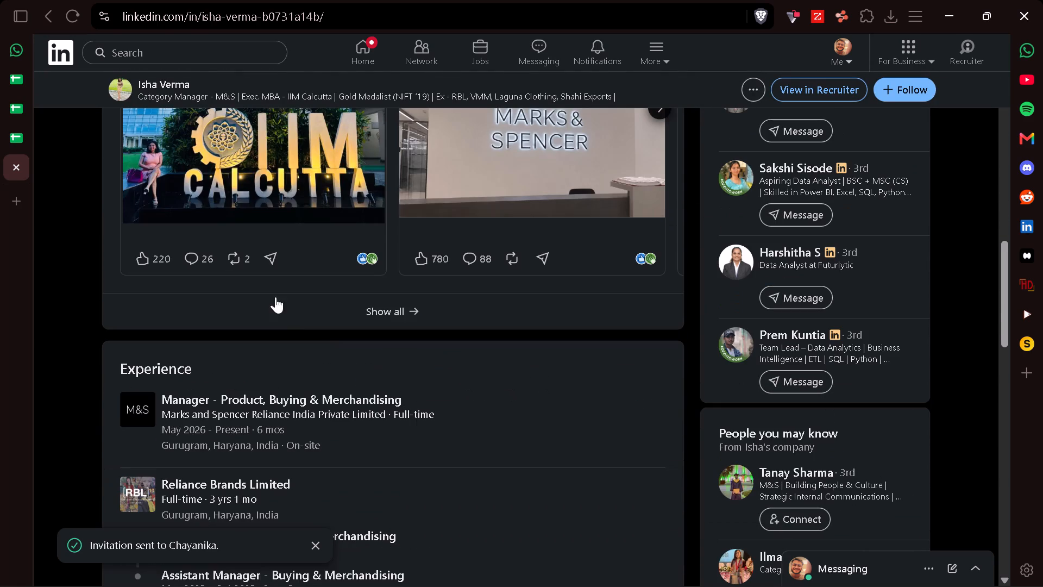
pyautogui.click(48, 9)
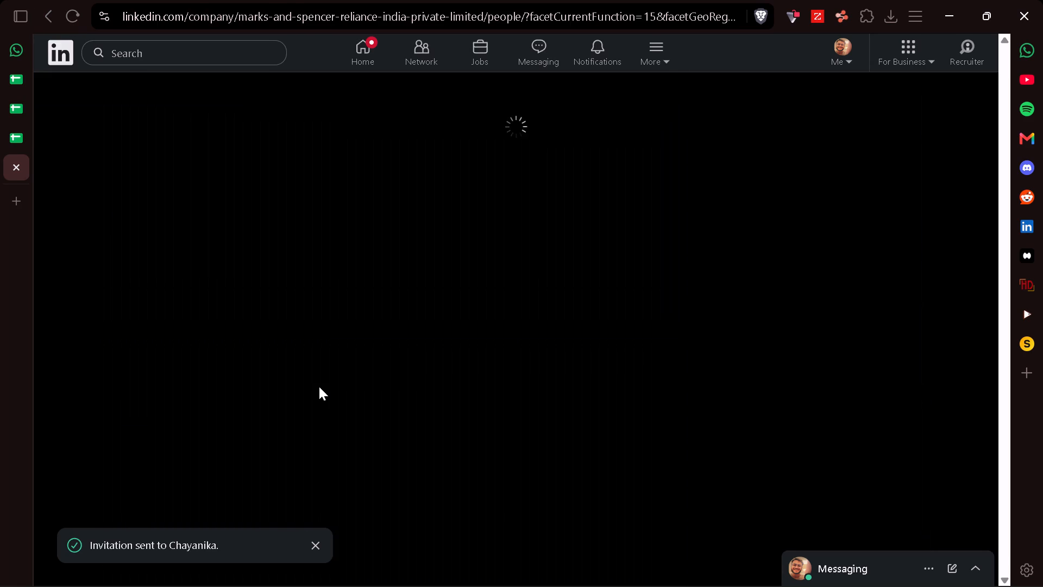
# Load more people results and review the LinkedIn profile of the Category Manager handling kidswear and beauty for M&S.
pyautogui.scroll(-1, 319, 386)
pyautogui.scroll(-20, 319, 386)
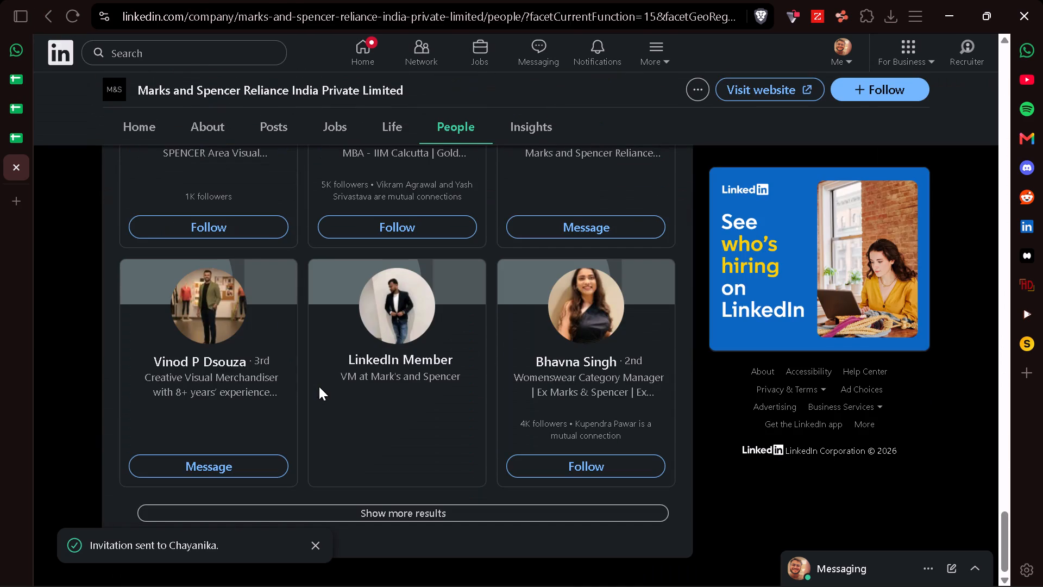
pyautogui.click(375, 518)
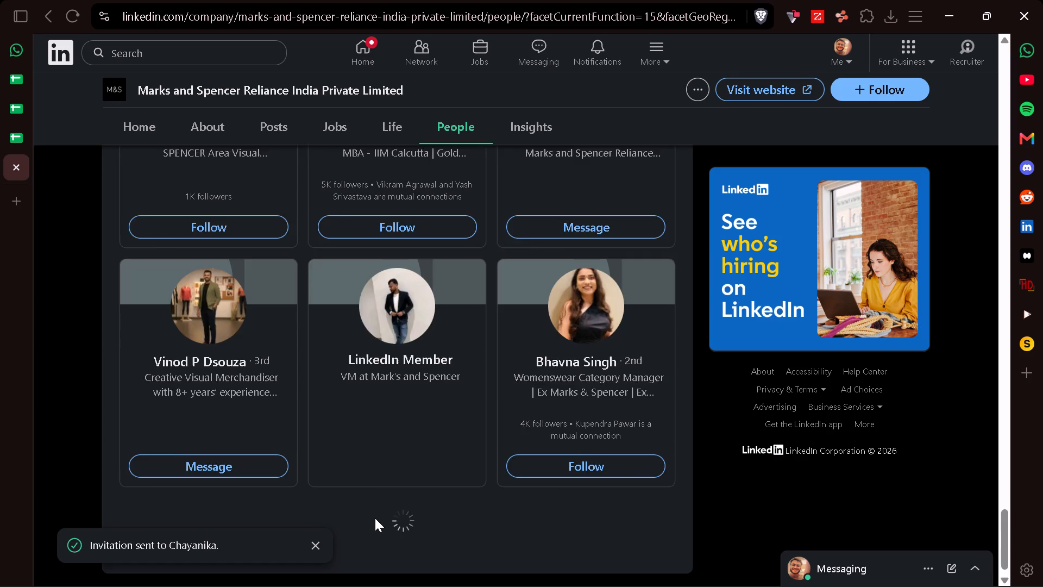
pyautogui.scroll(-4, 375, 518)
pyautogui.scroll(1, 375, 518)
pyautogui.click(218, 219)
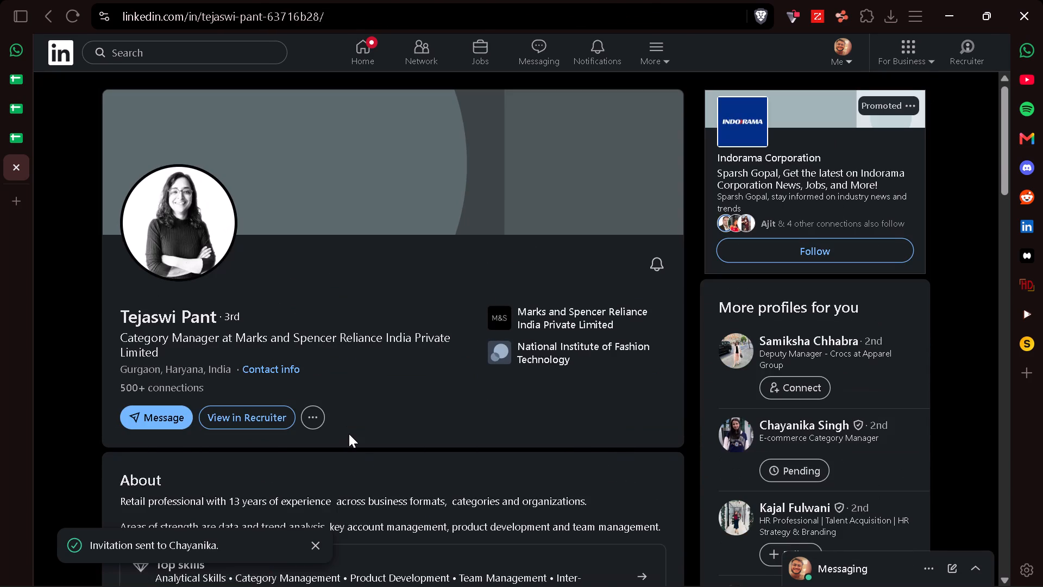
pyautogui.scroll(-7, 349, 434)
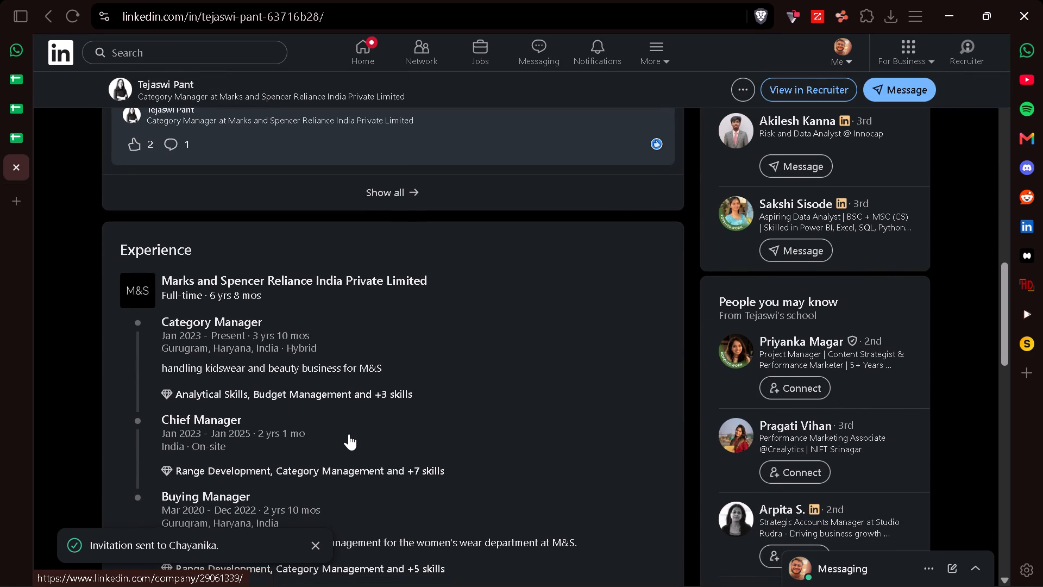
pyautogui.scroll(10, 349, 434)
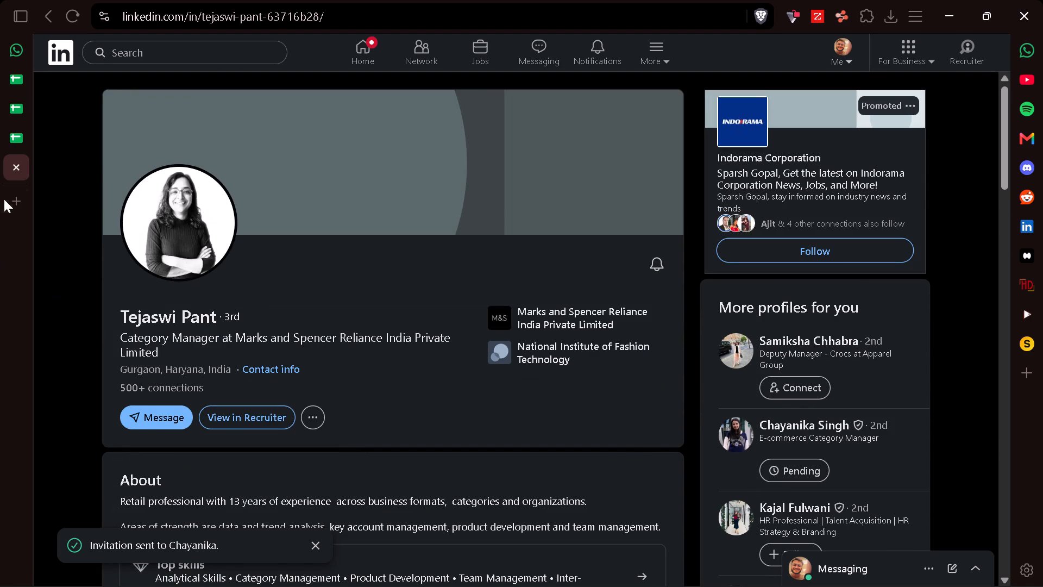
# Enter the reviewed Category Manager's full name in Name cell A8 of the Contact Map, checking the spelling against the LinkedIn profile.
pyautogui.click(18, 142)
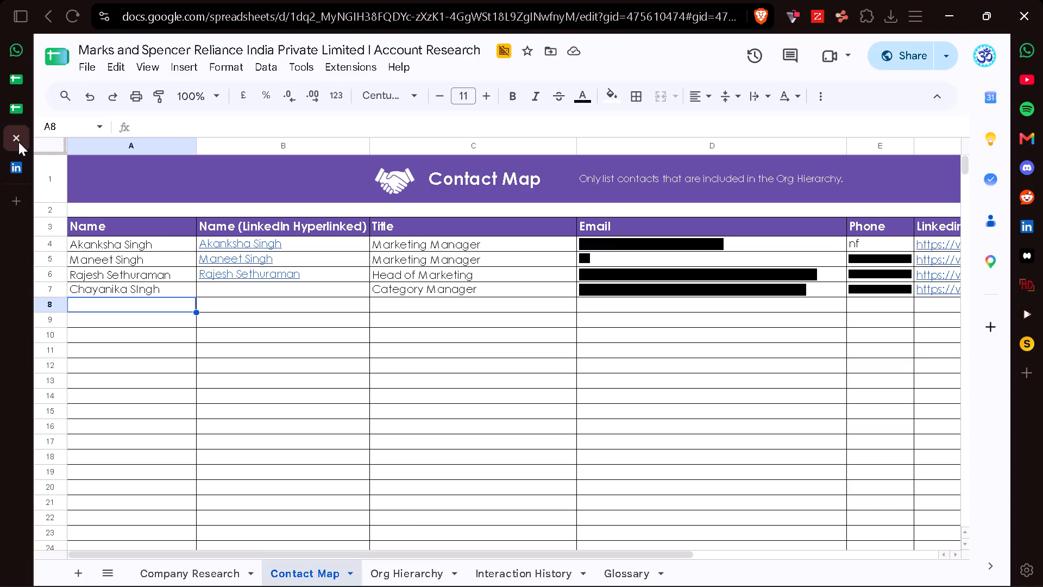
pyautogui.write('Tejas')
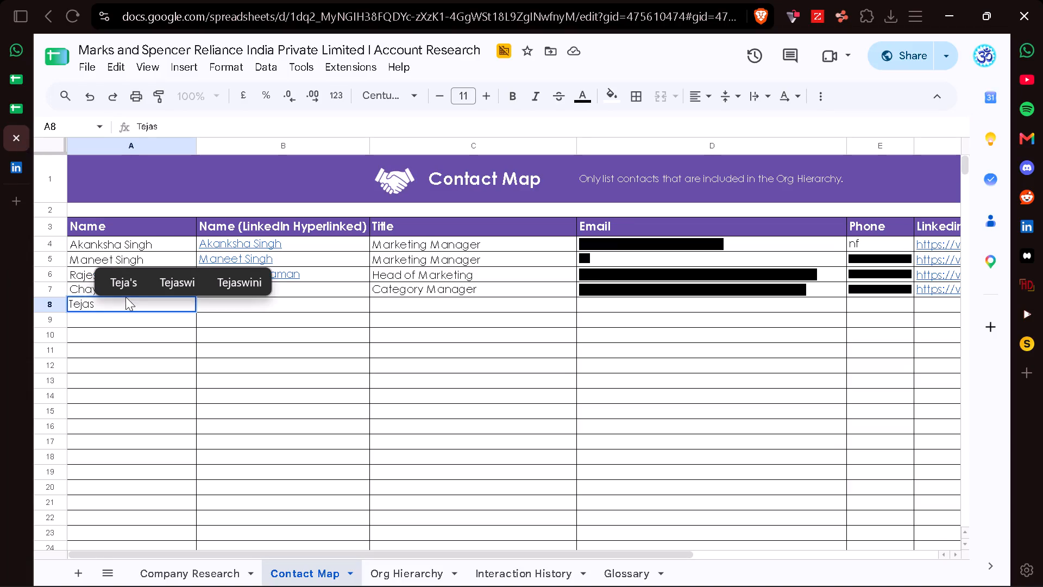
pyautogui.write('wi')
pyautogui.click(14, 167)
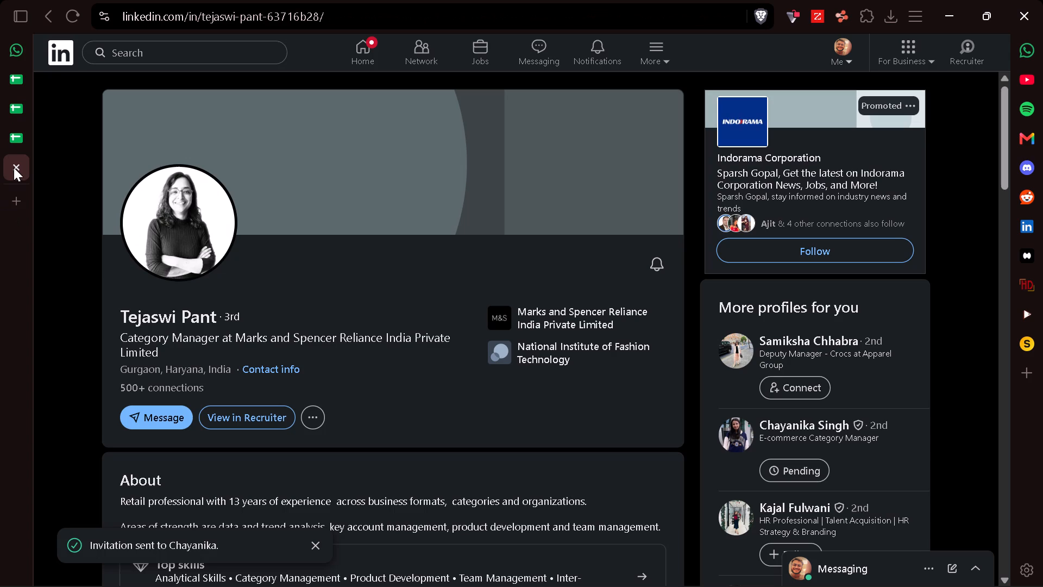
pyautogui.click(16, 131)
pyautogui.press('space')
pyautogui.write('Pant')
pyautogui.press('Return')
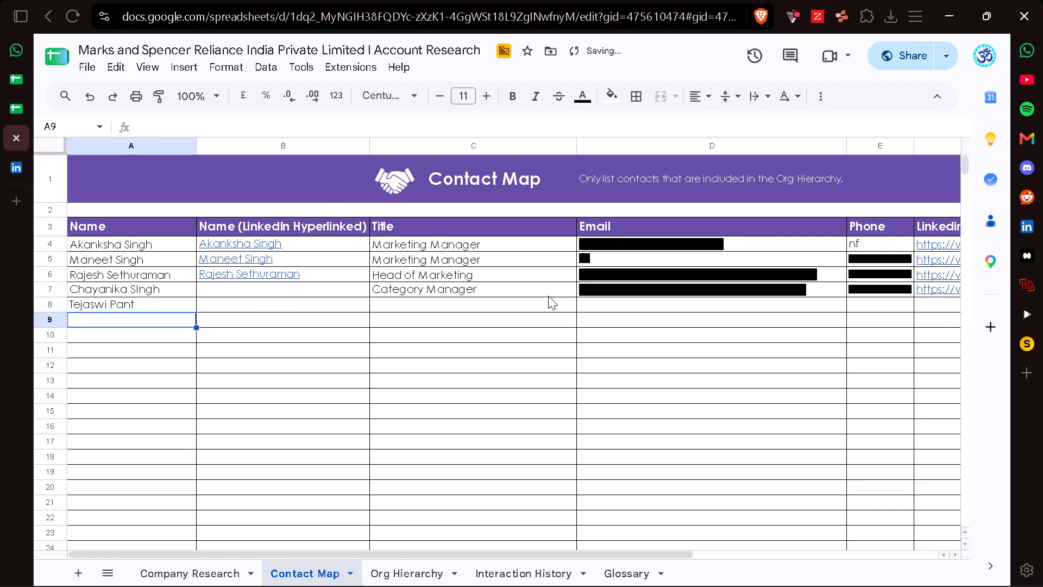
# Fill the Category Manager title down from cell C7 to C8.
pyautogui.click(560, 291)
pyautogui.moveTo(576, 297); pyautogui.dragTo(576, 310)
# Copy the row 8 contact's LinkedIn profile URL, open ZoomInfo for the profile, and paste the URL into Linkedin Links cell F8.
pyautogui.click(623, 304)
pyautogui.hscroll(-4, 623, 304)
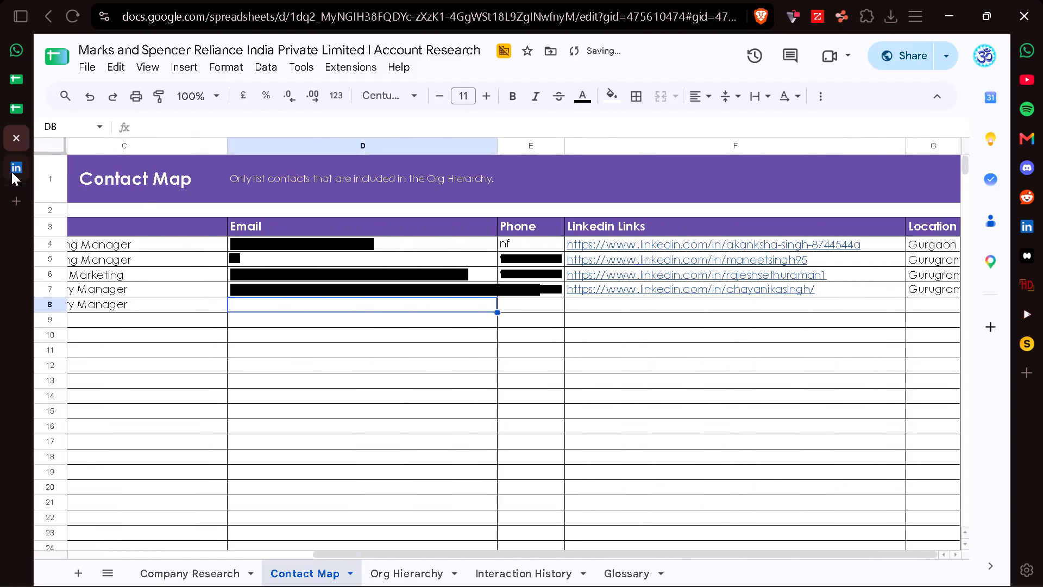
pyautogui.click(11, 172)
pyautogui.click(262, 18)
pyautogui.hotkey('ctrl', 'c')
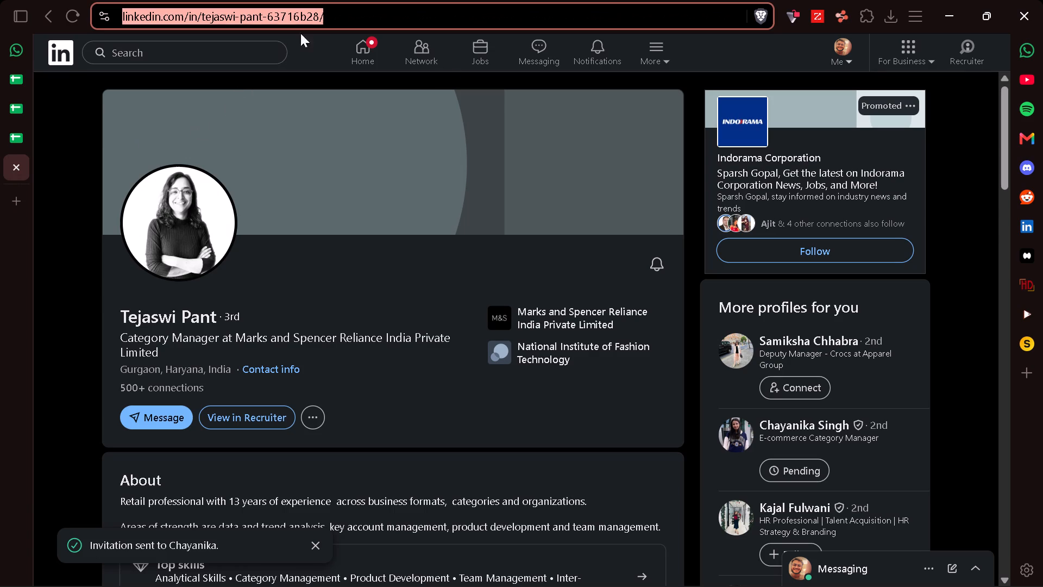
pyautogui.click(836, 18)
pyautogui.click(820, 9)
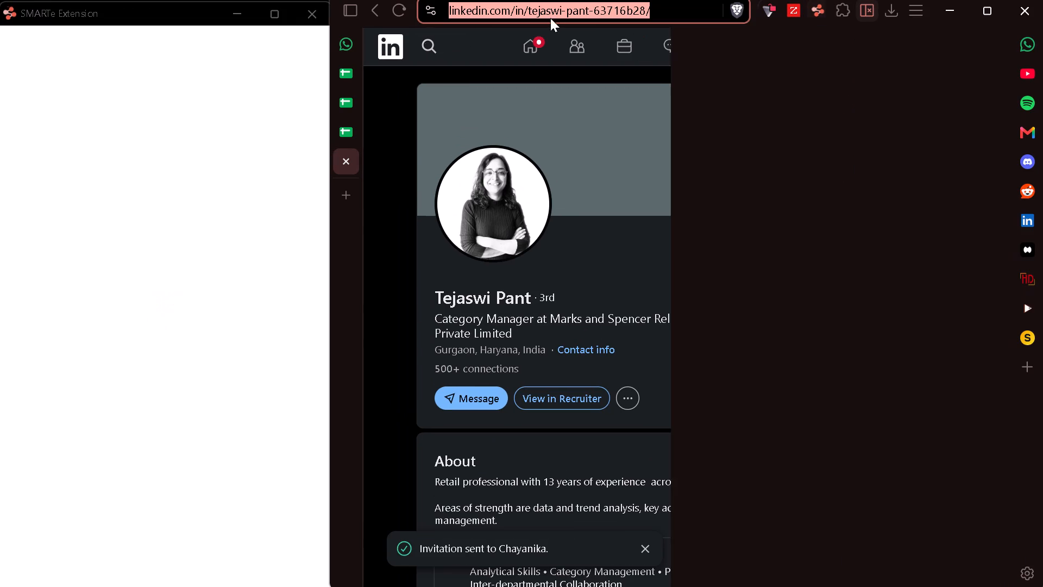
pyautogui.click(304, 17)
pyautogui.click(12, 143)
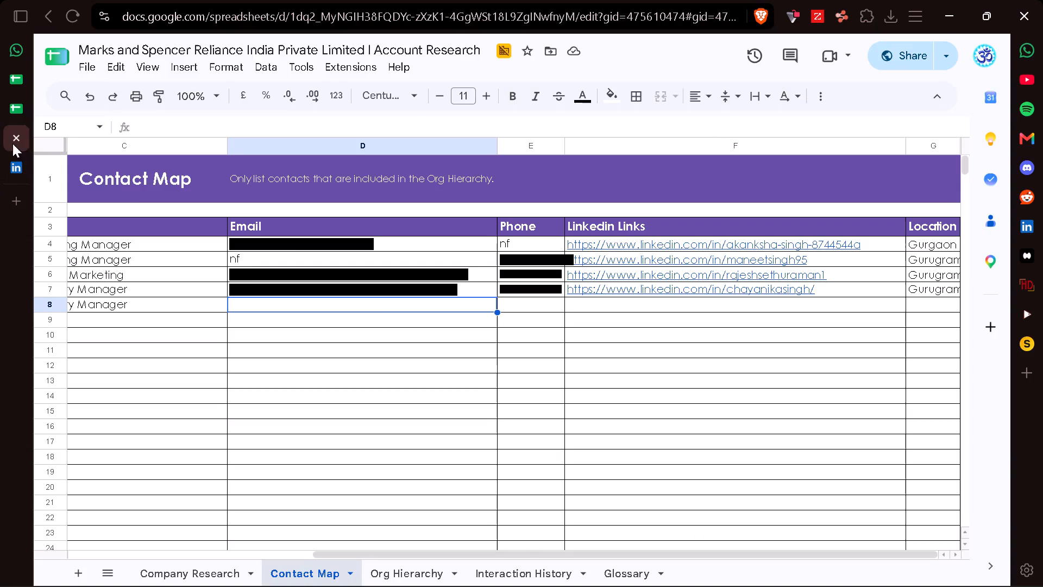
pyautogui.press('Right')
pyautogui.press('Right')
pyautogui.hotkey('ctrl', 'v')
pyautogui.press('Right')
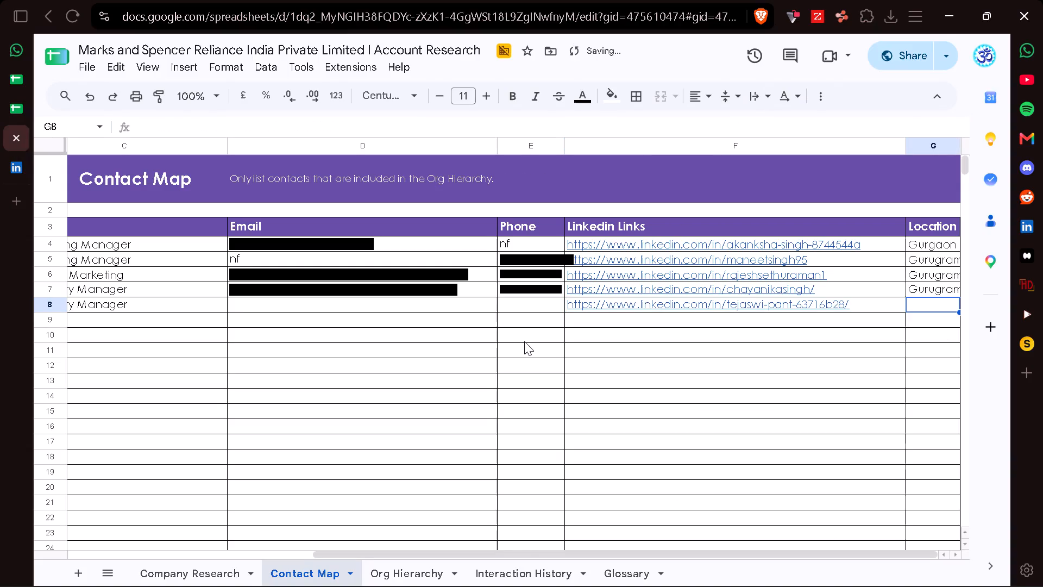
# Enter Gurgaon as the row 8 contact's location in cell G8.
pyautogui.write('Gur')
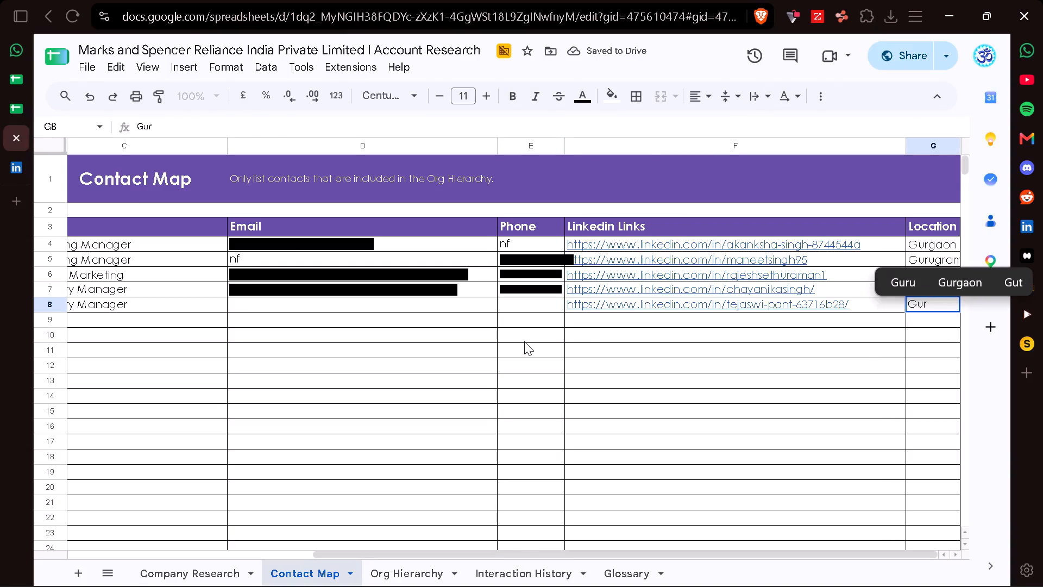
pyautogui.click(961, 286)
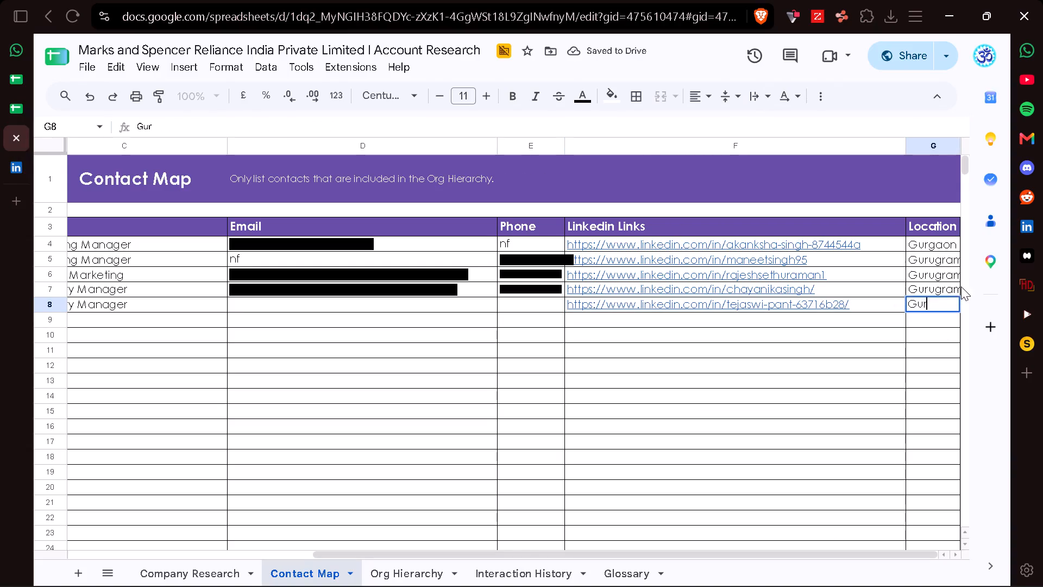
# Copy the row 8 contact's business email from ZoomInfo, paste it into Email cell D8, and move to Phone cell E8.
pyautogui.click(345, 310)
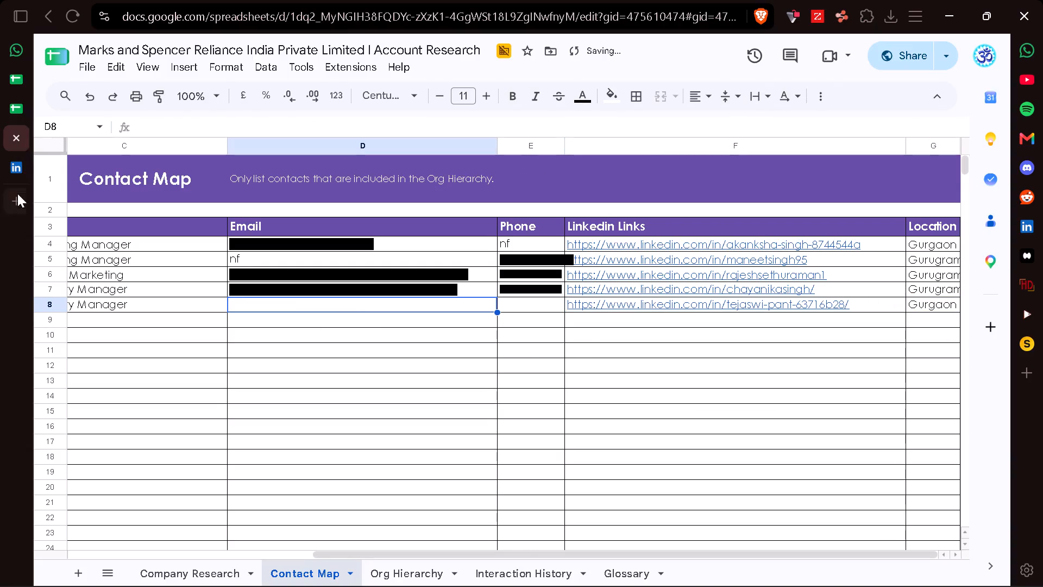
pyautogui.click(18, 166)
pyautogui.click(901, 305)
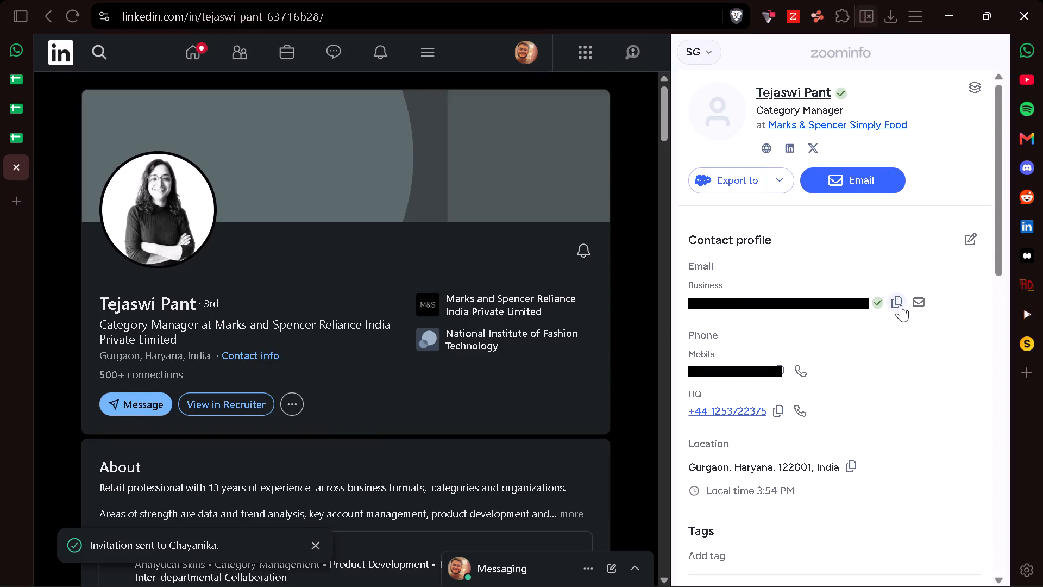
pyautogui.click(17, 136)
pyautogui.hotkey('ctrl', 'v')
pyautogui.press('Right')
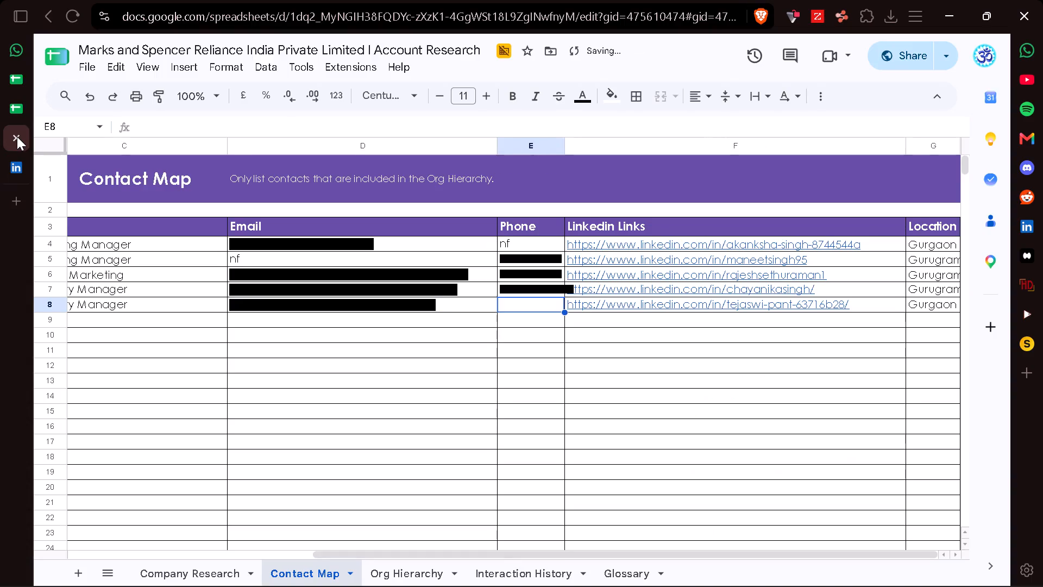
# Copy the row 8 contact's mobile number from ZoomInfo, close the ZoomInfo pane, and paste the number into Phone cell E8.
pyautogui.click(12, 170)
pyautogui.click(786, 380)
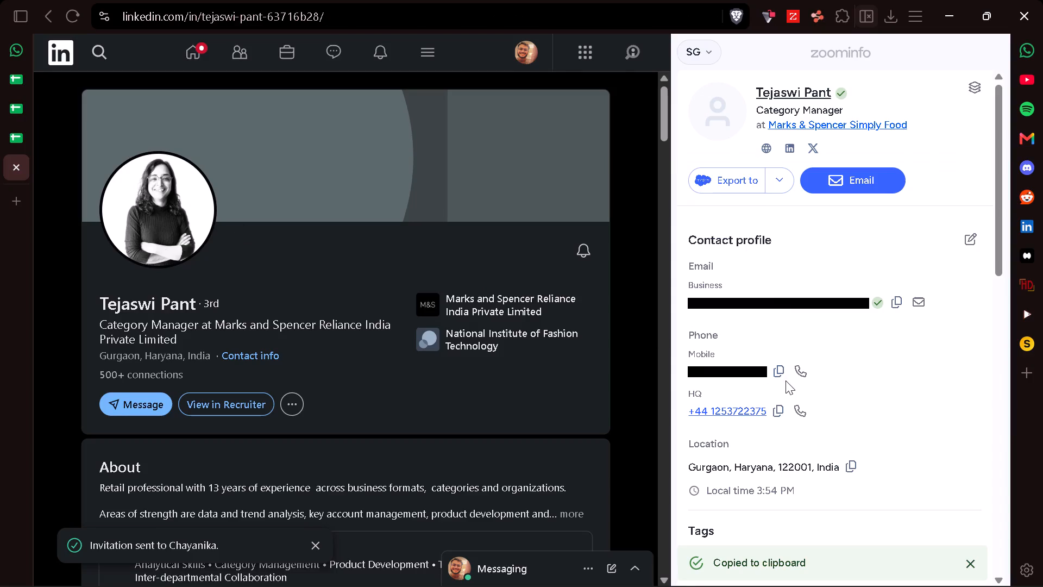
pyautogui.click(783, 376)
pyautogui.click(866, 17)
pyautogui.click(6, 139)
pyautogui.hotkey('ctrl', 'v')
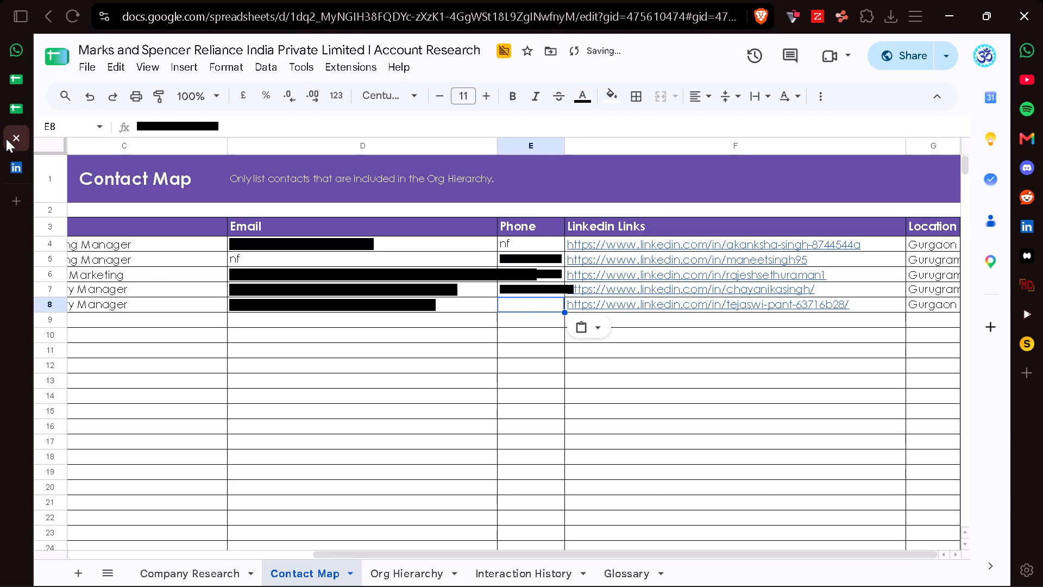
# Delete the leading characters from the phone number in E8, then select empty Name cell A9.
pyautogui.click(158, 123)
pyautogui.press('BackSpace')
pyautogui.press('BackSpace')
pyautogui.press('BackSpace')
pyautogui.press('BackSpace')
pyautogui.press('BackSpace')
pyautogui.press('BackSpace')
pyautogui.press('BackSpace')
pyautogui.press('BackSpace')
pyautogui.press('BackSpace')
pyautogui.hscroll(2, 251, 380)
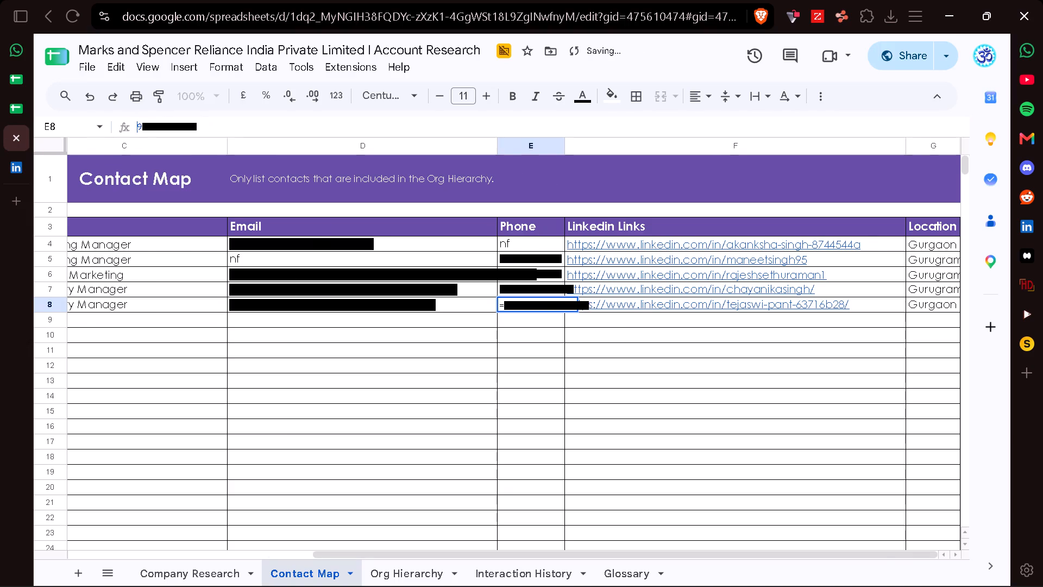
pyautogui.hscroll(6, 251, 380)
pyautogui.click(96, 318)
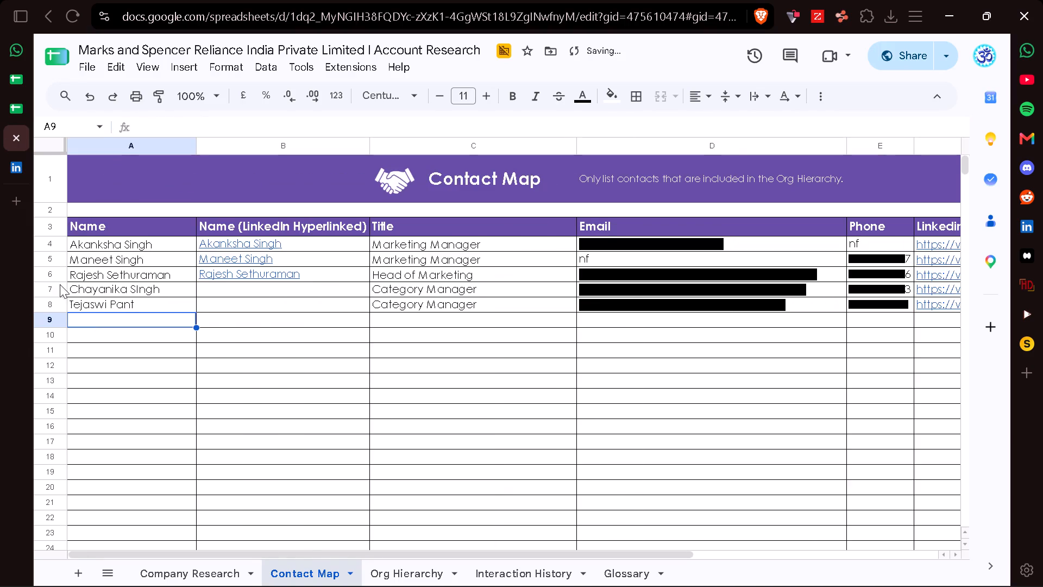
# Examine more of the Marks and Spencer Reliance India people results on LinkedIn for further marketing or category contacts, and close the LinkedIn tab.
pyautogui.click(15, 175)
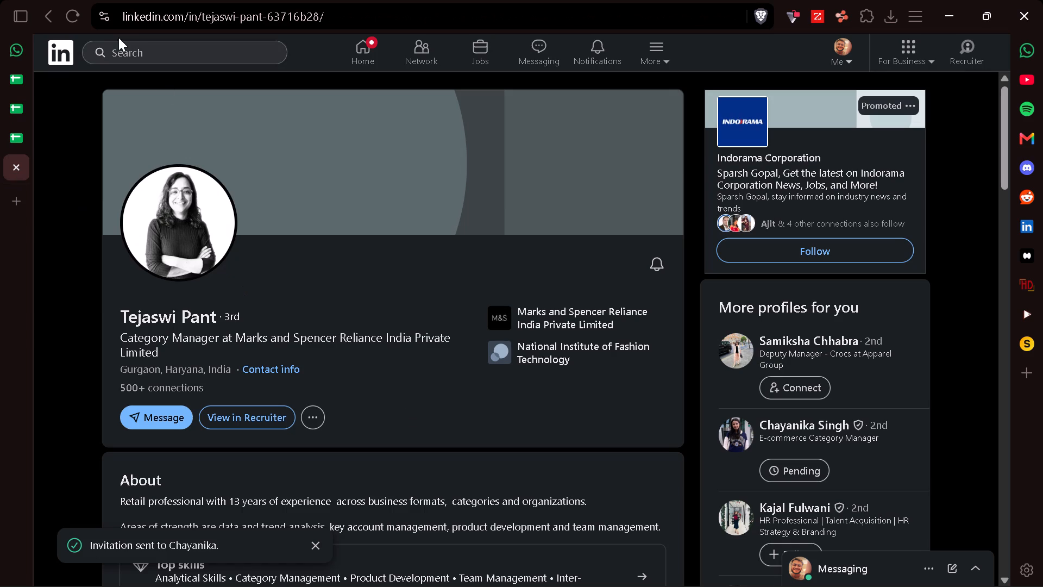
pyautogui.click(48, 6)
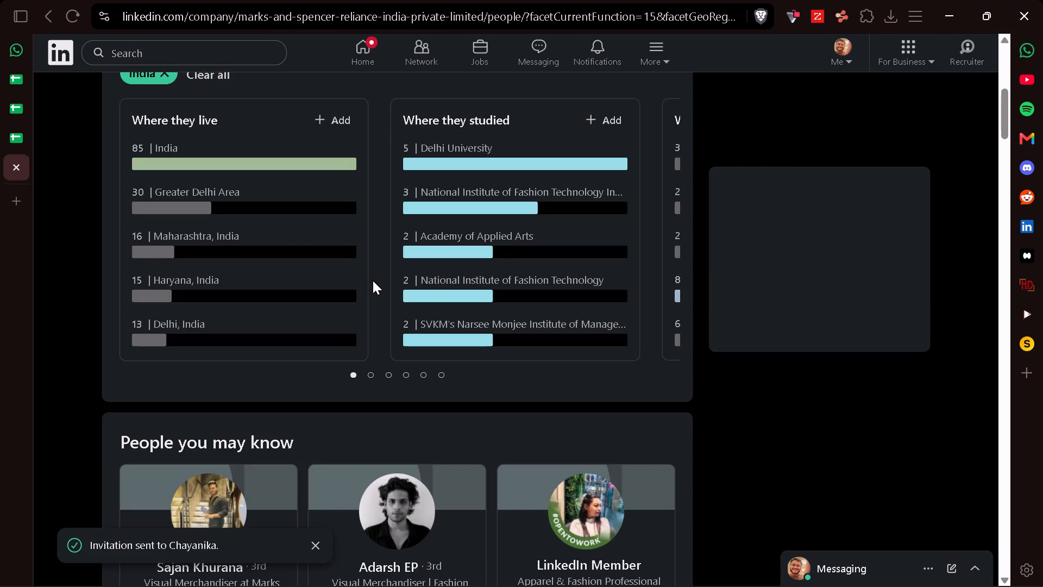
pyautogui.scroll(-20, 373, 280)
pyautogui.scroll(-6, 373, 280)
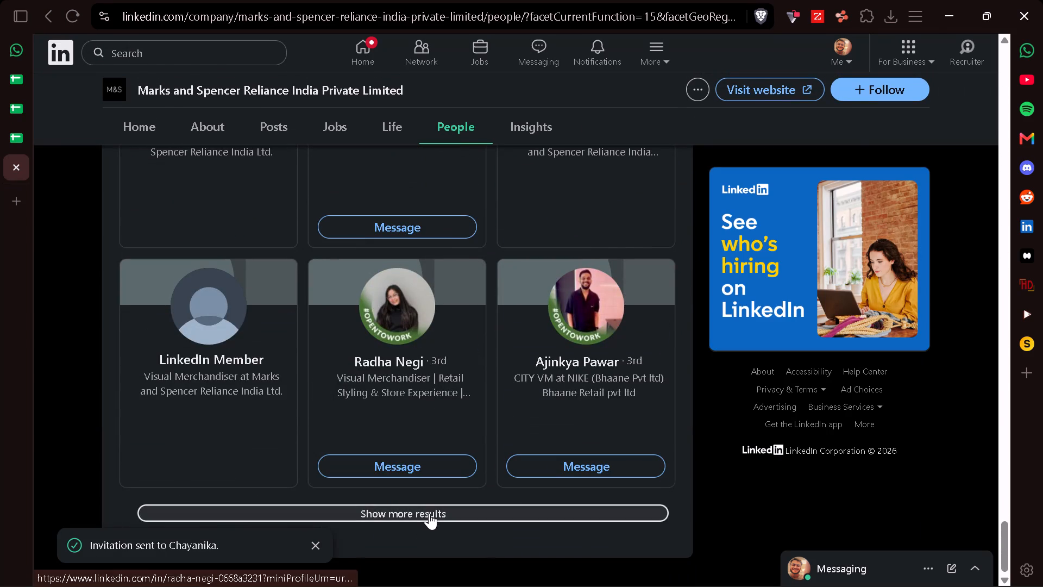
pyautogui.click(433, 516)
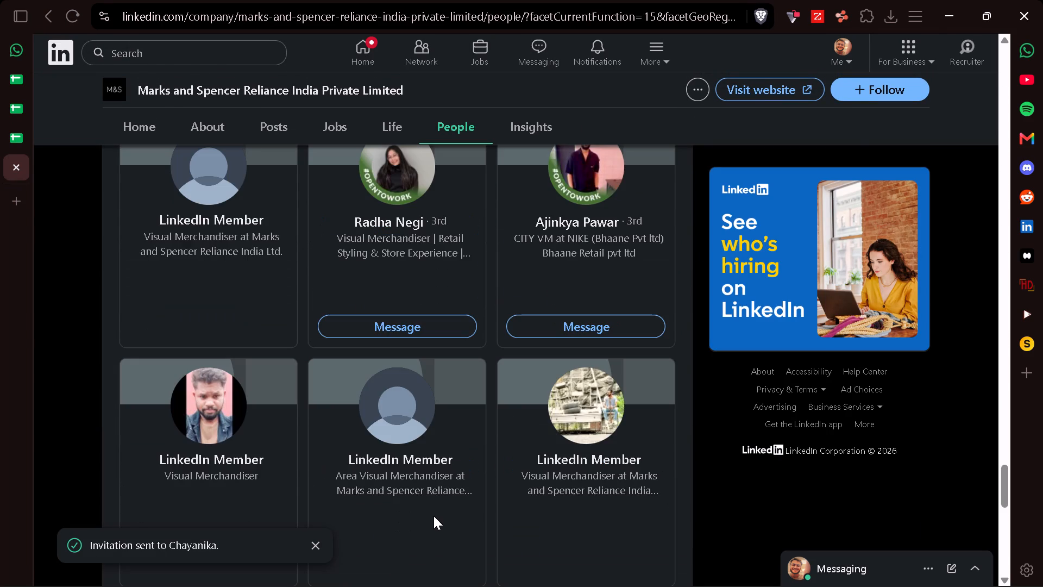
pyautogui.scroll(-6, 433, 516)
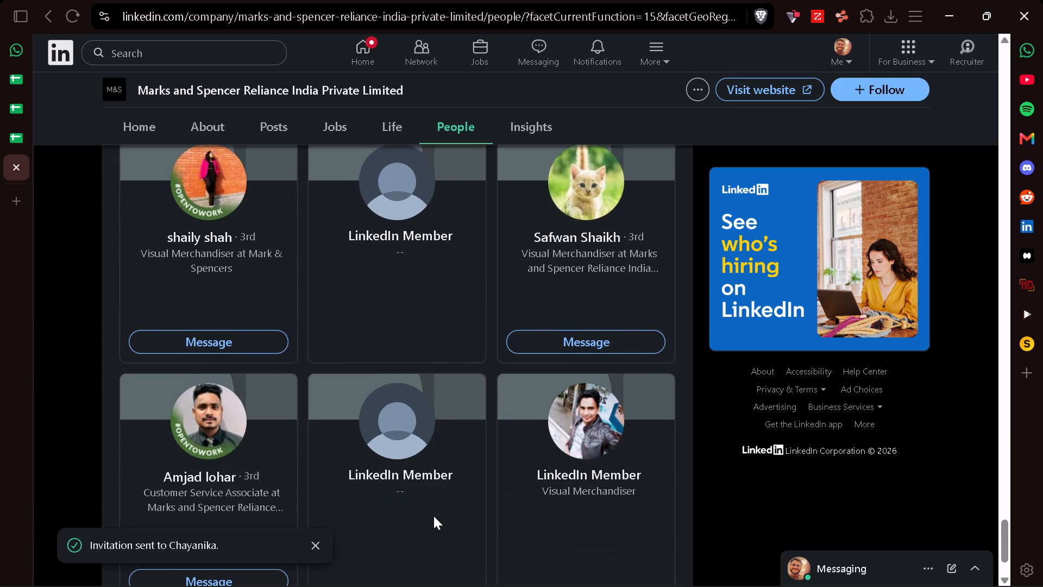
pyautogui.scroll(-2, 433, 516)
pyautogui.click(405, 517)
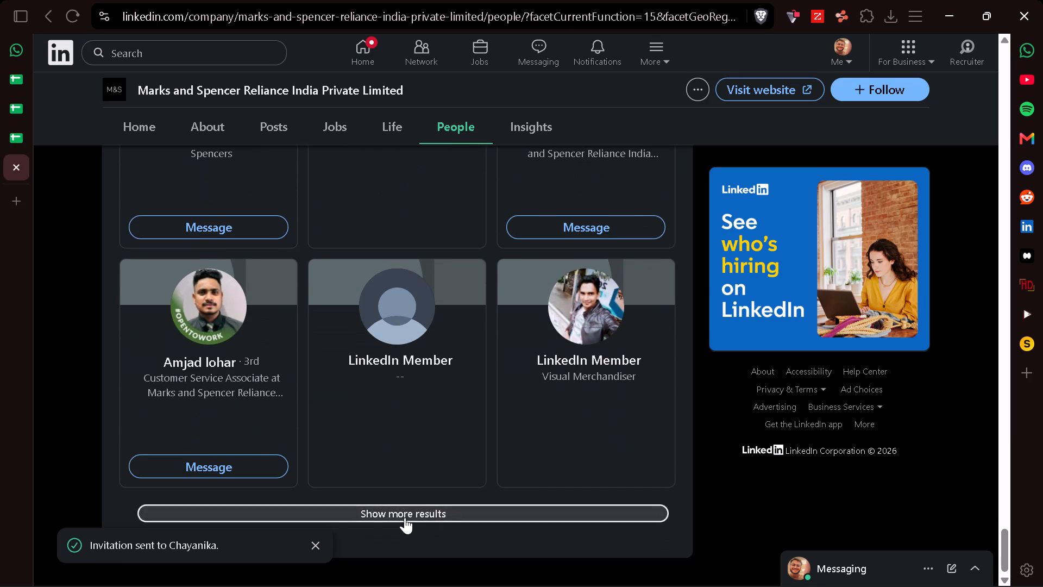
pyautogui.scroll(-1, 405, 517)
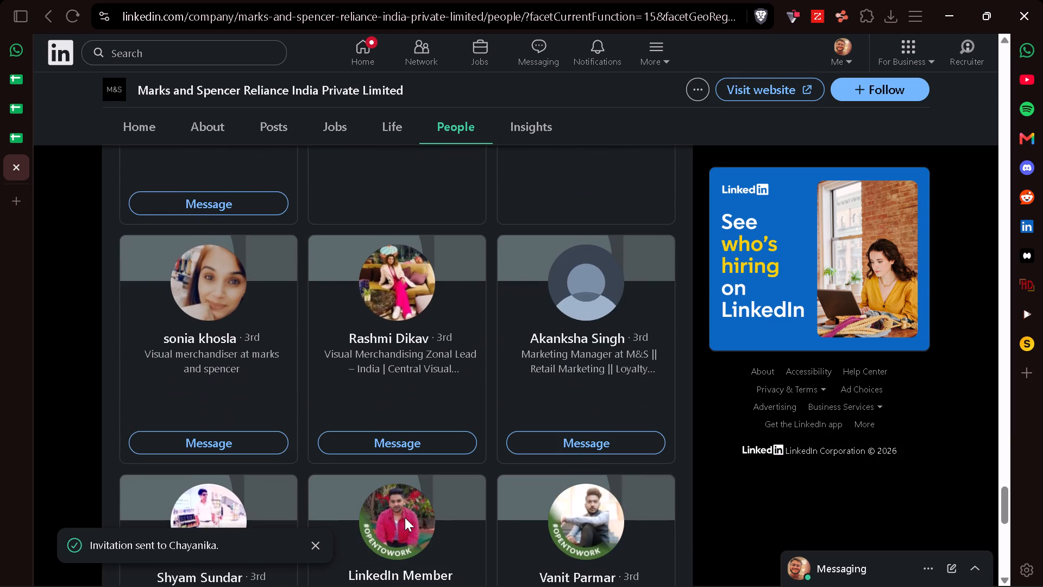
pyautogui.scroll(-3, 405, 517)
pyautogui.scroll(1, 405, 517)
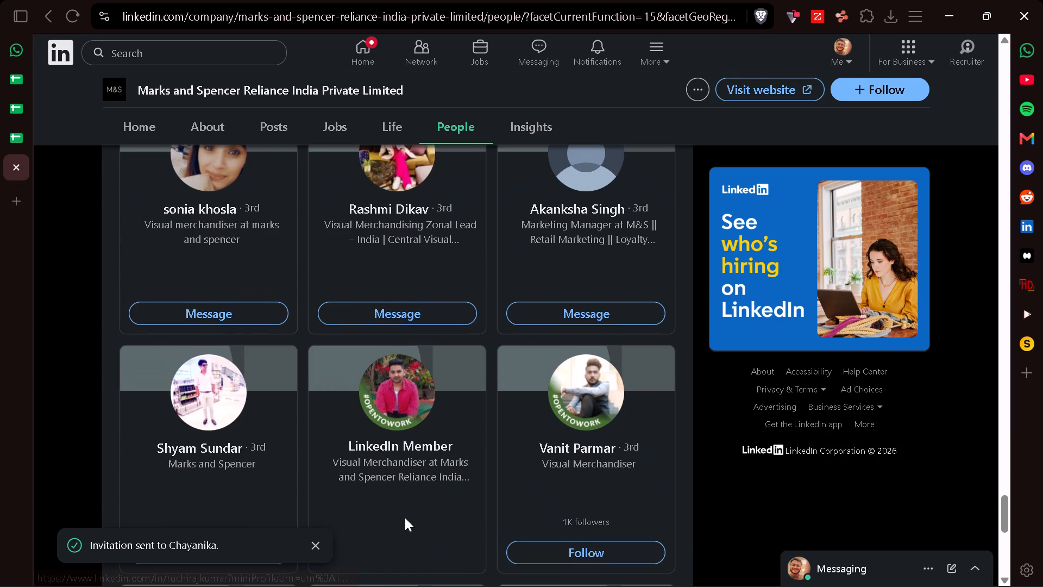
pyautogui.click(19, 135)
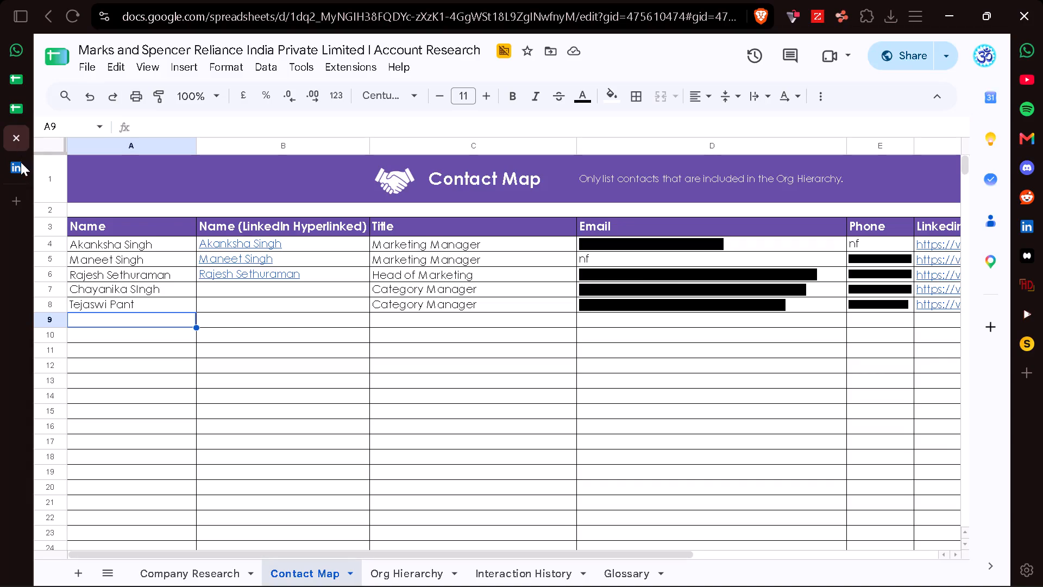
pyautogui.click(21, 162)
pyautogui.scroll(-4, 282, 408)
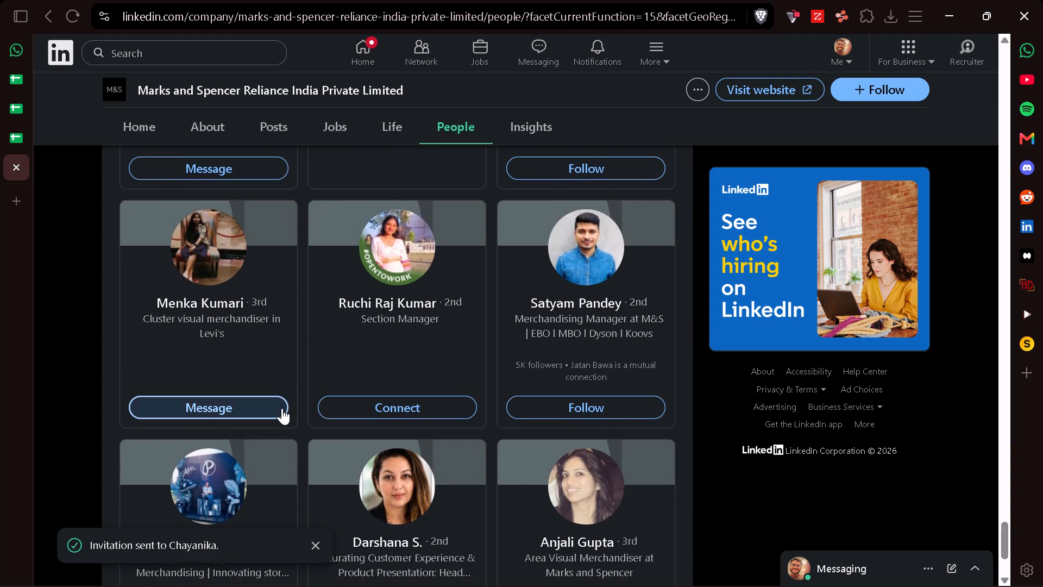
pyautogui.scroll(-2, 282, 408)
pyautogui.click(403, 512)
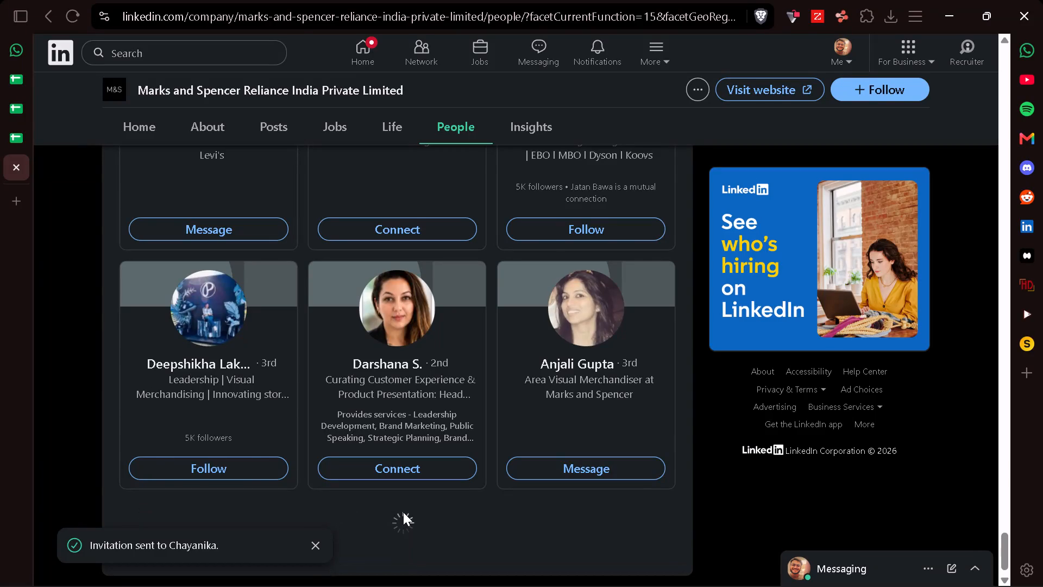
pyautogui.scroll(-2, 403, 512)
pyautogui.scroll(3, 387, 377)
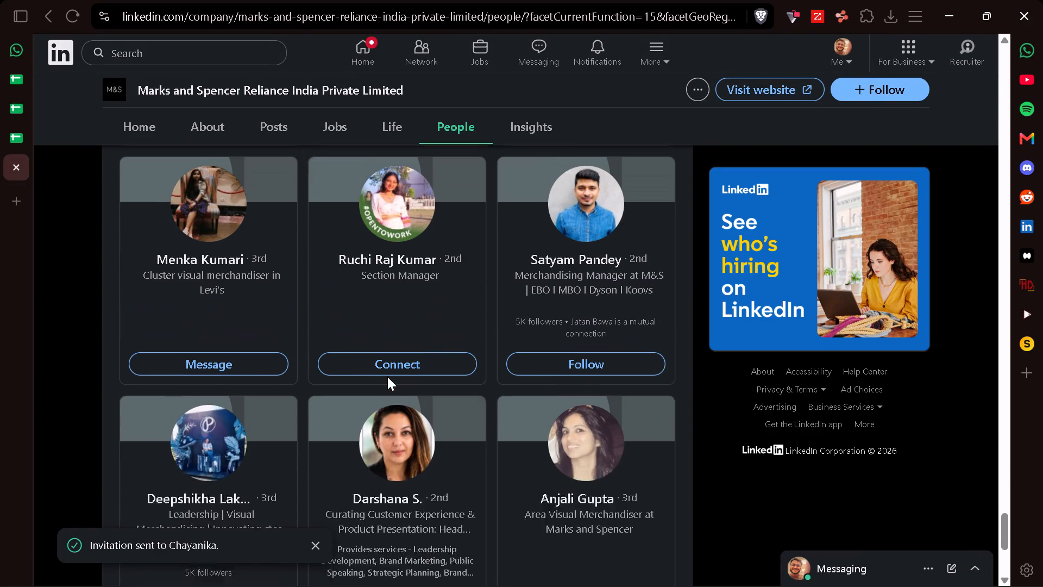
pyautogui.click(201, 57)
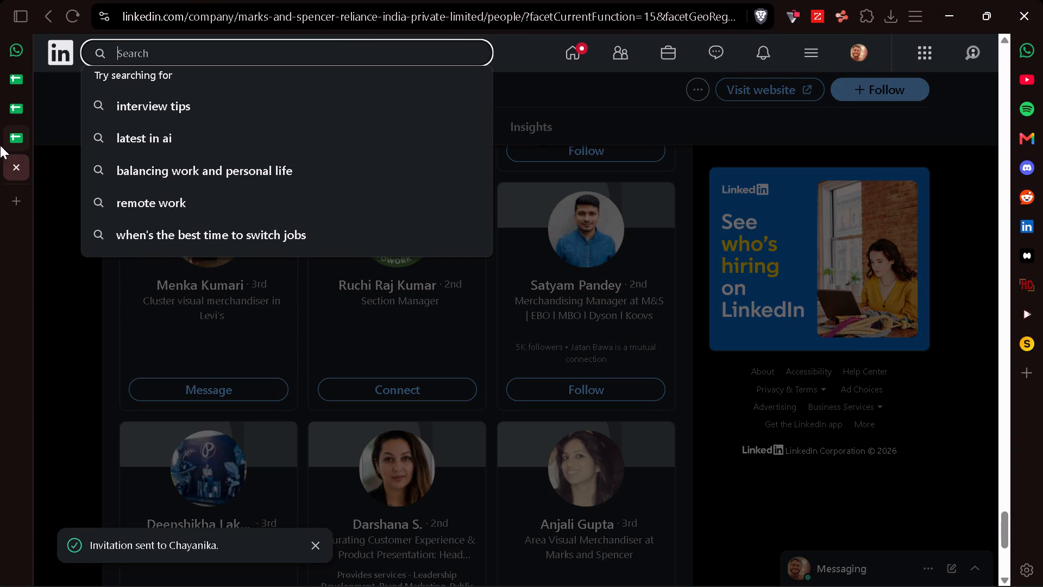
pyautogui.click(19, 165)
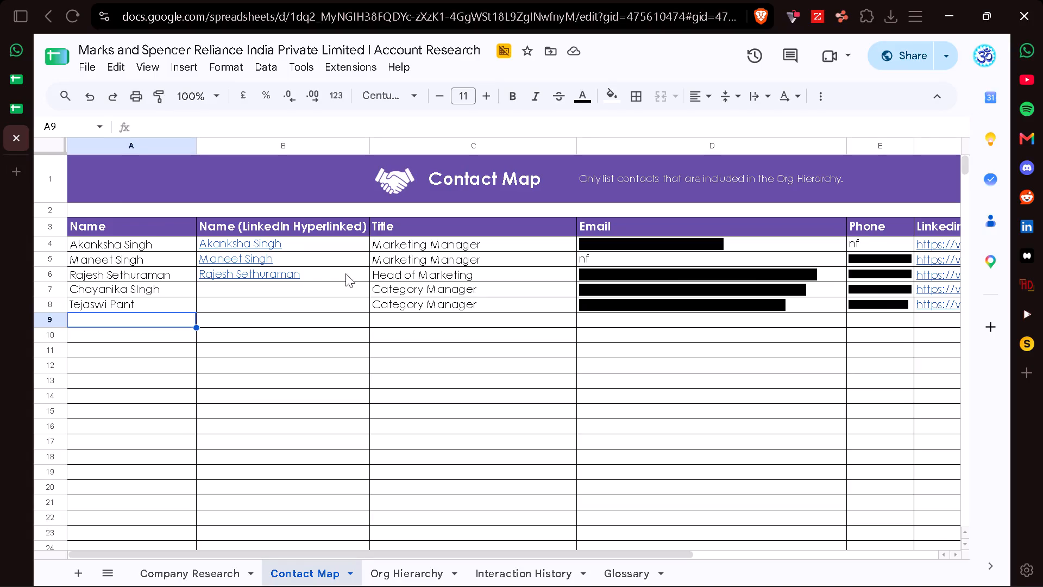
# Fill the LinkedIn-hyperlinked name formula down from cell B6 to B8.
pyautogui.click(358, 277)
pyautogui.moveTo(370, 279); pyautogui.dragTo(204, 307)
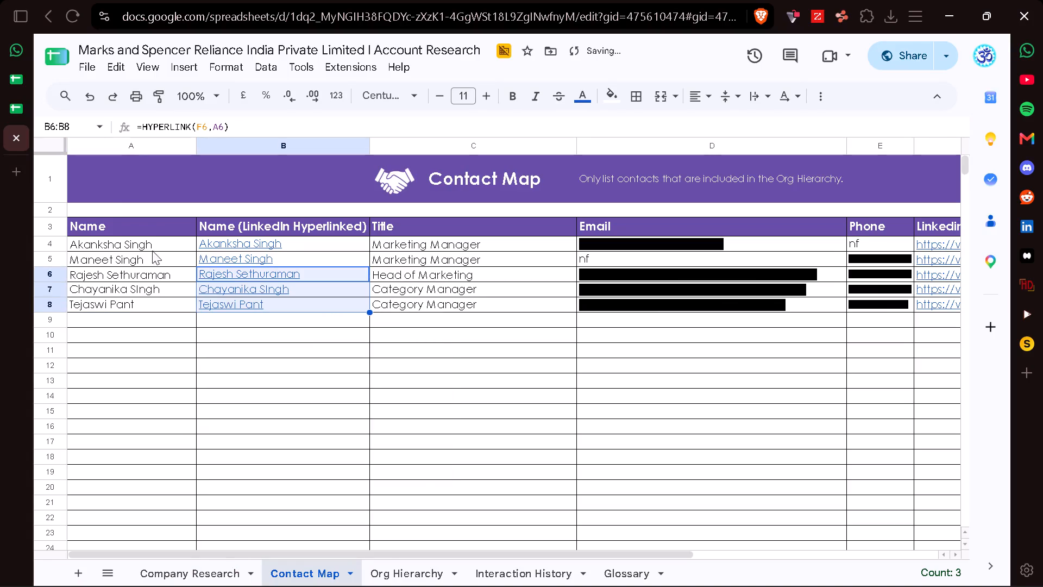
# Sort the contact range A4:G8 by column A from A to Z.
pyautogui.click(95, 241)
pyautogui.hotkey('ctrl', 'shift', 'Down')
pyautogui.hotkey('ctrl', 'shift', 'Right')
pyautogui.hotkey('ctrl', 'shift', 'Right')
pyautogui.hotkey('ctrl', 'shift', 'Right')
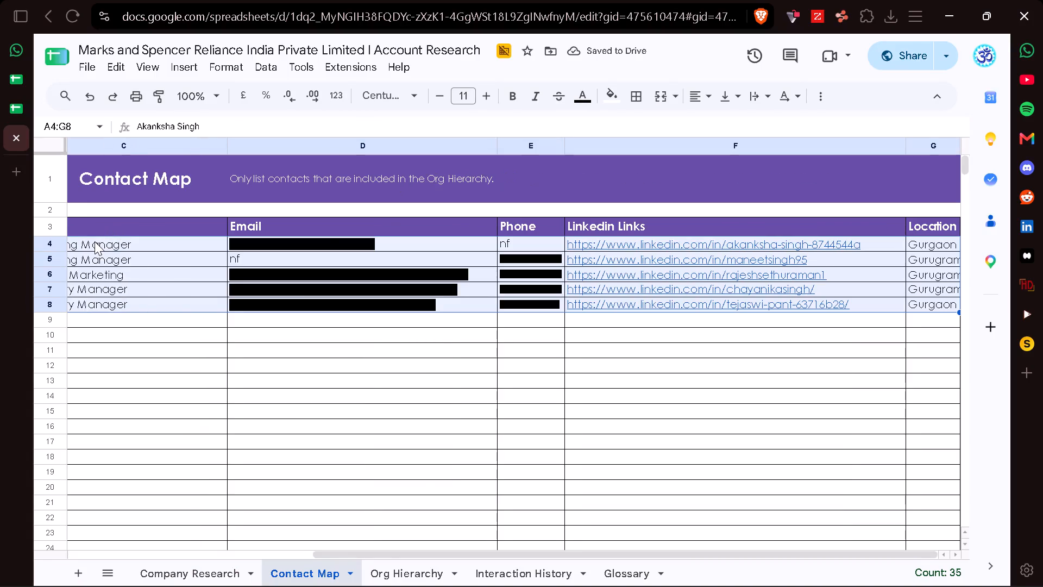
pyautogui.rightClick(95, 241)
pyautogui.scroll(-3, 193, 426)
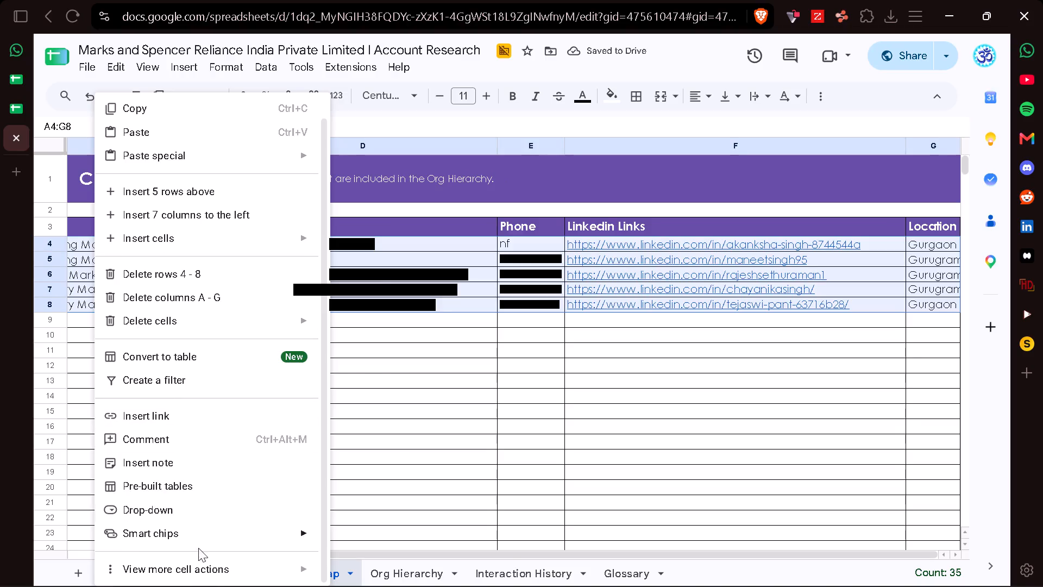
pyautogui.click(373, 498)
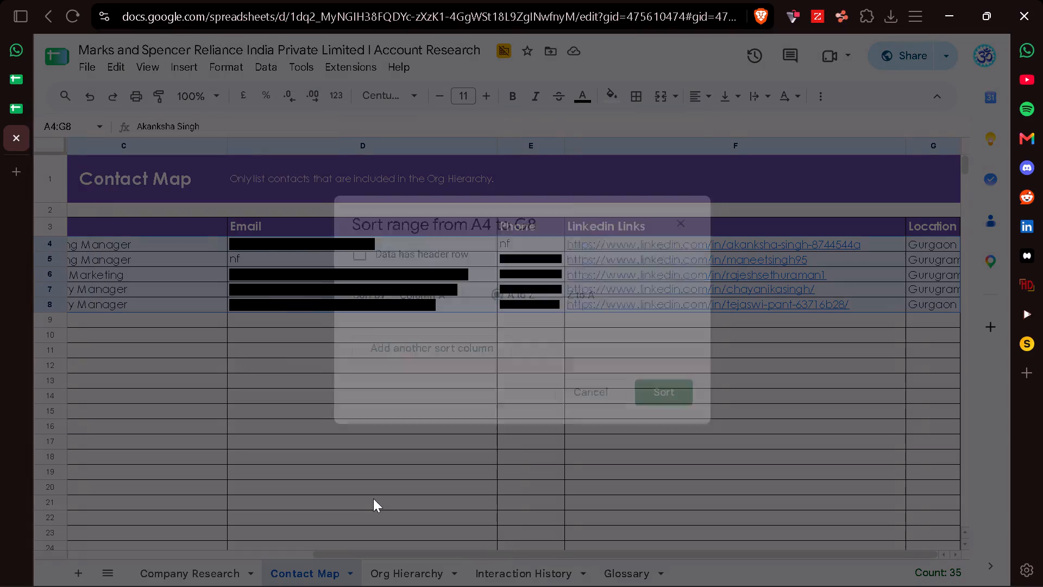
pyautogui.click(661, 395)
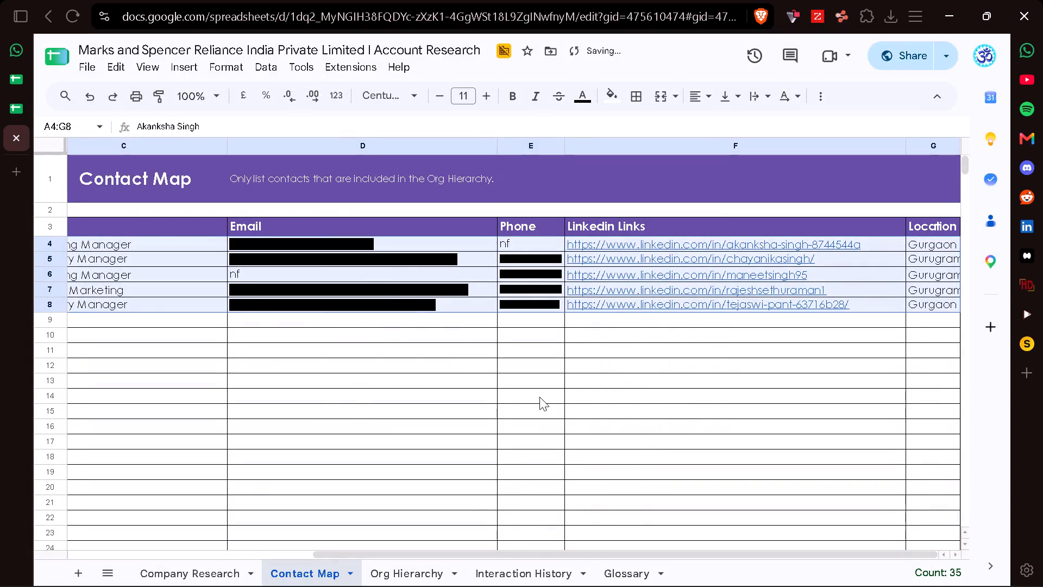
# Copy the contact names in A4:A8 and paste them at A51 of the Klenty Leads New sheet, Shubham Leads 26th October.
pyautogui.hscroll(8, 539, 397)
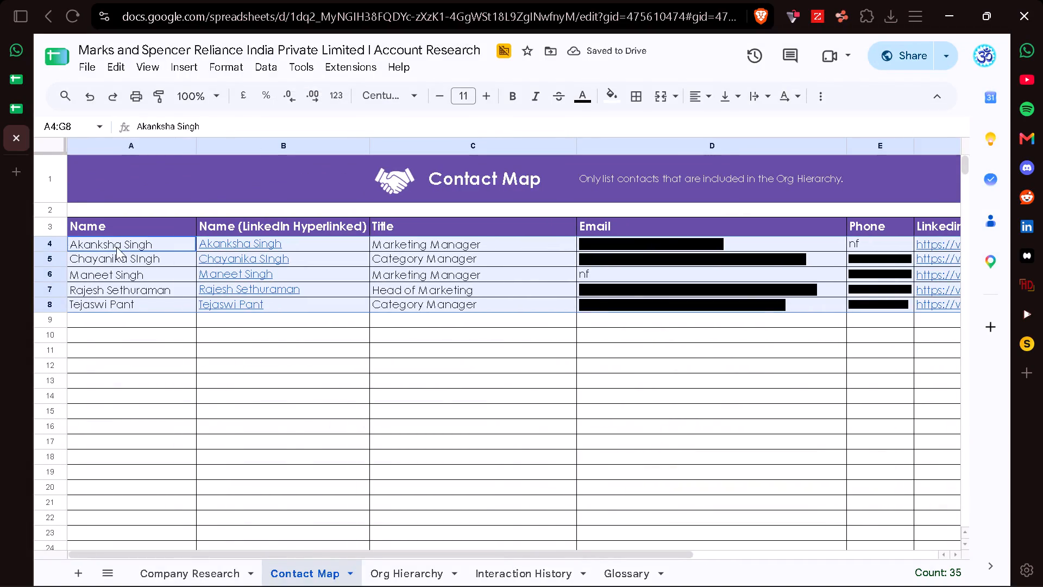
pyautogui.click(117, 247)
pyautogui.hotkey('ctrl', 'shift', 'Down')
pyautogui.hotkey('ctrl', 'c')
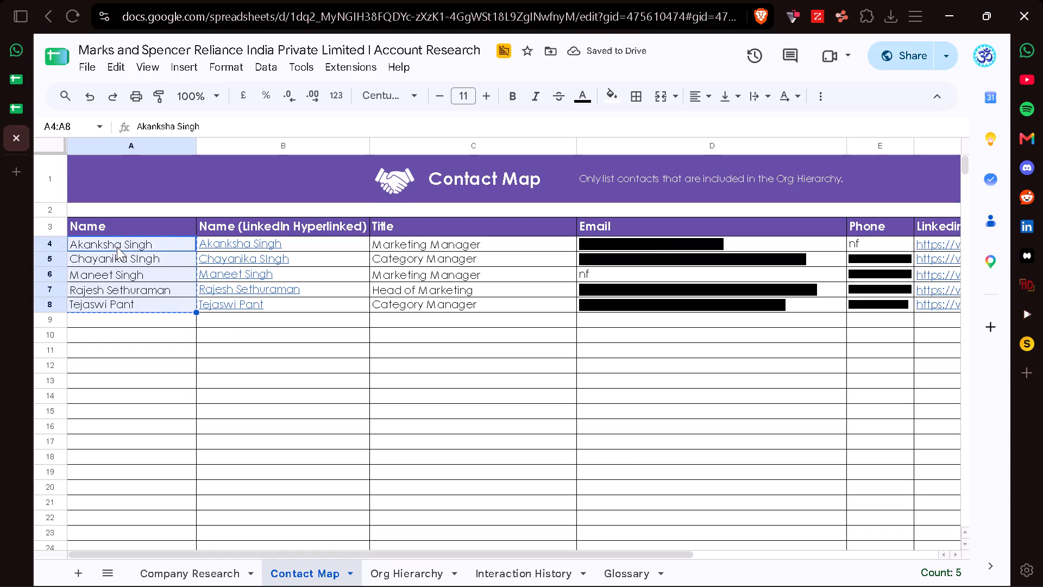
pyautogui.click(17, 111)
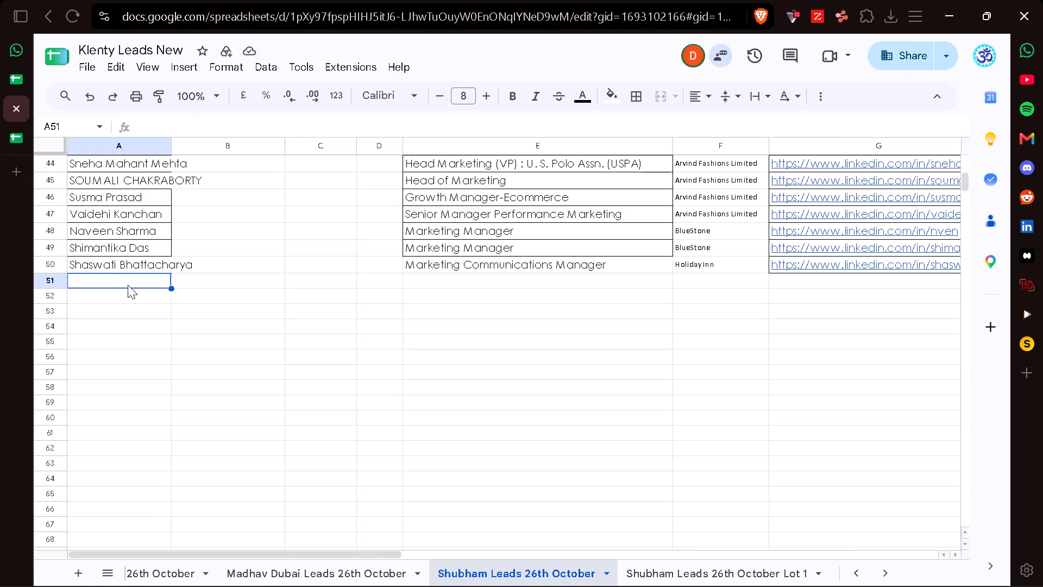
pyautogui.hotkey('ctrl', 'v')
# Copy the titles in C4:C8 of the Contact Map and paste them at E51 of the Klenty Leads New sheet.
pyautogui.press('Right')
pyautogui.press('Right')
pyautogui.press('Right')
pyautogui.press('Right')
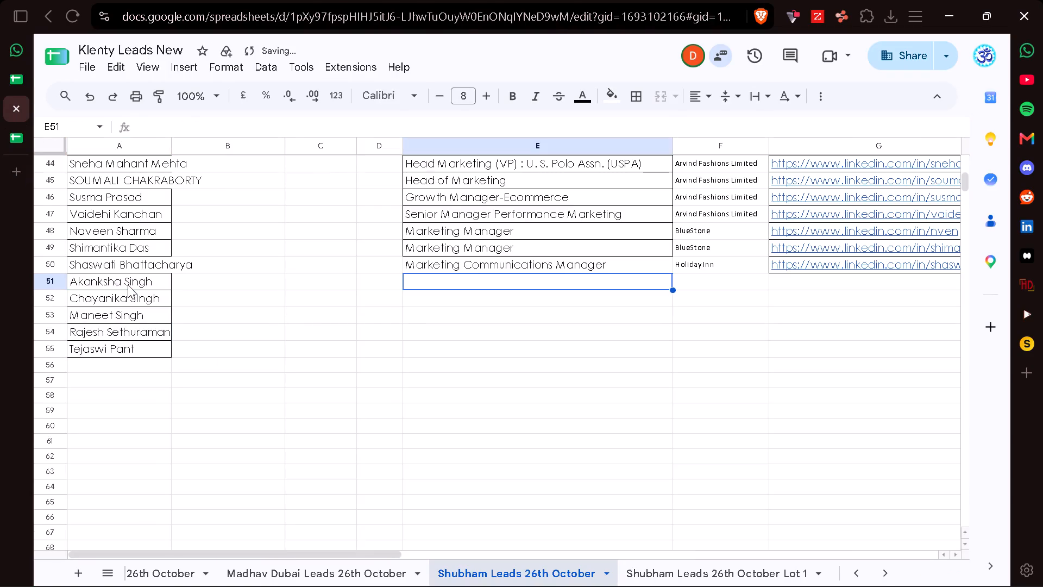
pyautogui.click(12, 141)
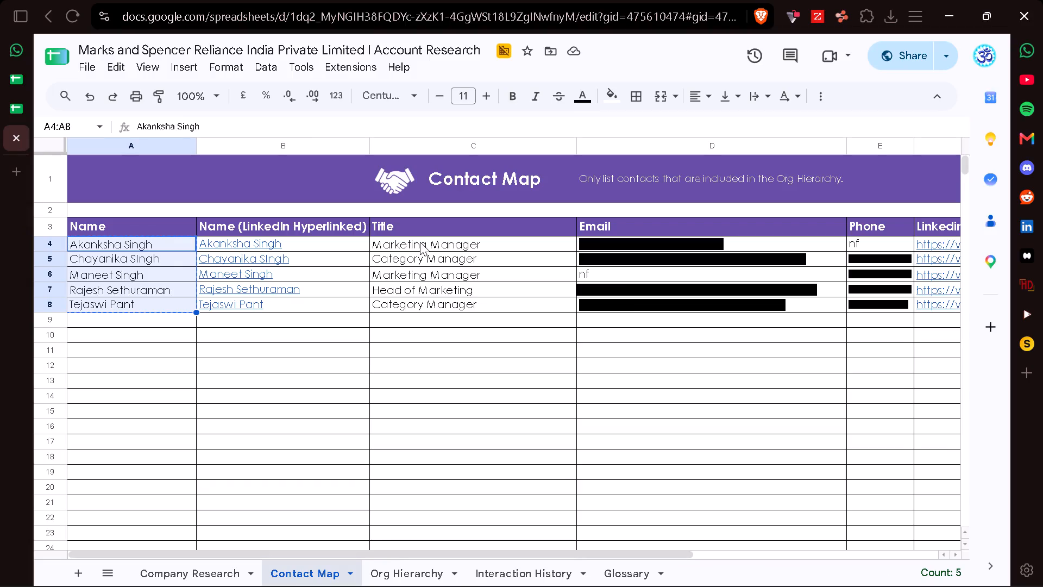
pyautogui.click(420, 242)
pyautogui.hotkey('ctrl', 'shift', 'Down')
pyautogui.hotkey('ctrl', 'c')
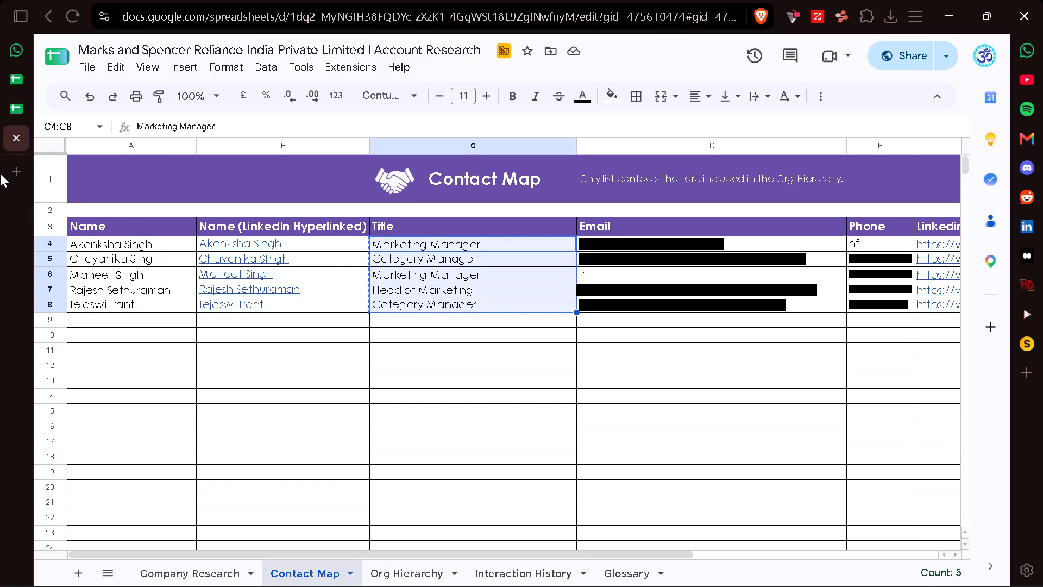
pyautogui.click(10, 112)
pyautogui.hotkey('ctrl', 'v')
# Copy "Marks and Spencer Reliance India Private Limited" from the account research file's title and paste it into F51 of Klenty Leads New.
pyautogui.press('Right')
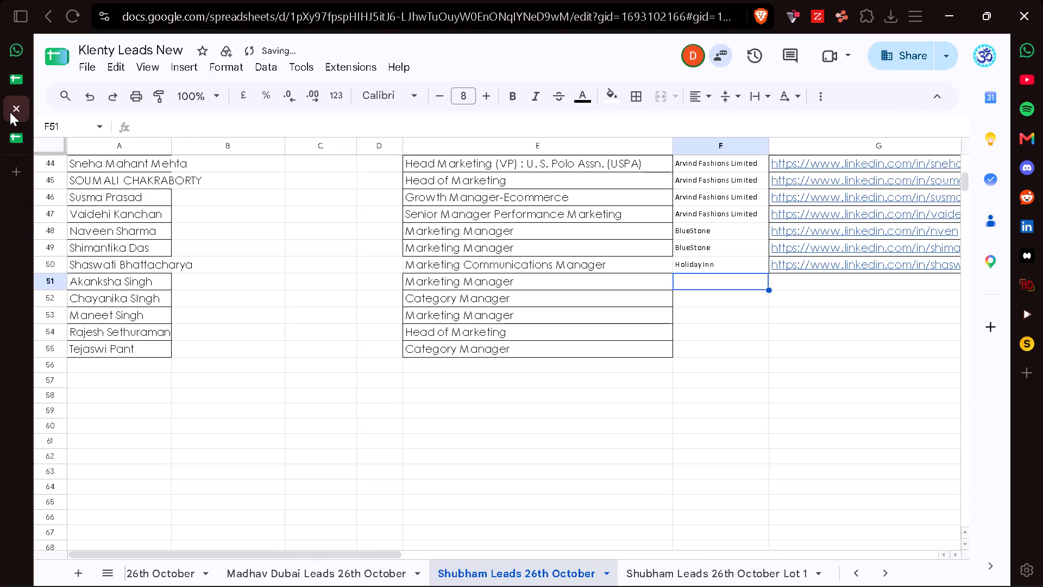
pyautogui.click(17, 135)
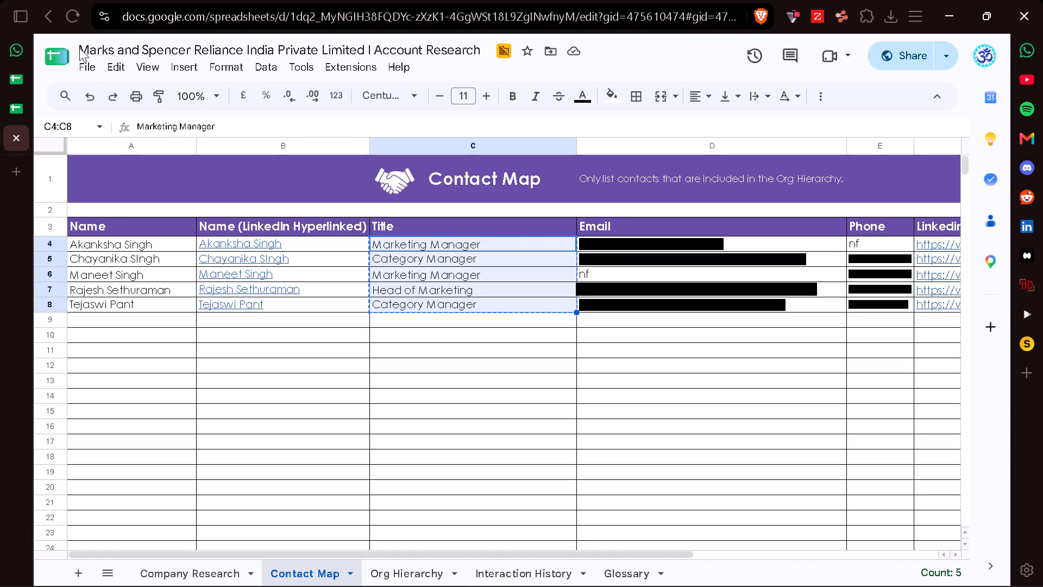
pyautogui.moveTo(81, 48); pyautogui.dragTo(345, 45)
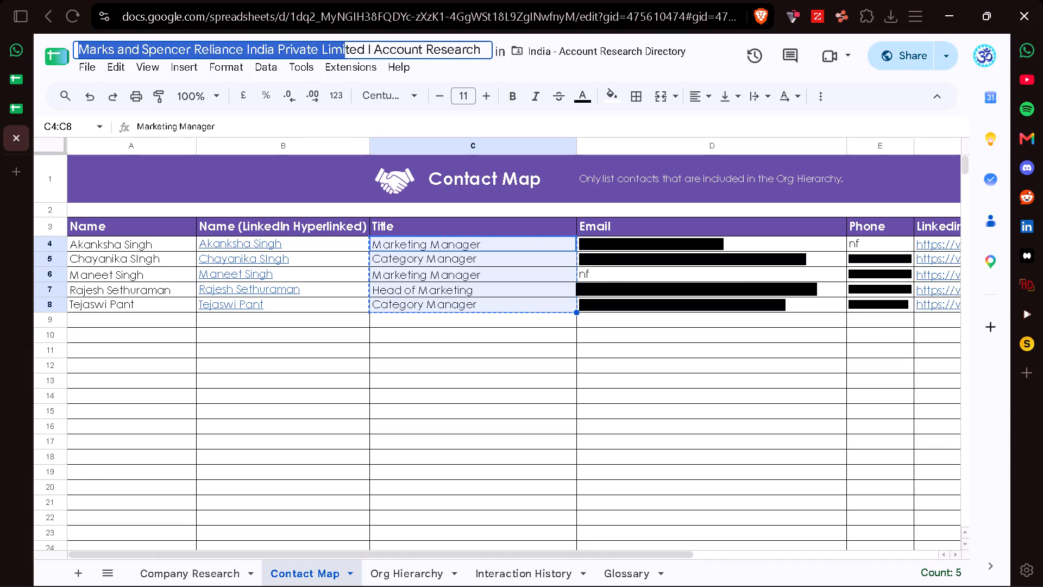
pyautogui.moveTo(345, 45); pyautogui.dragTo(365, 46)
pyautogui.hotkey('ctrl', 'c')
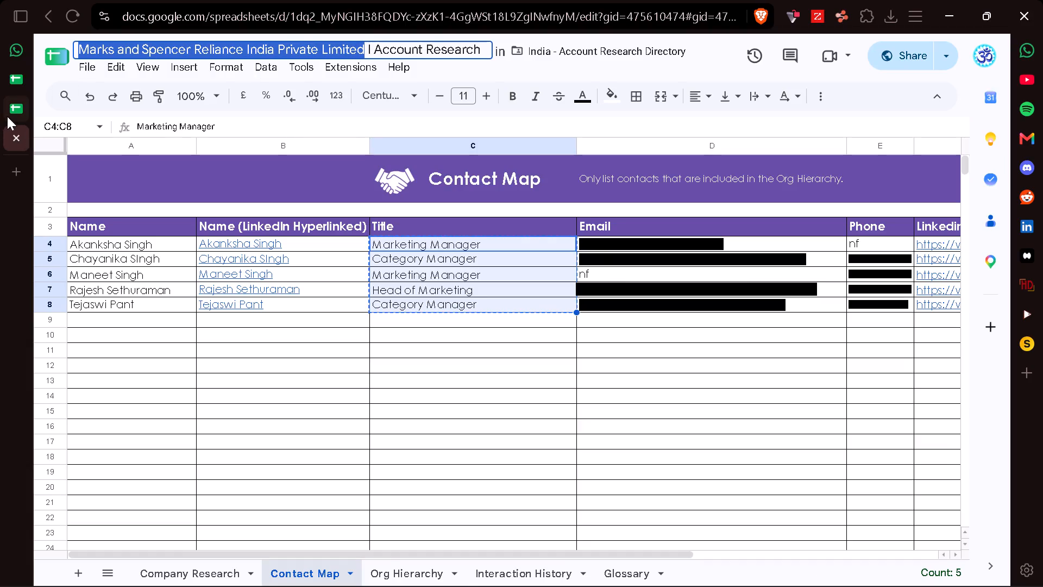
pyautogui.click(14, 112)
pyautogui.hotkey('ctrl', 'v')
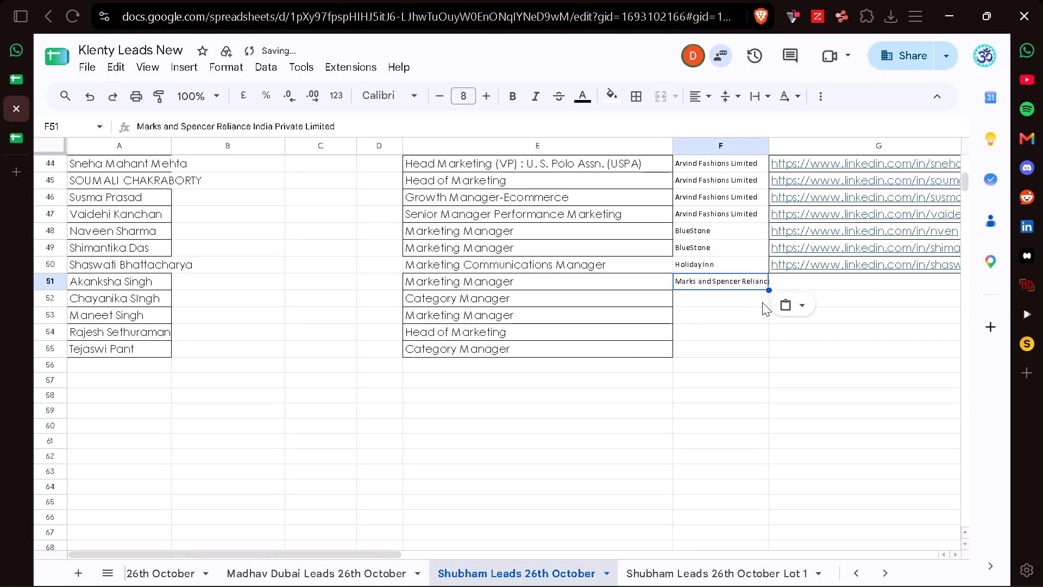
# Fill the company name in F51 down through F55 of the Klenty Leads New sheet.
pyautogui.moveTo(769, 289); pyautogui.dragTo(768, 351)
# Copy the LinkedIn links in F4:F8 of the Contact Map and paste them at G51 of Klenty Leads New.
pyautogui.hscroll(-2, 768, 351)
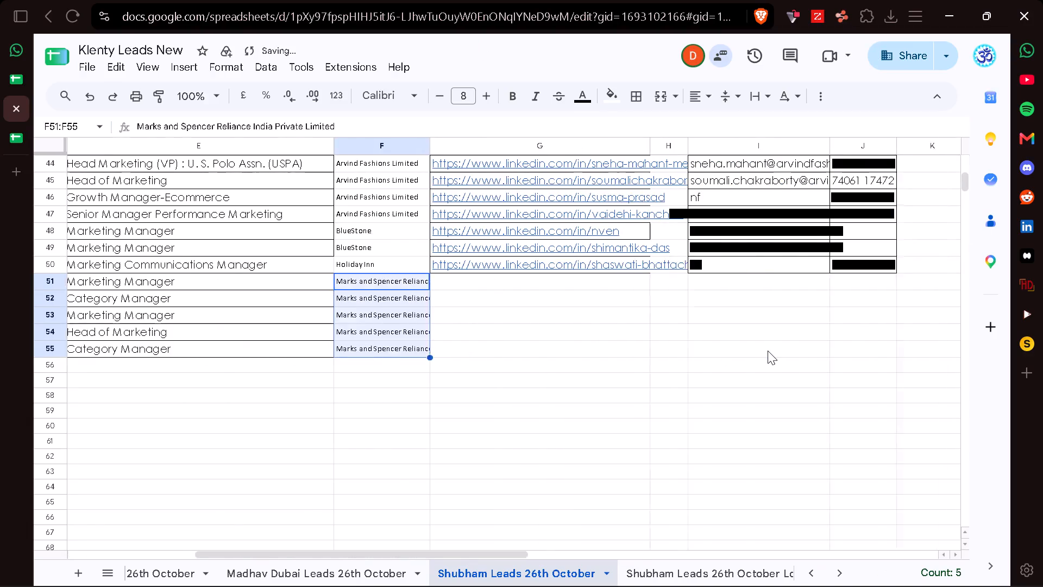
pyautogui.hscroll(-1, 768, 351)
pyautogui.press('Right')
pyautogui.hscroll(-2, 740, 349)
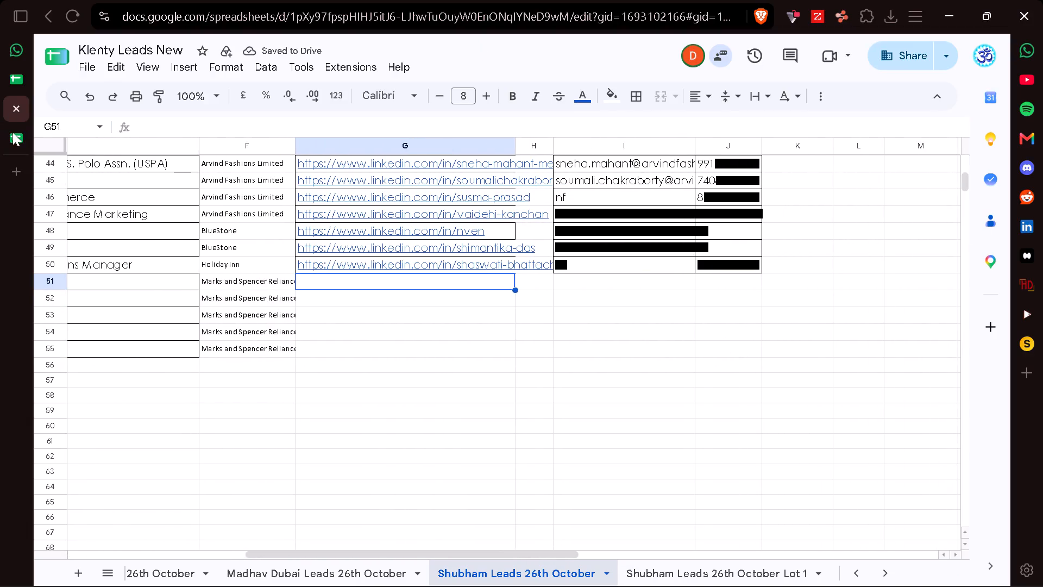
pyautogui.click(12, 132)
pyautogui.hscroll(-5, 710, 246)
pyautogui.click(733, 246)
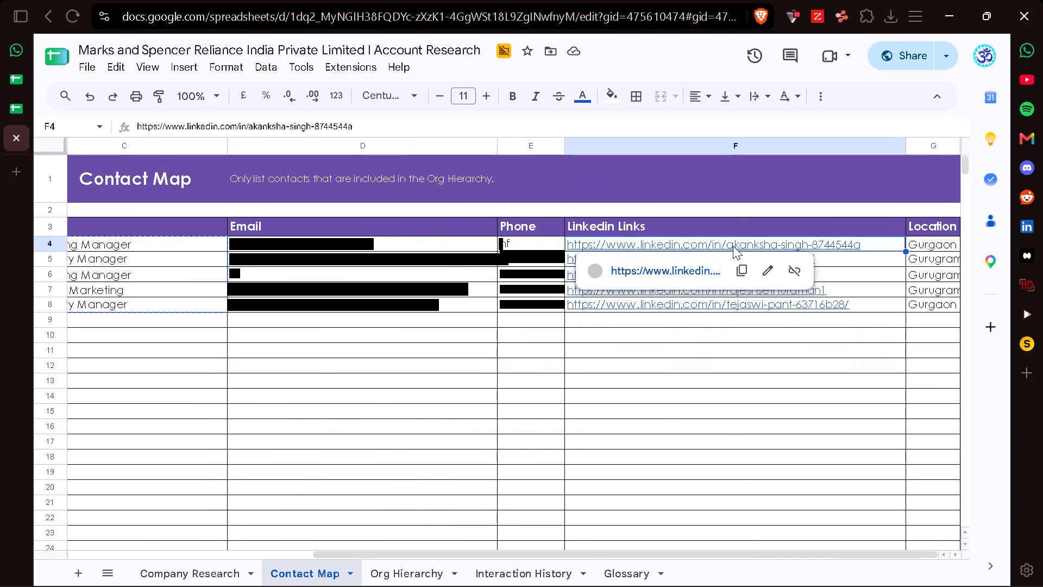
pyautogui.hotkey('shift', 'Down')
pyautogui.hotkey('ctrl', 'shift', 'Down')
pyautogui.hotkey('ctrl', 'c')
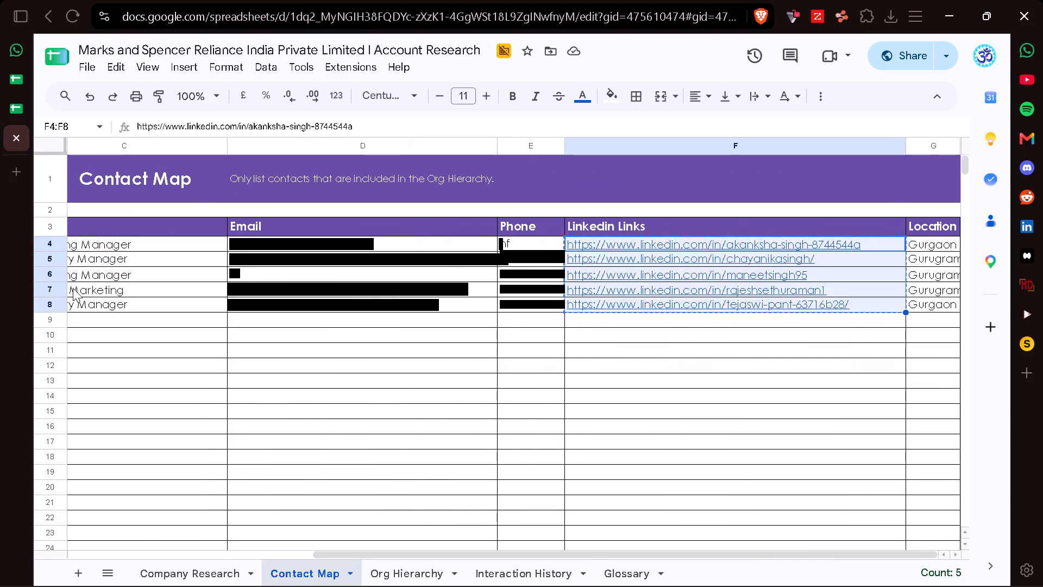
pyautogui.click(21, 111)
pyautogui.hotkey('ctrl', 'v')
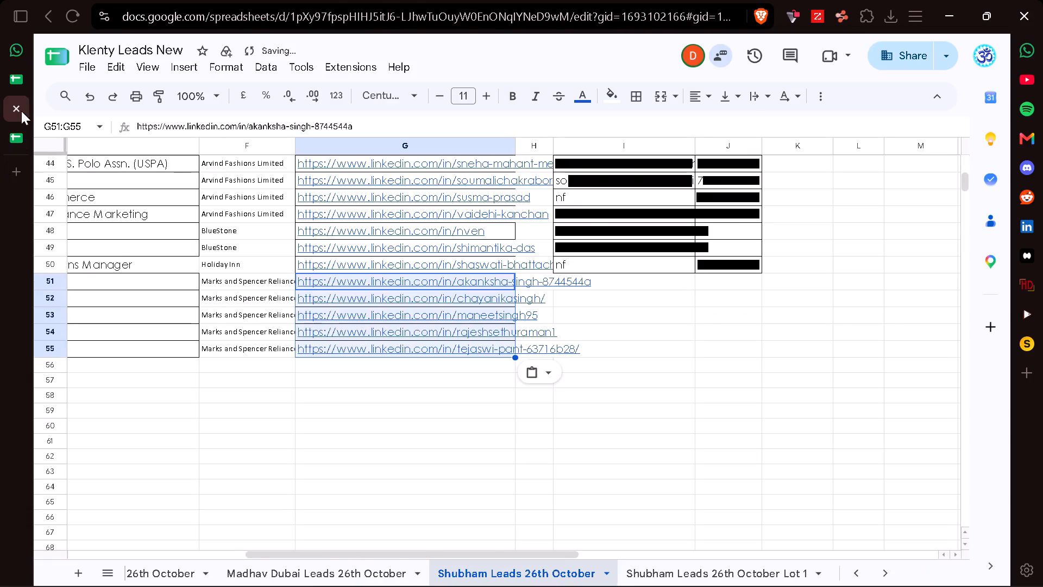
# Copy the emails and phone numbers in D4:E8 of the Contact Map and paste them at I51 of Klenty Leads New.
pyautogui.press('Right')
pyautogui.press('Right')
pyautogui.click(11, 134)
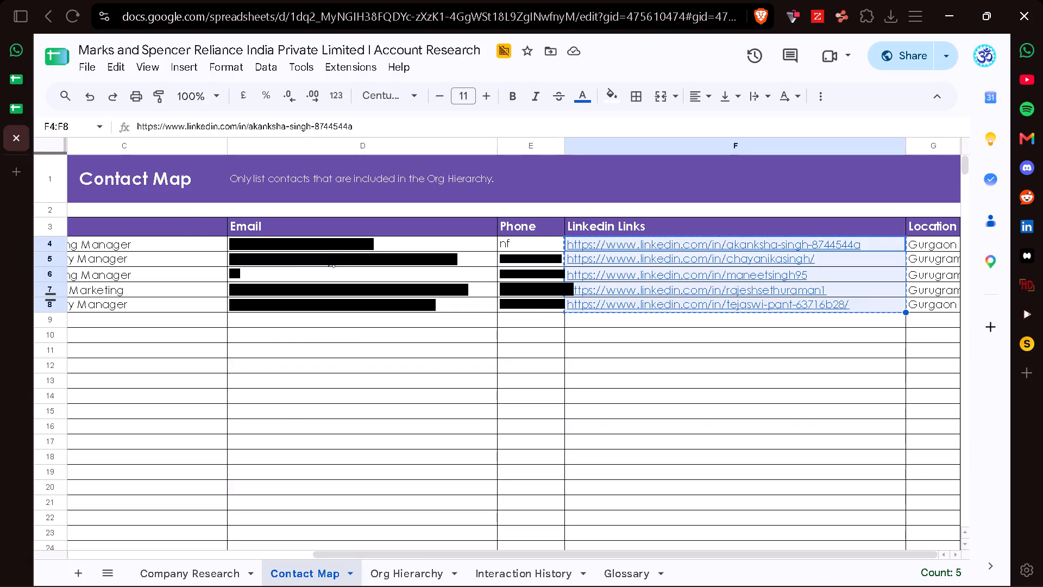
pyautogui.click(340, 245)
pyautogui.hotkey('shift', 'Right')
pyautogui.hotkey('ctrl', 'shift', 'Down')
pyautogui.hotkey('ctrl', 'c')
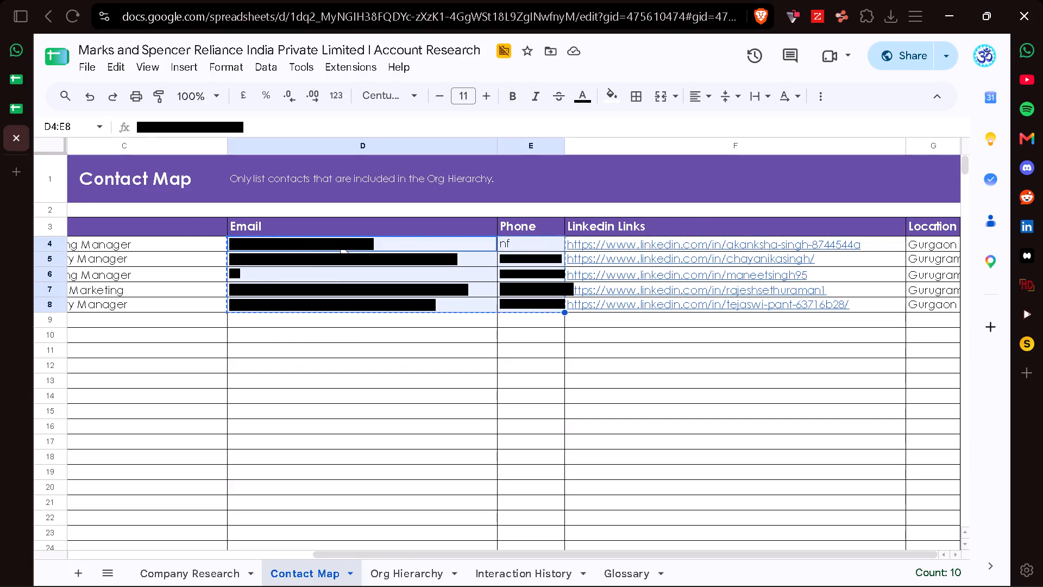
pyautogui.click(16, 105)
pyautogui.hotkey('ctrl', 'v')
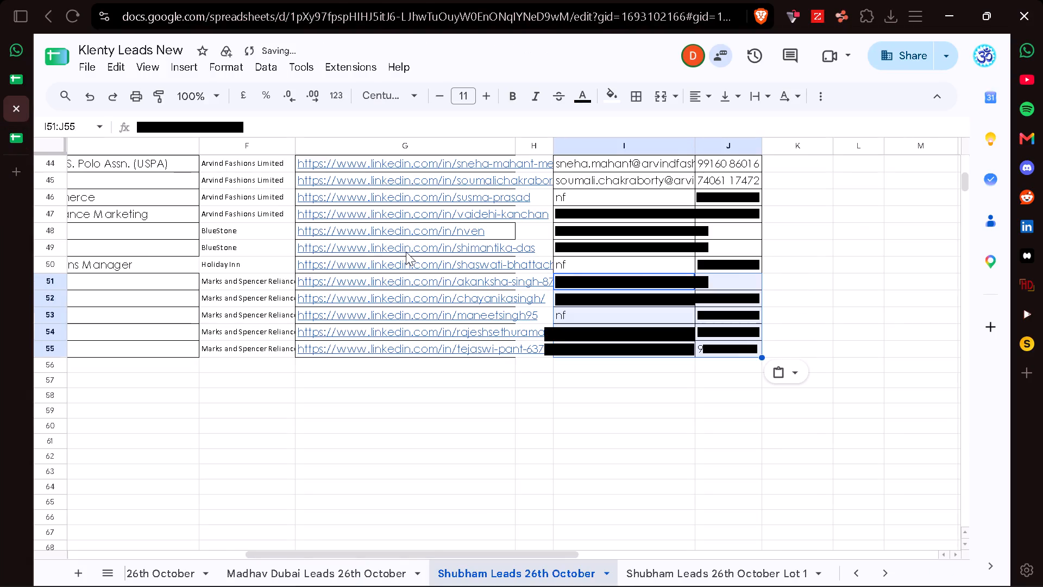
pyautogui.hscroll(5, 487, 317)
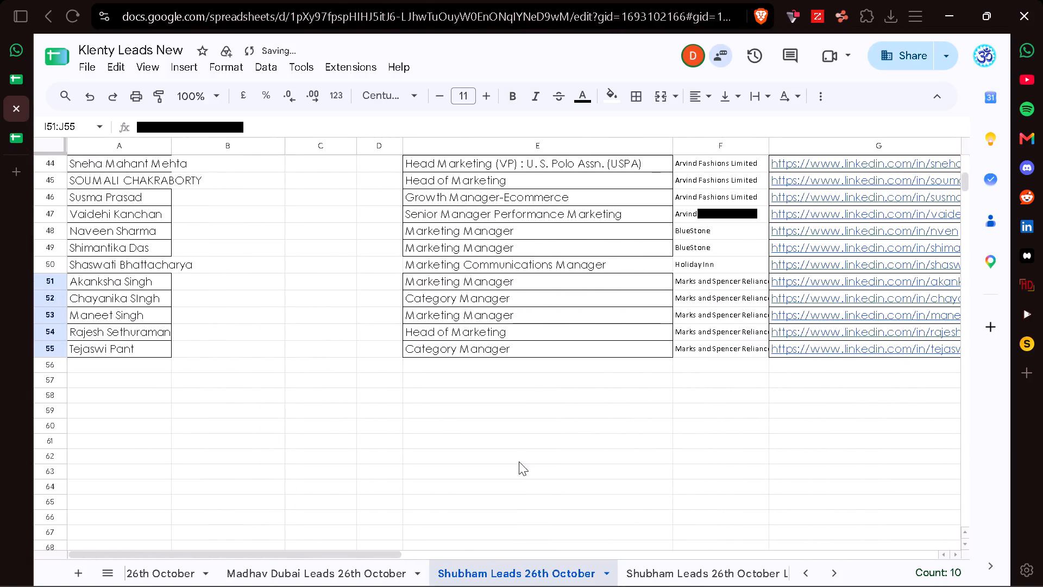
pyautogui.hscroll(5, 429, 417)
pyautogui.click(125, 360)
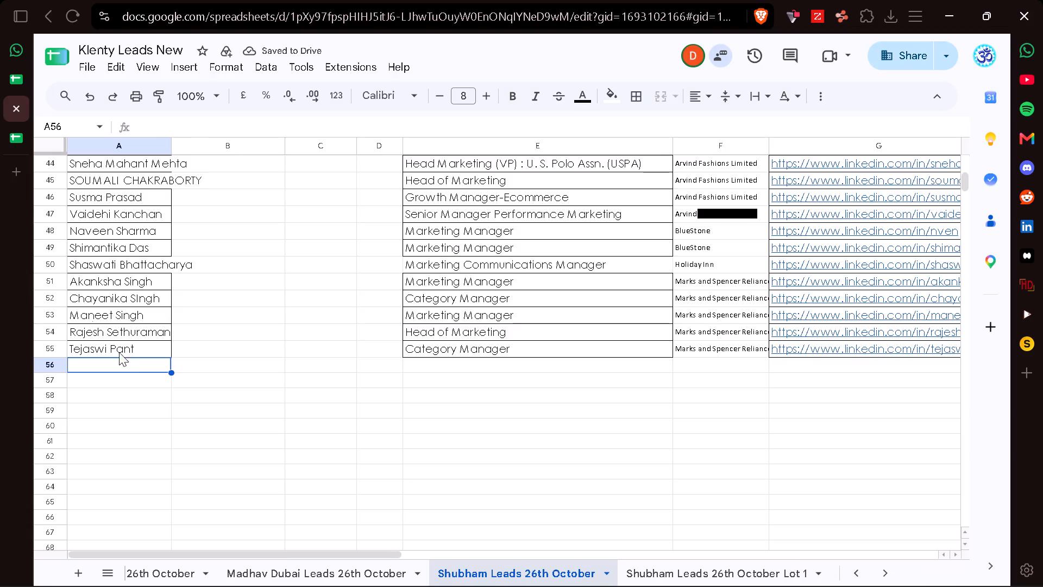
# Auto-fit all column widths of the Marks and Spencer Contact Map to their contents.
pyautogui.click(12, 144)
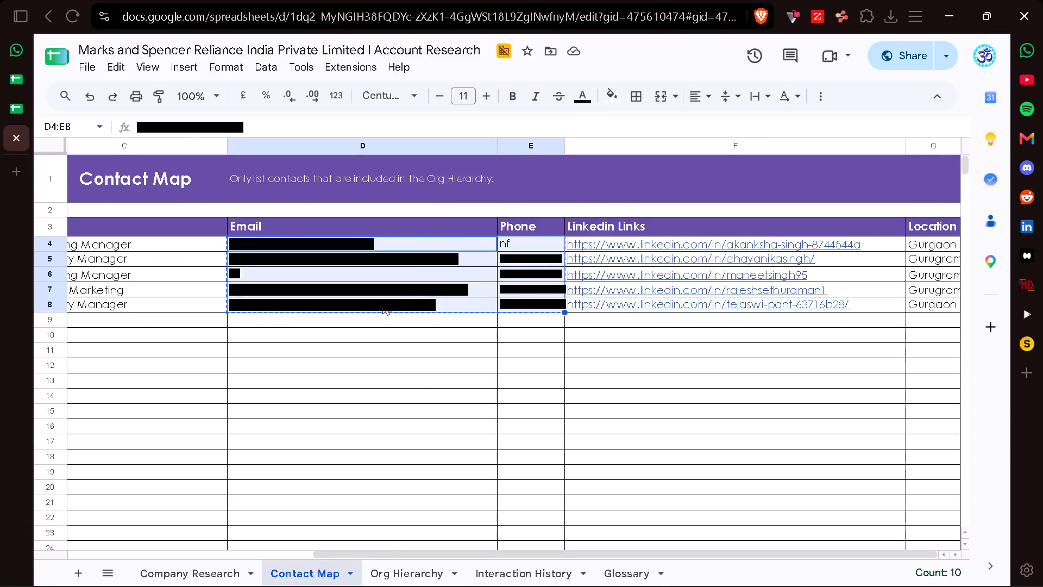
pyautogui.hscroll(9, 382, 301)
pyautogui.click(135, 184)
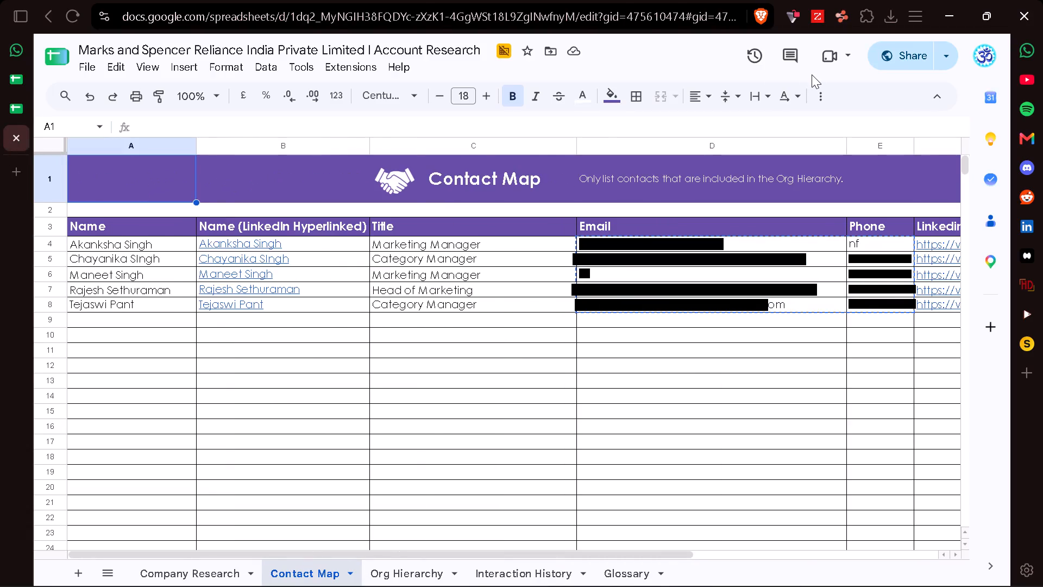
pyautogui.click(58, 145)
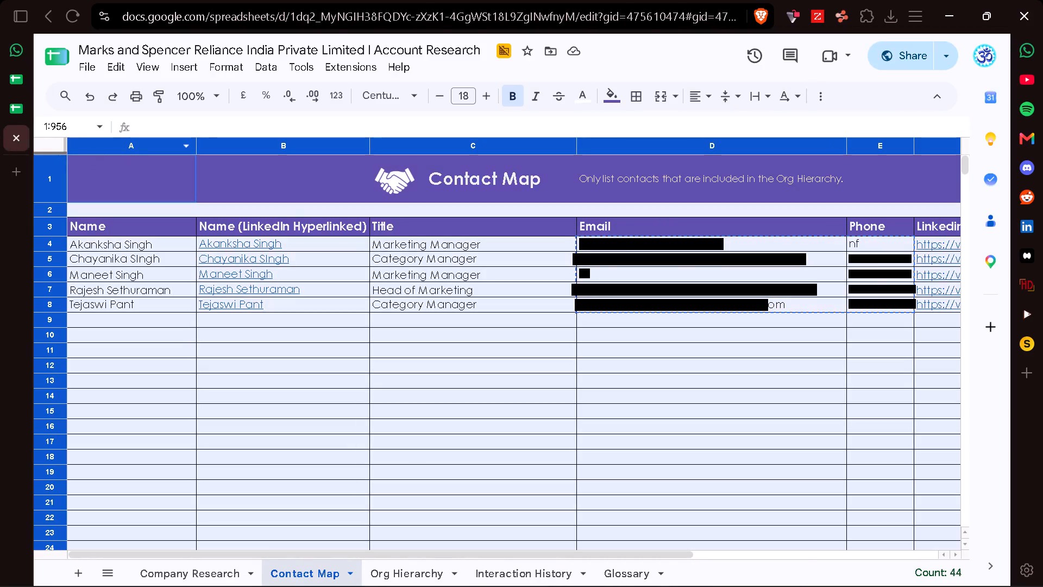
pyautogui.doubleClick(194, 143)
pyautogui.click(99, 195)
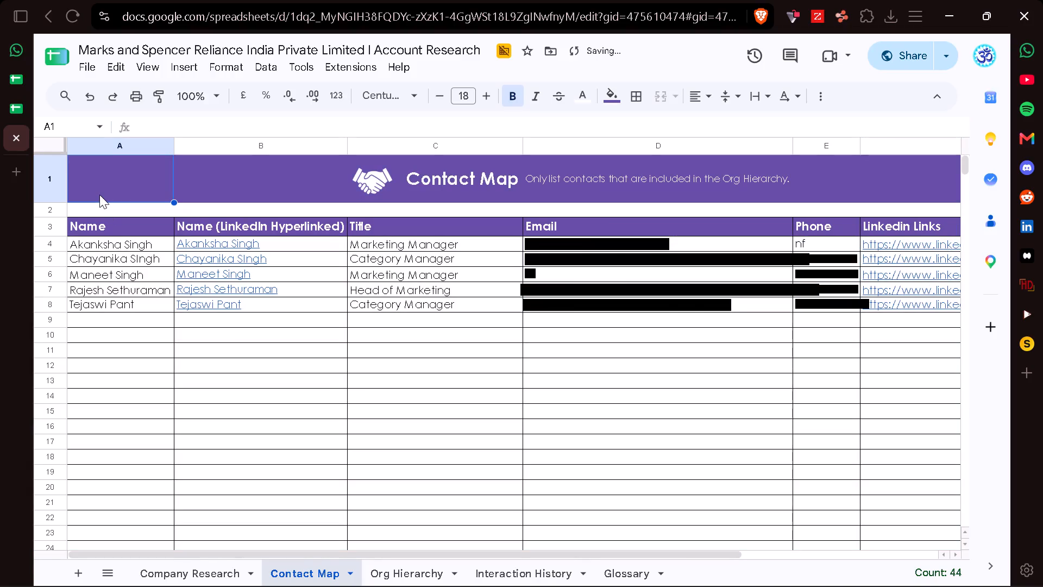
# Copy the account research file's share link, close the file, and insert the link as a file chip in B138 of the AR Master Sheet.
pyautogui.click(895, 57)
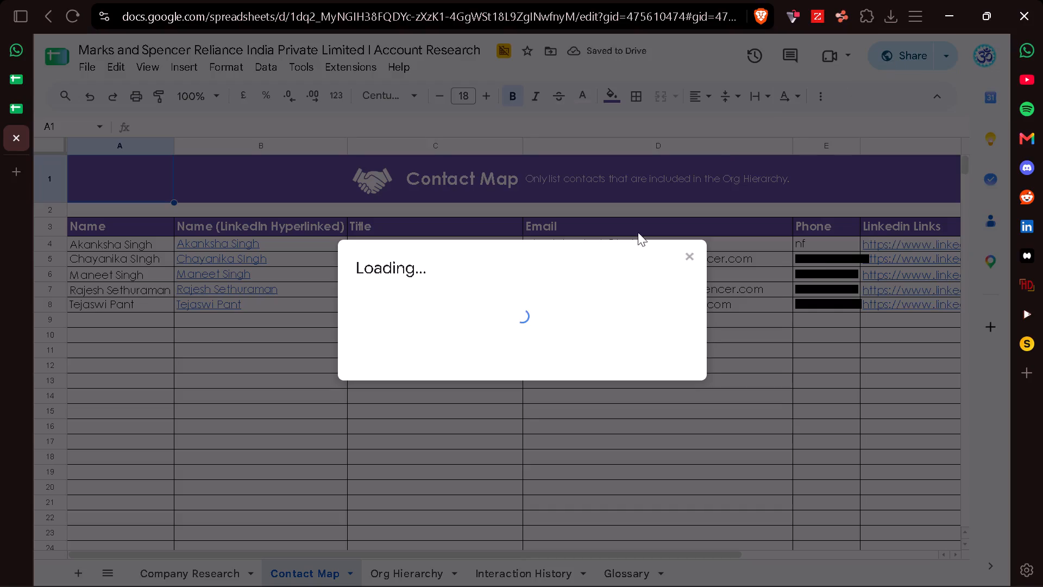
pyautogui.click(409, 503)
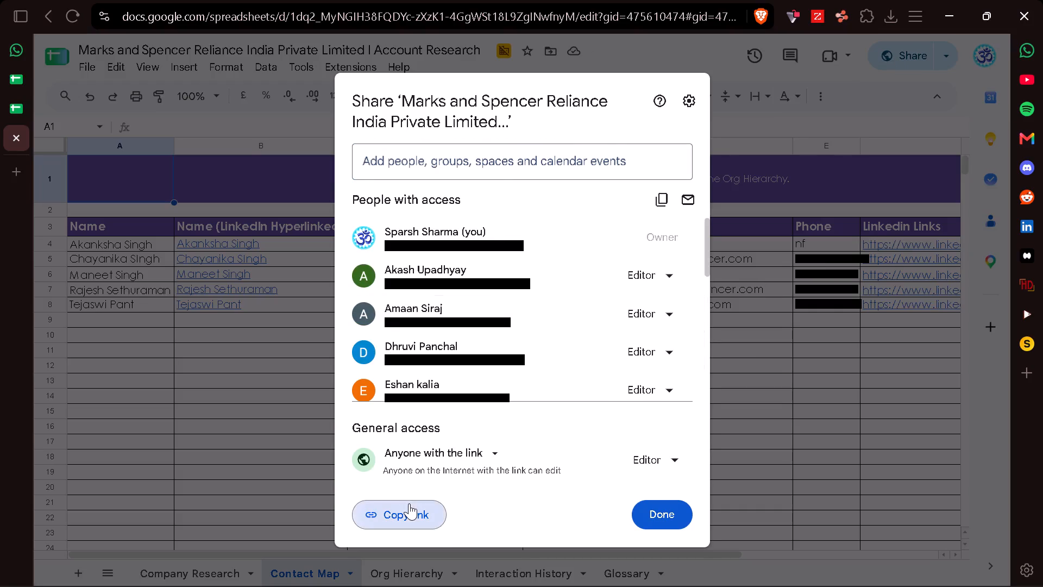
pyautogui.click(649, 513)
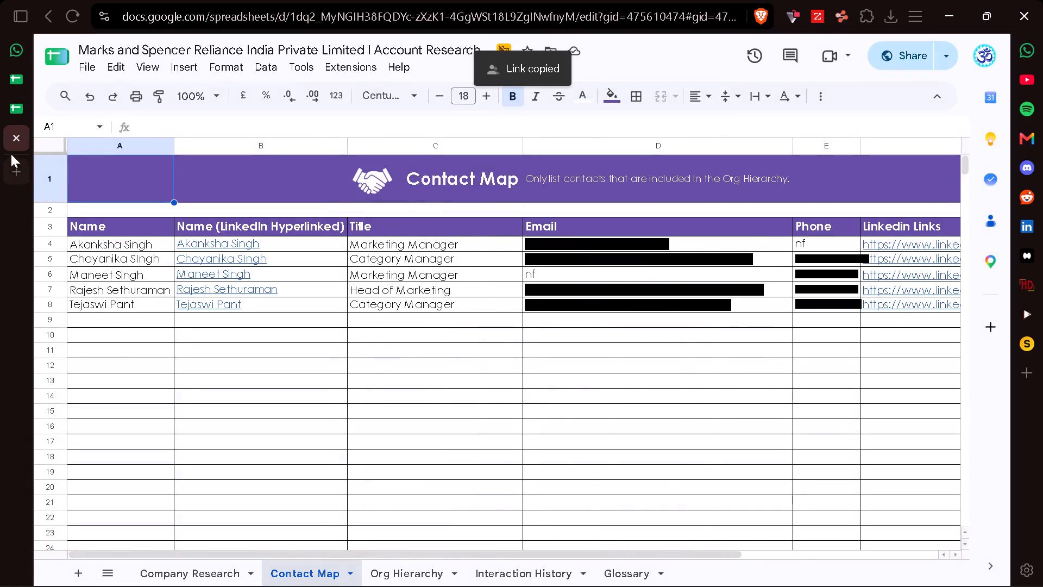
pyautogui.click(14, 143)
pyautogui.click(19, 80)
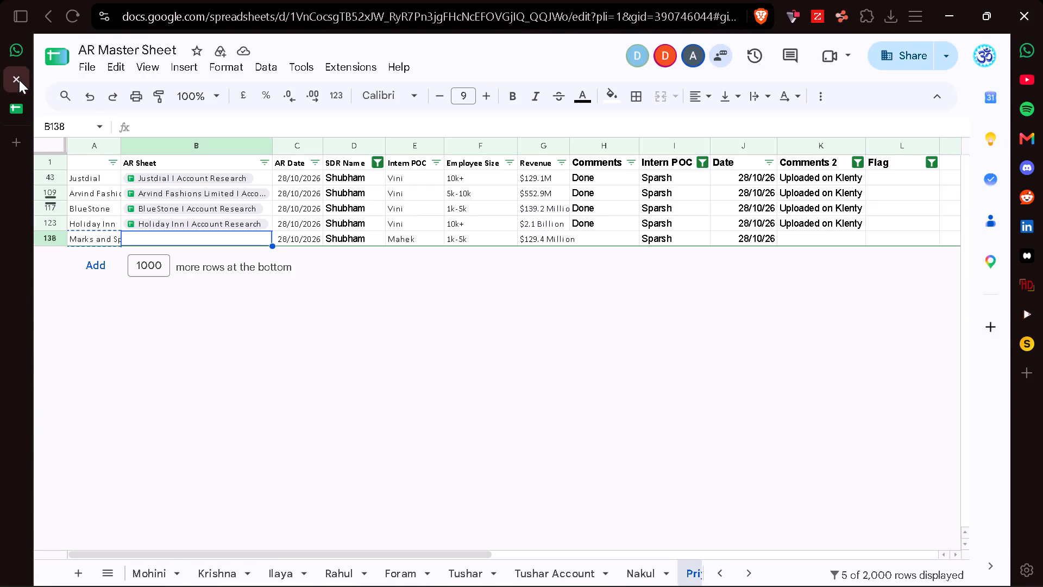
pyautogui.hotkey('ctrl', 'v')
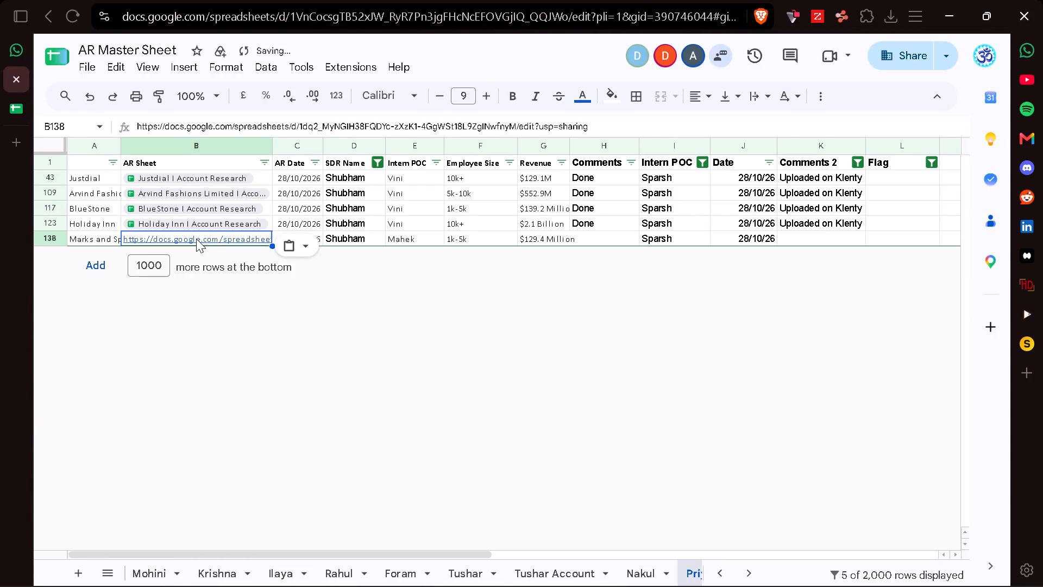
pyautogui.press('Tab')
# Enter "Done" in the Comments cell H138 for Marks and Spencer.
pyautogui.press('Right')
pyautogui.press('Right')
pyautogui.press('Right')
pyautogui.press('Right')
pyautogui.press('Right')
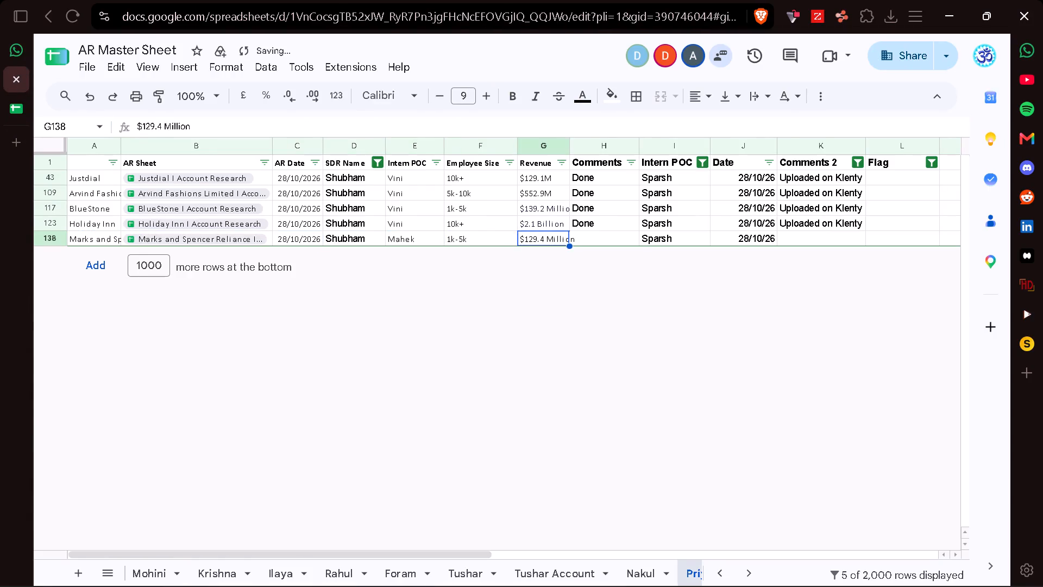
pyautogui.press('Right')
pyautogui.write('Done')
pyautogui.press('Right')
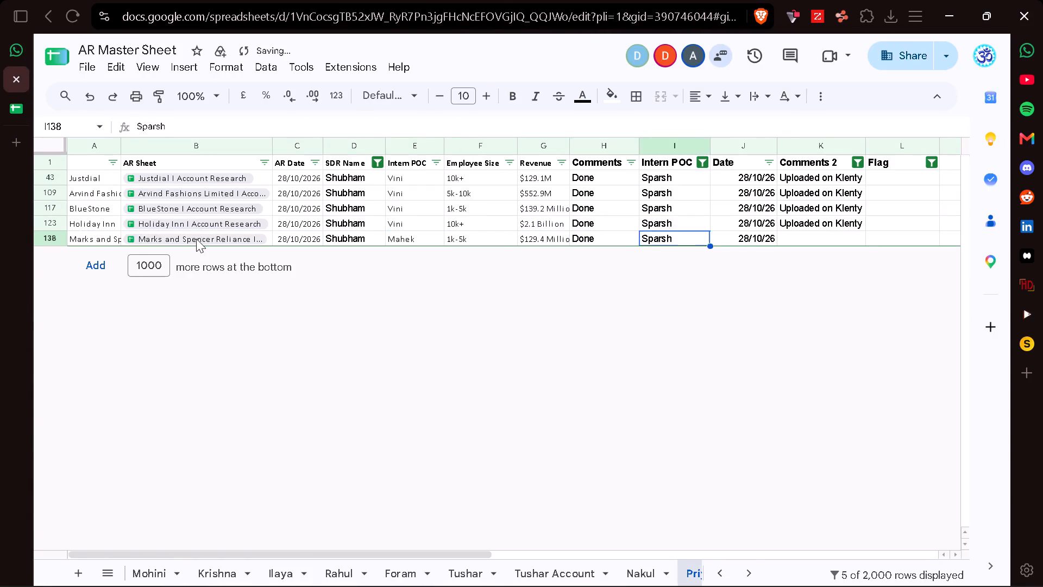
# Copy "Uploaded on Klenty" from K123 into the Comments 2 cell K138 and close the AR Master Sheet.
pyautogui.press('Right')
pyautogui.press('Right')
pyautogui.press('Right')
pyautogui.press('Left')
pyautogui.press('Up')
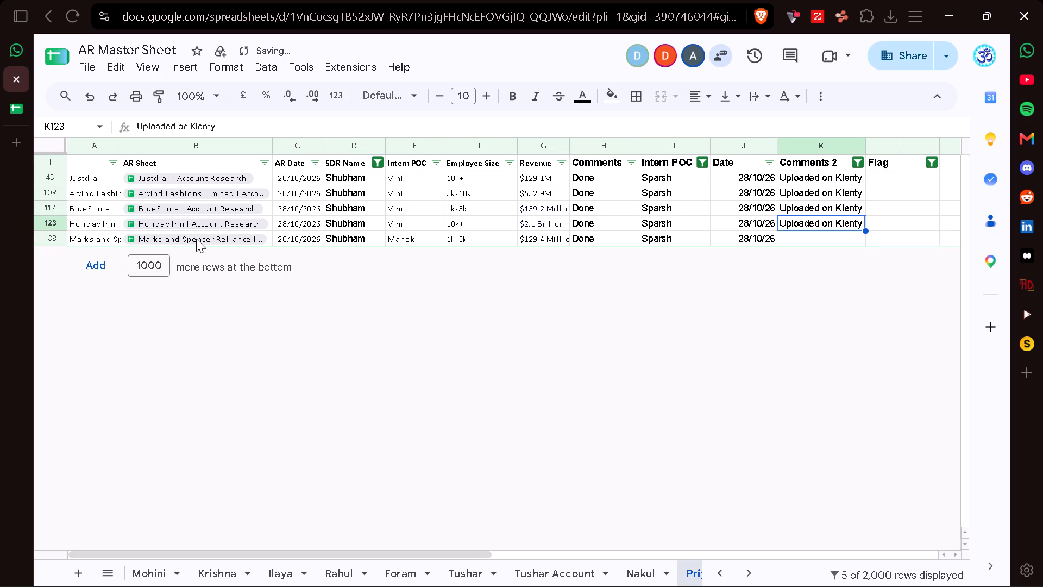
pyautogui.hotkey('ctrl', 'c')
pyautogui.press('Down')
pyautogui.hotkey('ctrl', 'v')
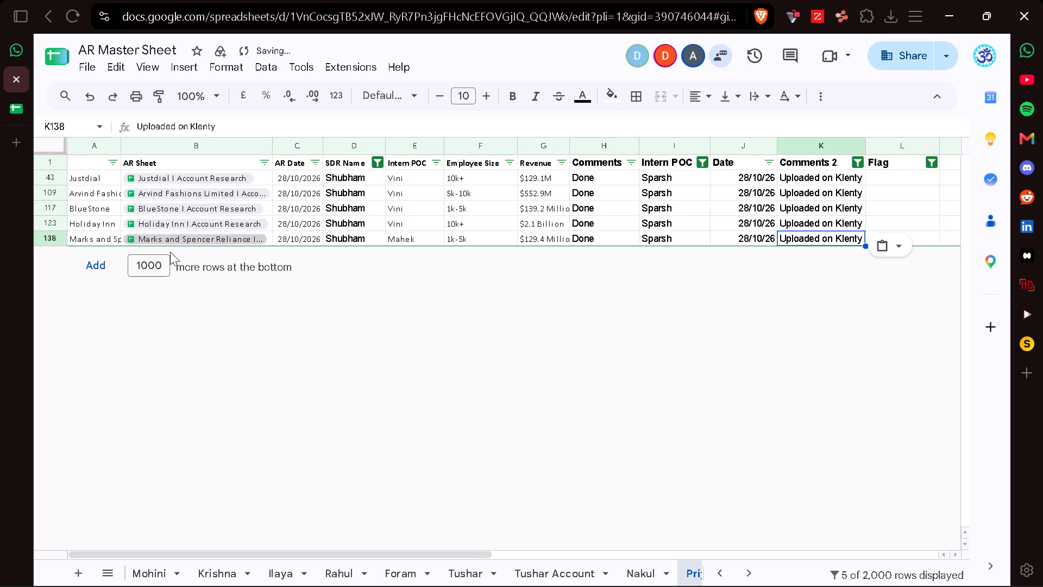
pyautogui.click(458, 302)
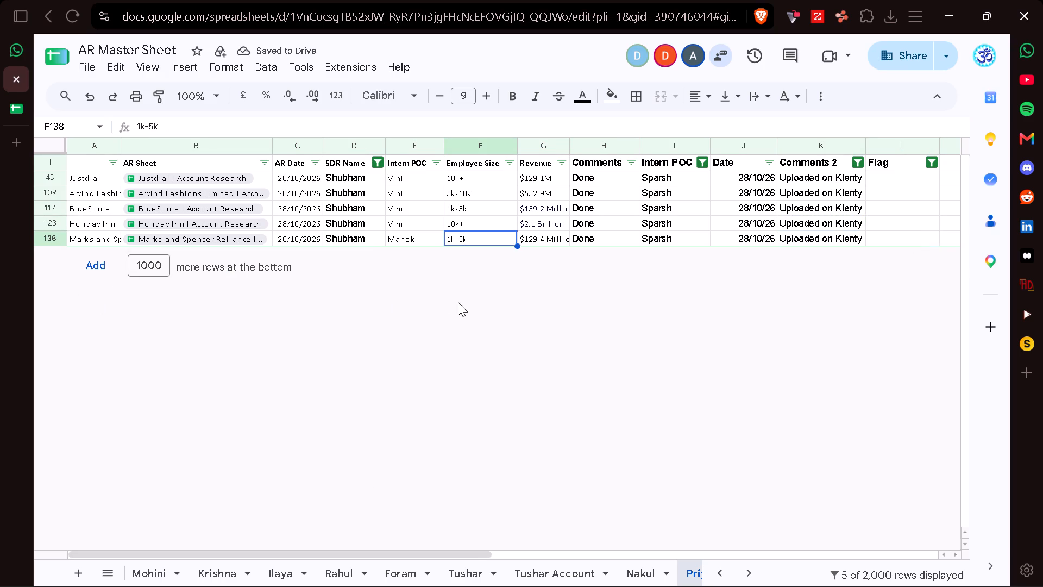
pyautogui.click(17, 80)
# Enter the formula =SPLIT(A2," ") in the First Name cell C2 of Klenty Leads New.
pyautogui.scroll(6, 239, 301)
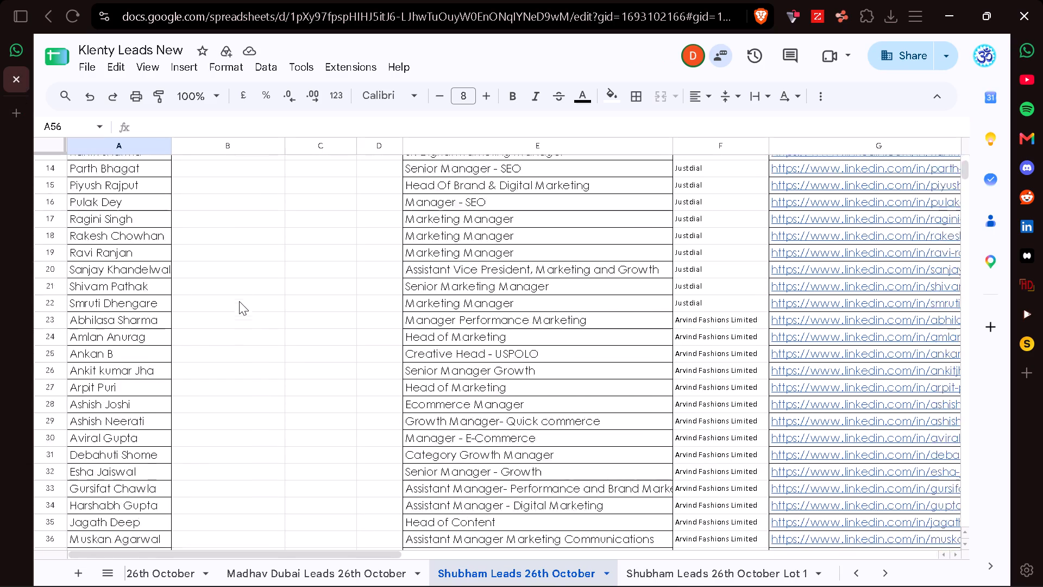
pyautogui.scroll(2, 239, 301)
pyautogui.click(292, 185)
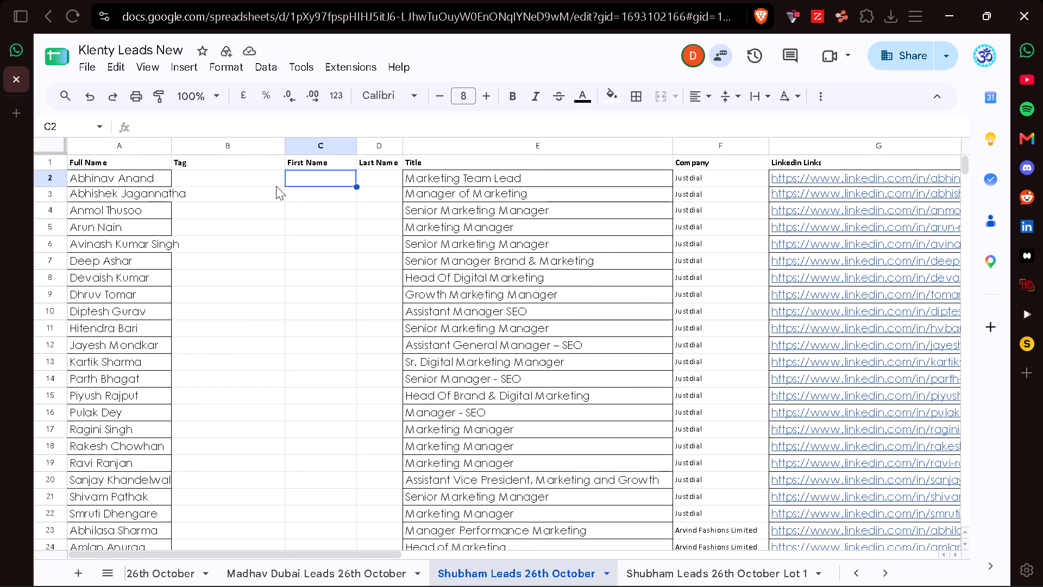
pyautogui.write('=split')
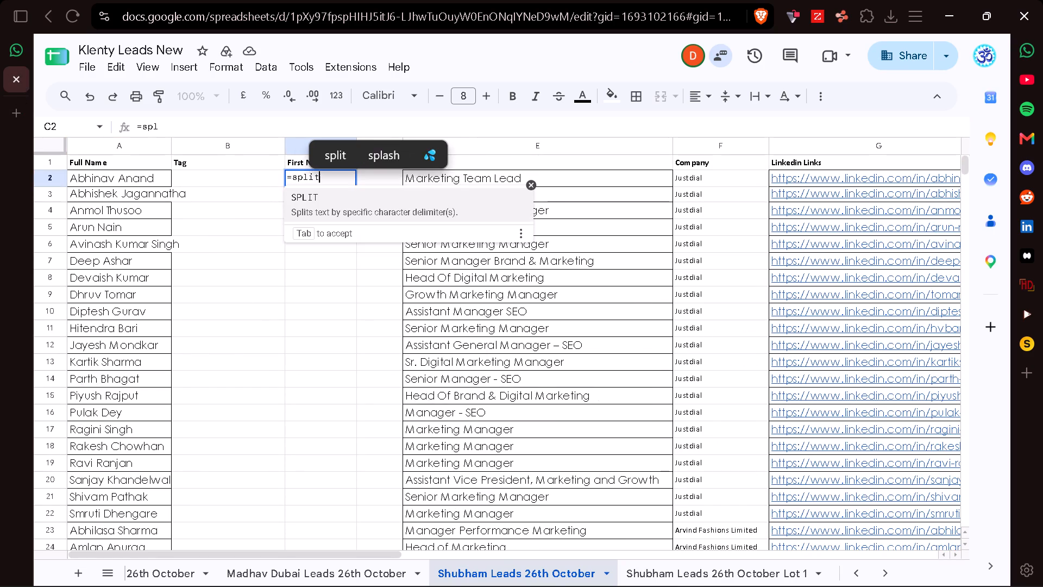
pyautogui.click(316, 209)
pyautogui.click(102, 178)
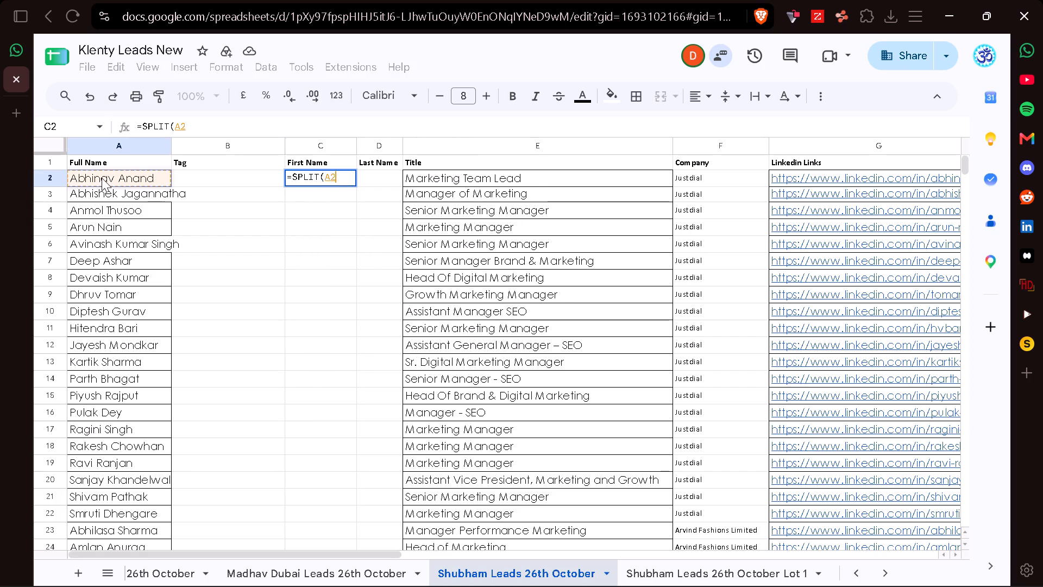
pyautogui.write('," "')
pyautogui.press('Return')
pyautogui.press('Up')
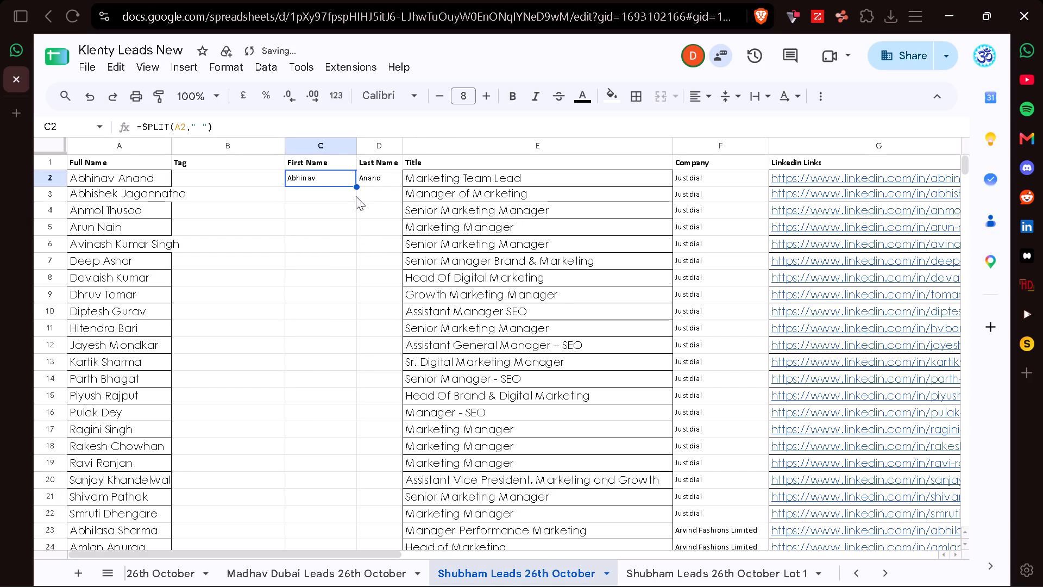
# Fill the name-splitting formula from C2 down through C55.
pyautogui.moveTo(355, 187); pyautogui.dragTo(344, 586)
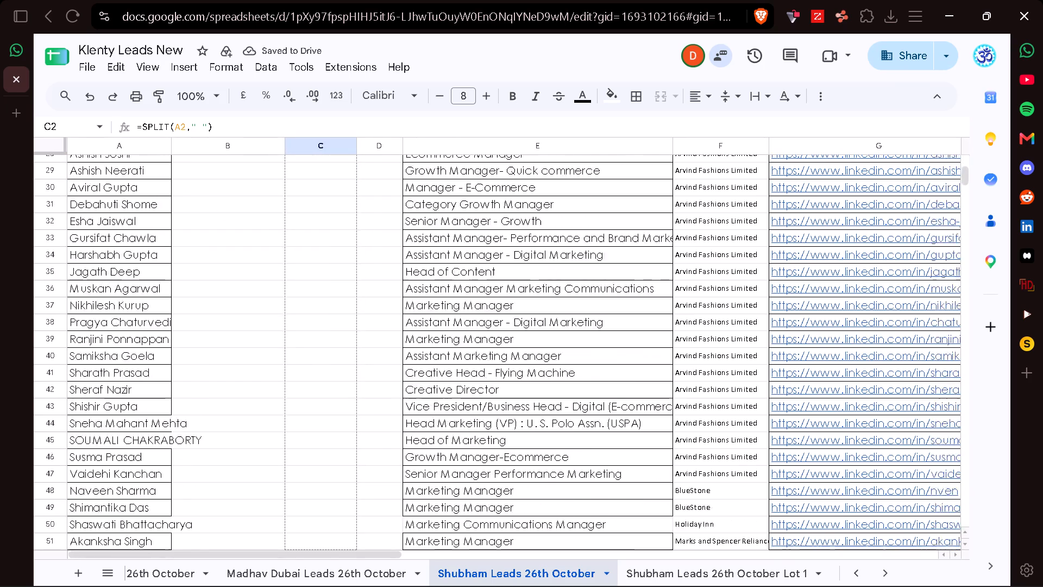
pyautogui.moveTo(344, 586); pyautogui.dragTo(357, 342)
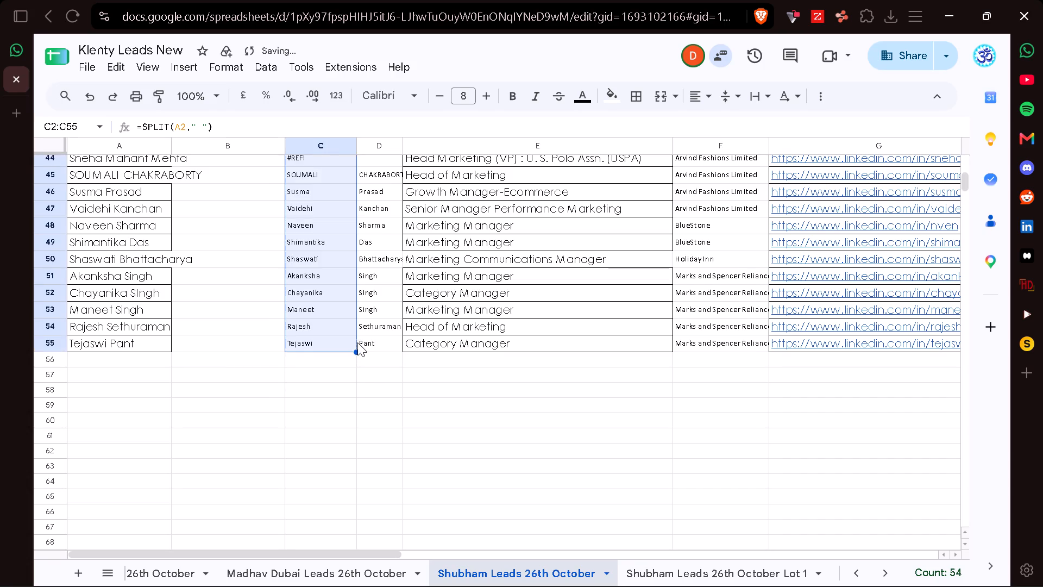
# Replace the failed split in row 44 with the contact's first and middle names in C44 and surname in D44.
pyautogui.scroll(2, 314, 302)
pyautogui.click(311, 327)
pyautogui.press('BackSpace')
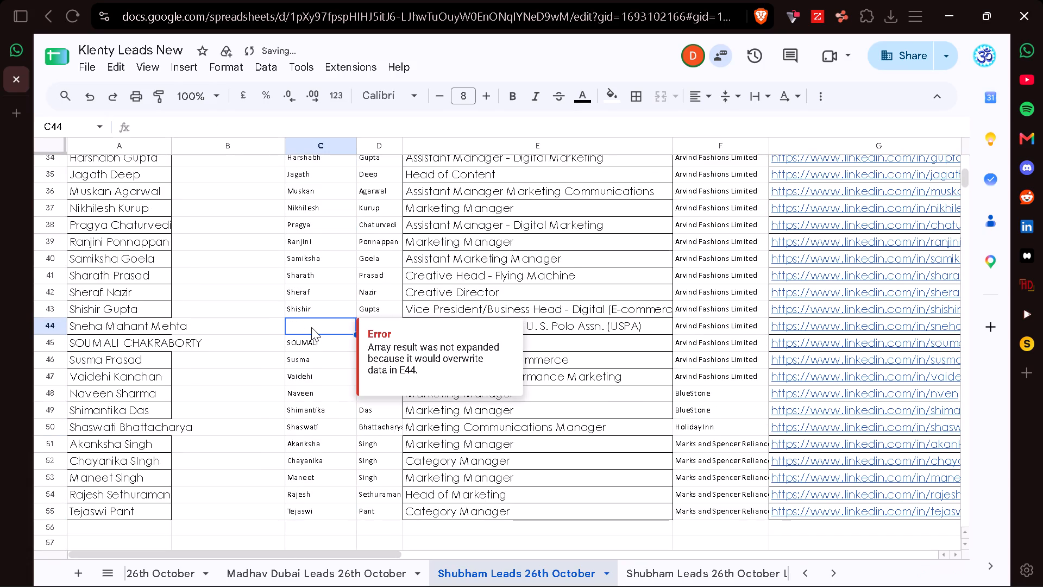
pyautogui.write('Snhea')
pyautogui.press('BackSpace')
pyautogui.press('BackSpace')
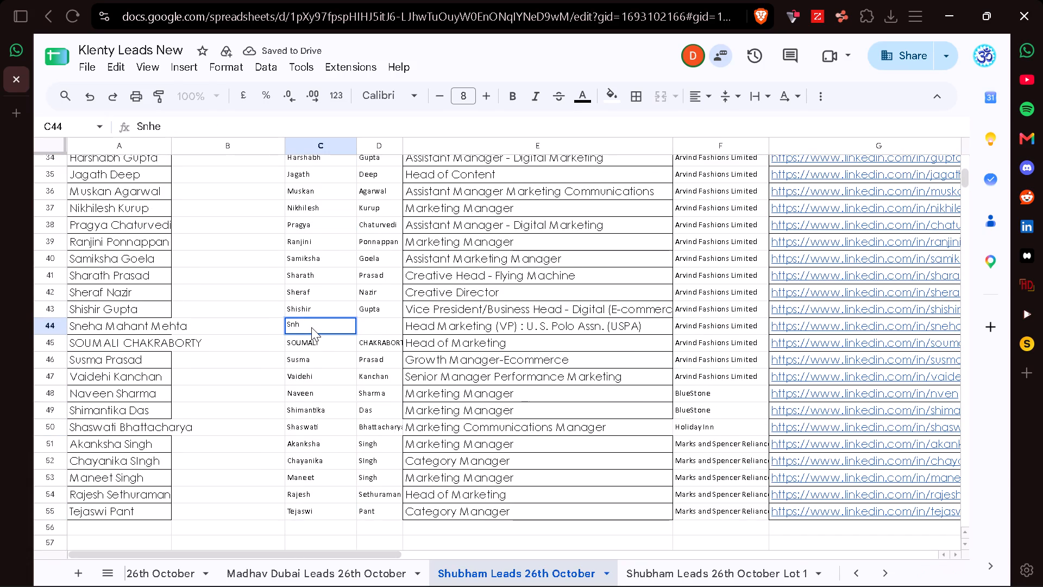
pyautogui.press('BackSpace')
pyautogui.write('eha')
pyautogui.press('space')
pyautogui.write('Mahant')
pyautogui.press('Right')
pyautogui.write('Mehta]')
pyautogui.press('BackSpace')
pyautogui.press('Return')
# Replace the failed split in row 26 with the contact's first and middle names in C26 and surname in D26.
pyautogui.scroll(1, 311, 327)
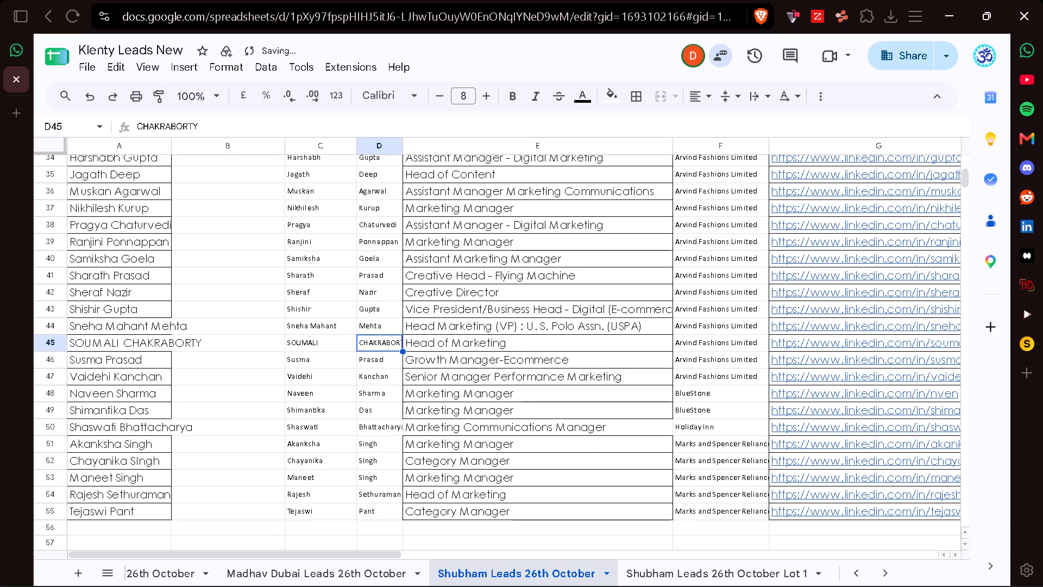
pyautogui.scroll(4, 311, 327)
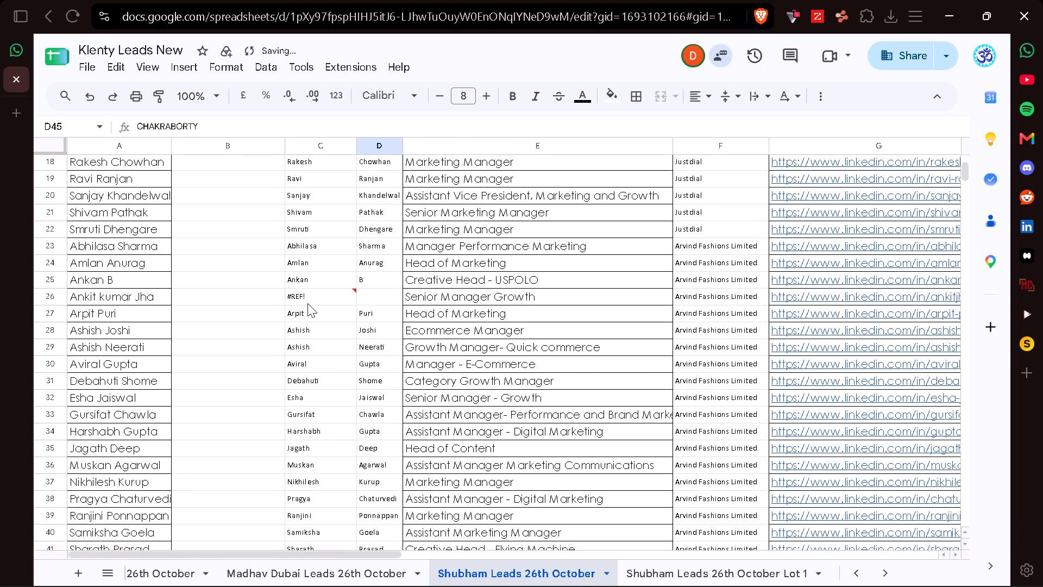
pyautogui.click(307, 303)
pyautogui.press('BackSpace')
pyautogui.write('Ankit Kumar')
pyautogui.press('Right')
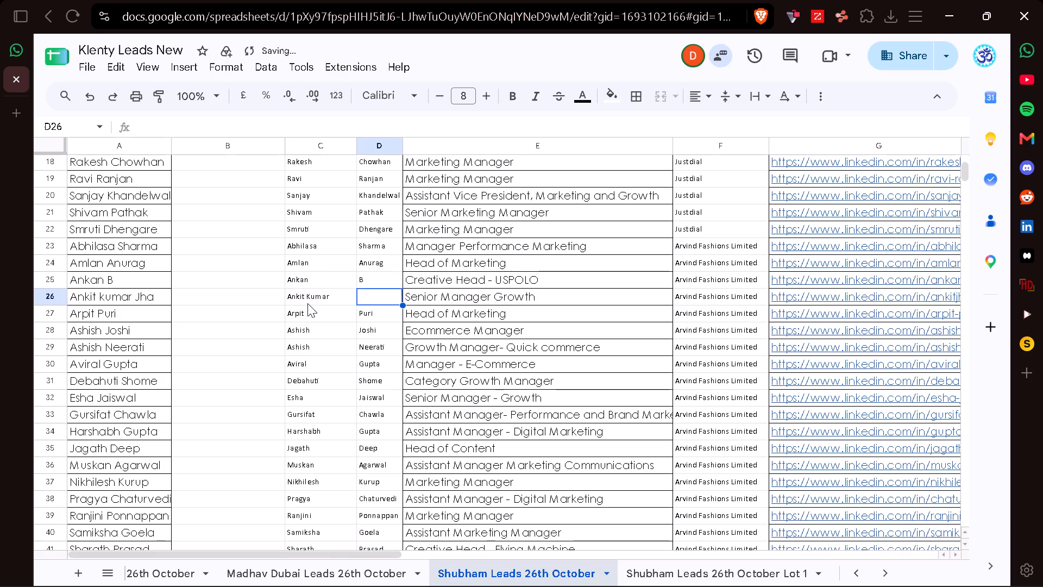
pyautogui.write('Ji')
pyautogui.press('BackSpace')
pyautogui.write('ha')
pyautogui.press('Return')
# Replace the failed split in row 6 with the contact's first and middle names in C6 and surname in D6.
pyautogui.scroll(4, 307, 303)
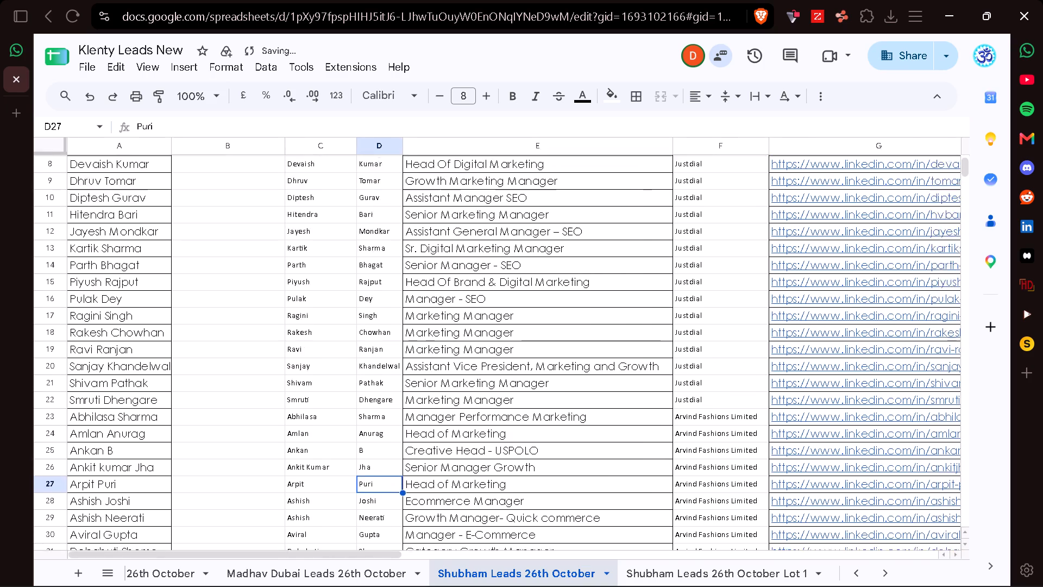
pyautogui.scroll(2, 307, 303)
pyautogui.scroll(1, 319, 257)
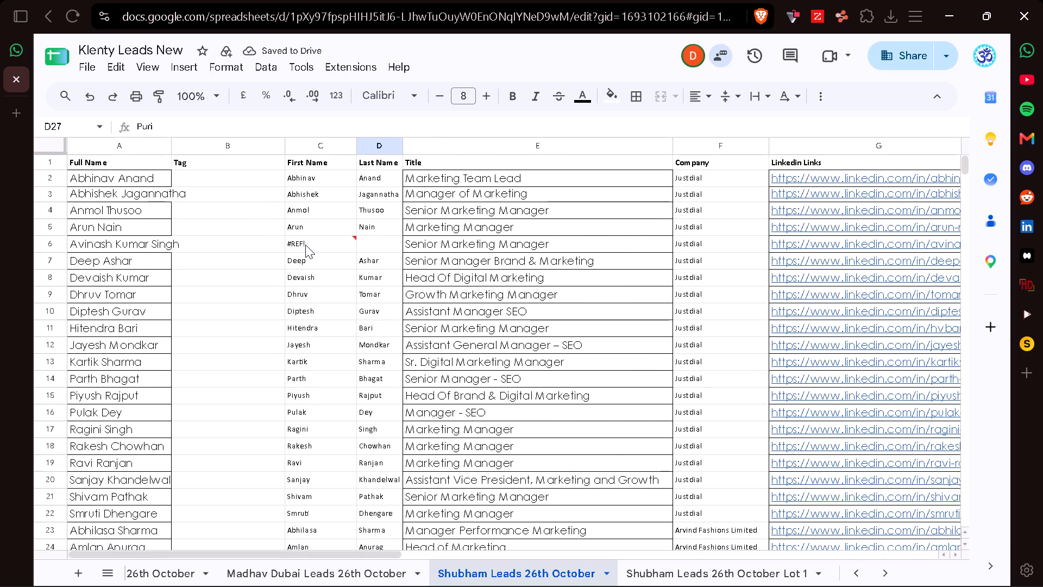
pyautogui.click(305, 245)
pyautogui.press('BackSpace')
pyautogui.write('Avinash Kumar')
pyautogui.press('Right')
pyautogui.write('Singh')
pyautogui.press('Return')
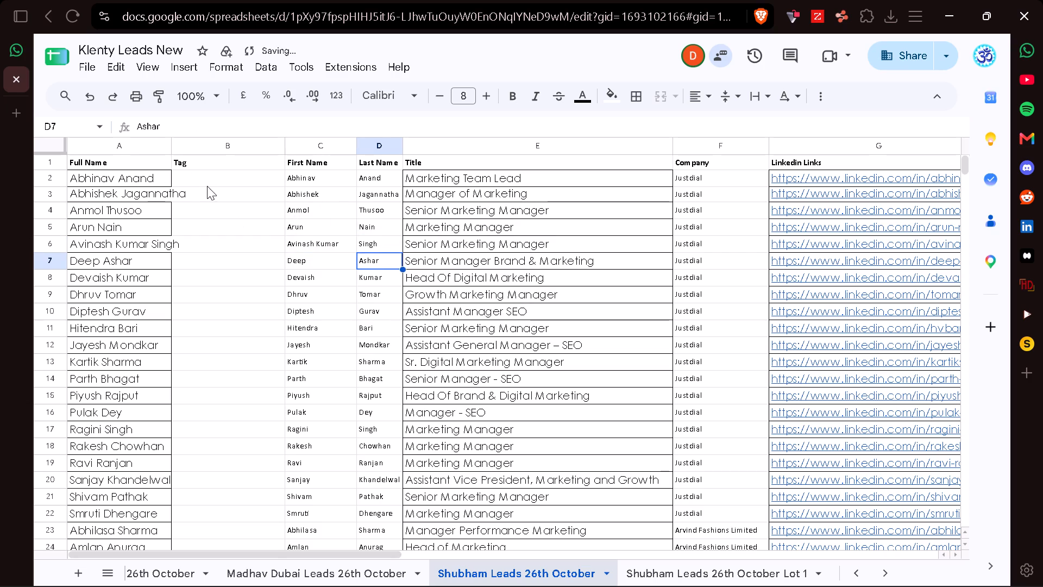
# Enter the tag Shubham_Leads_28th_October in the Tag cell B2.
pyautogui.click(207, 186)
pyautogui.press('=')
pyautogui.press('BackSpace')
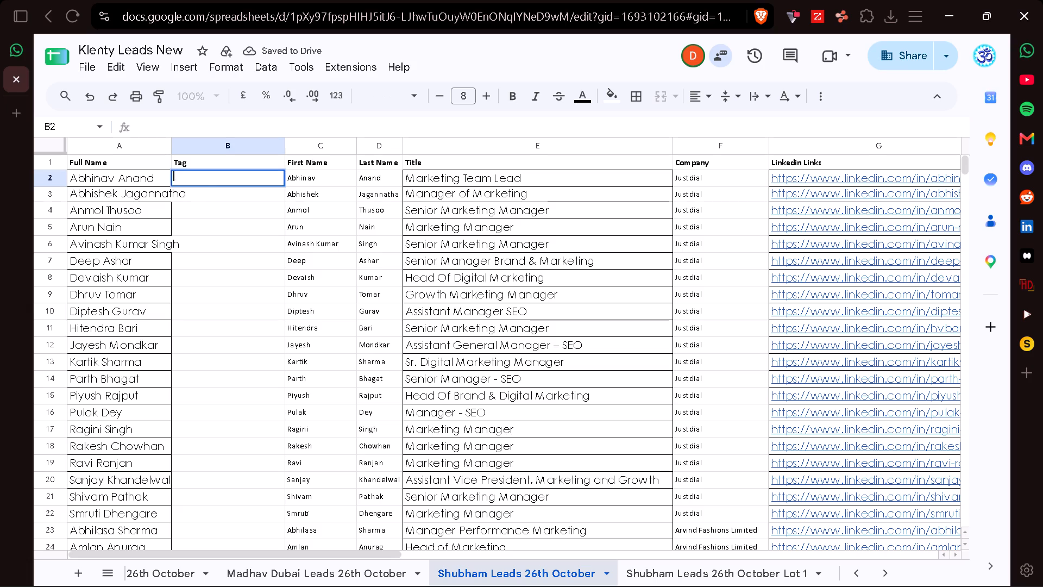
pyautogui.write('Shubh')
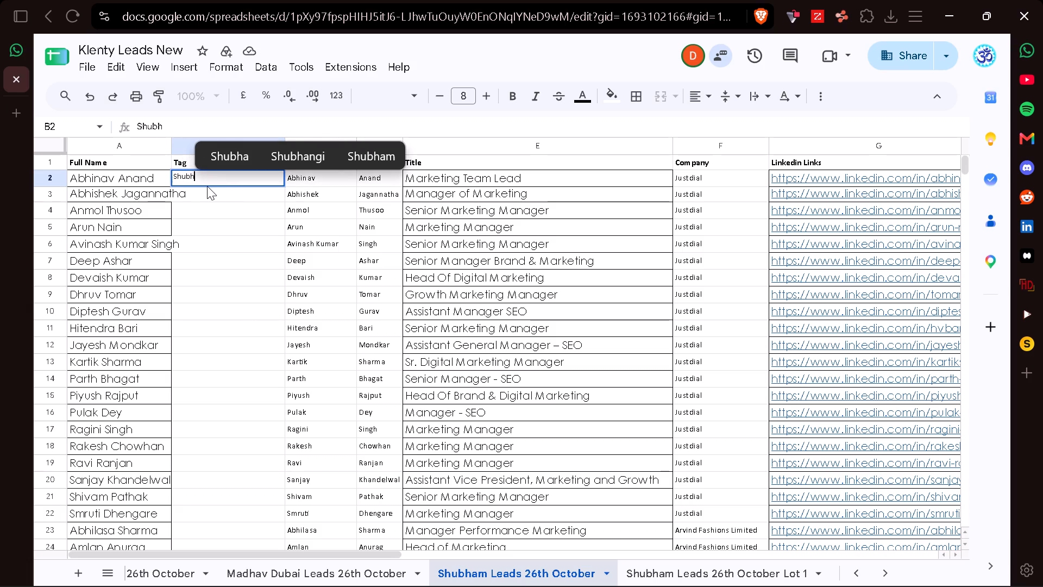
pyautogui.click(361, 150)
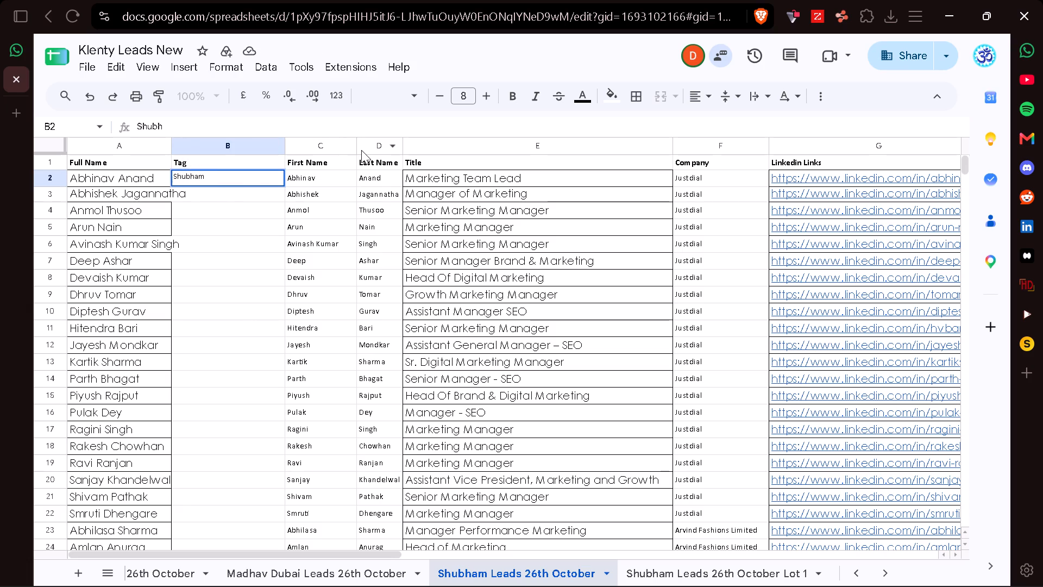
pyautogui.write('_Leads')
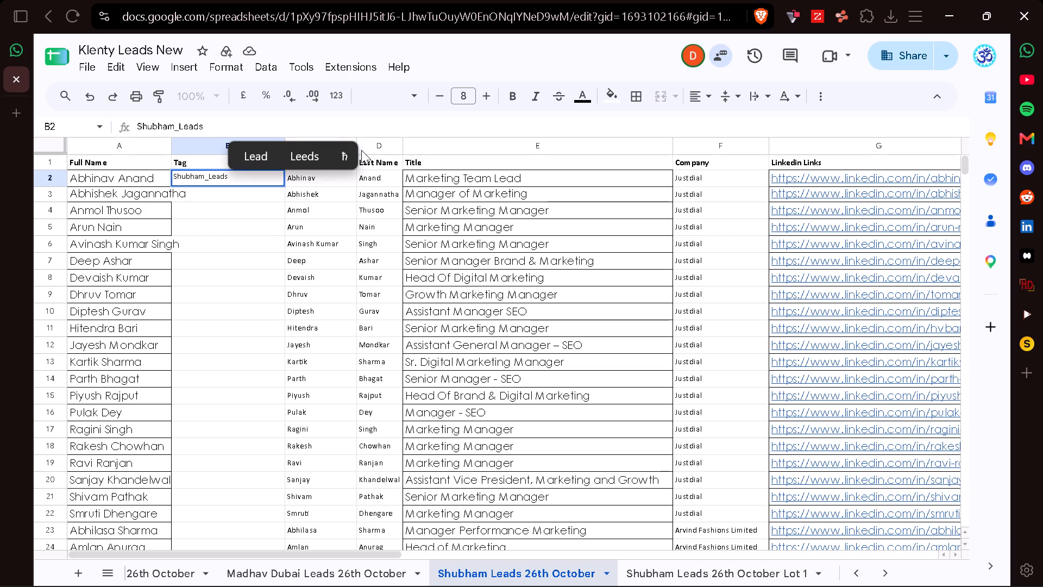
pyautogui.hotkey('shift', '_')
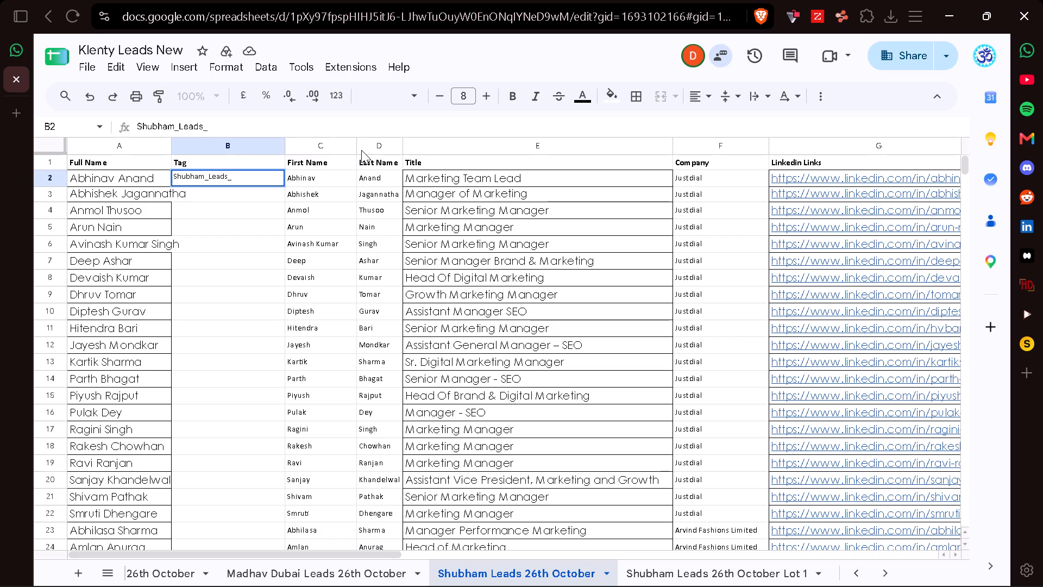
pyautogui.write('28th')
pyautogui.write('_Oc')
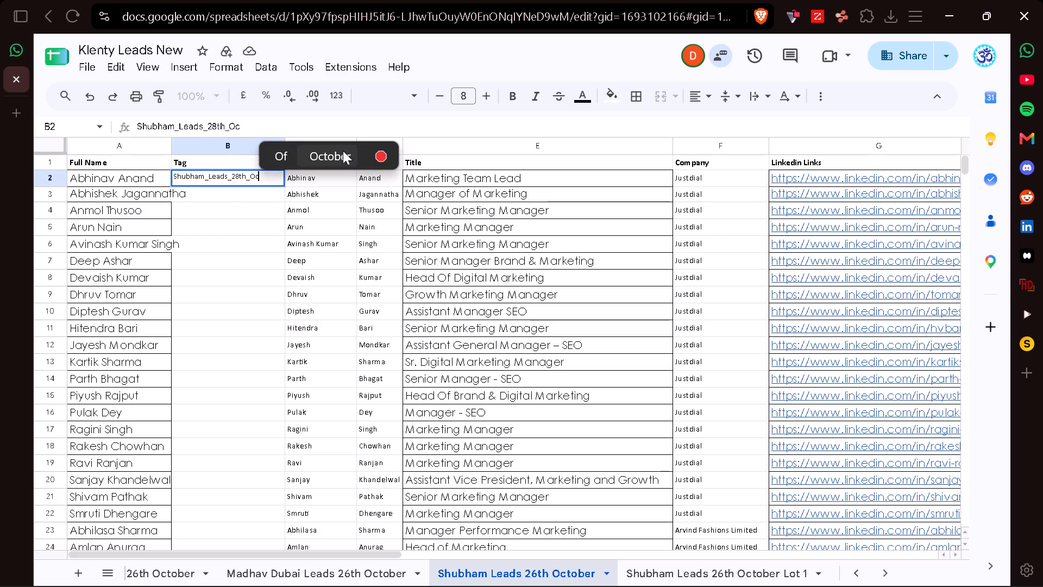
pyautogui.click(343, 151)
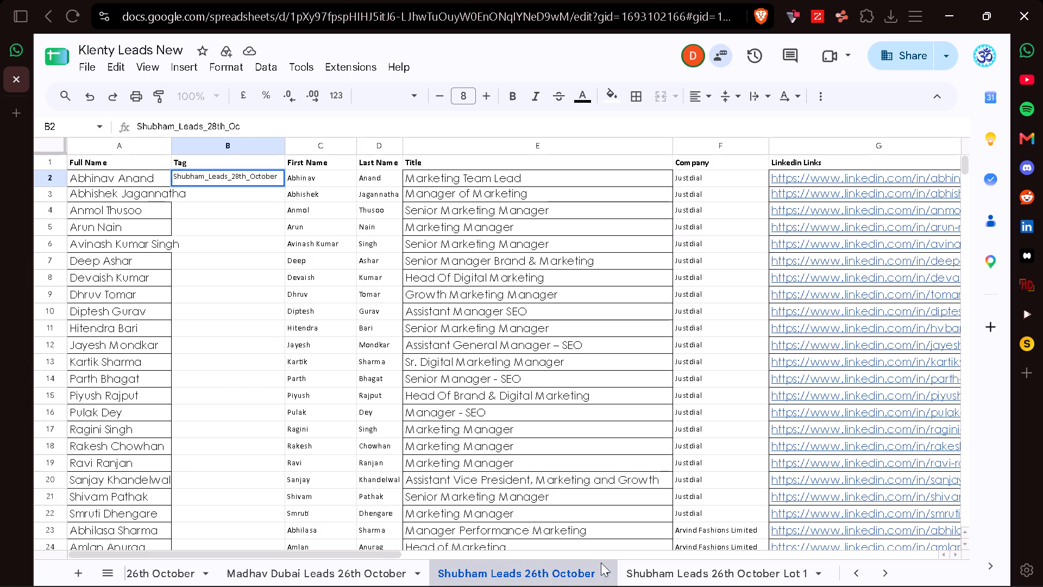
# Rename the current sheet from its 26th October date as Shubham Leads 28th October.
pyautogui.rightClick(601, 563)
pyautogui.click(461, 397)
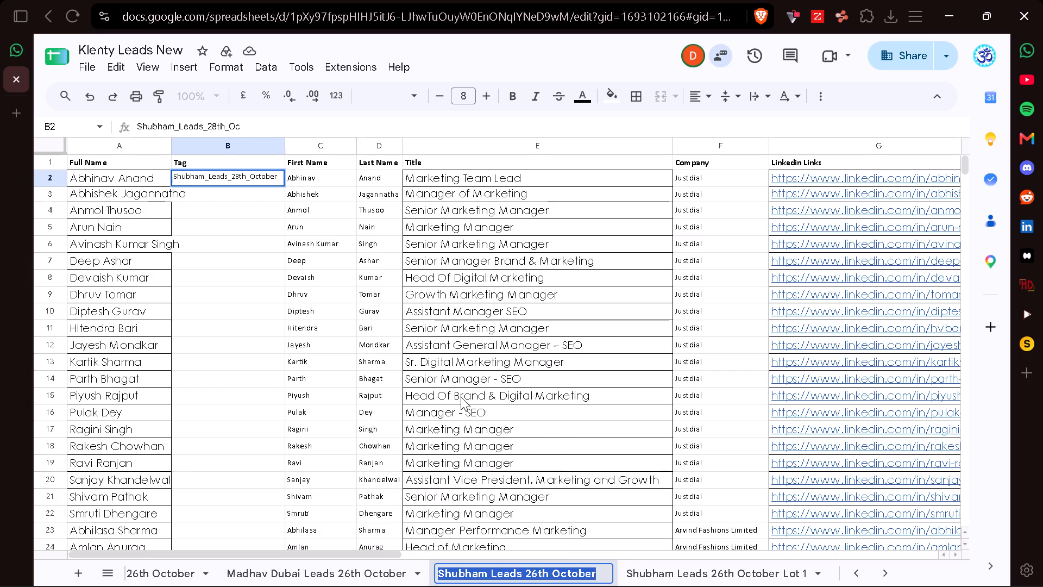
pyautogui.click(536, 571)
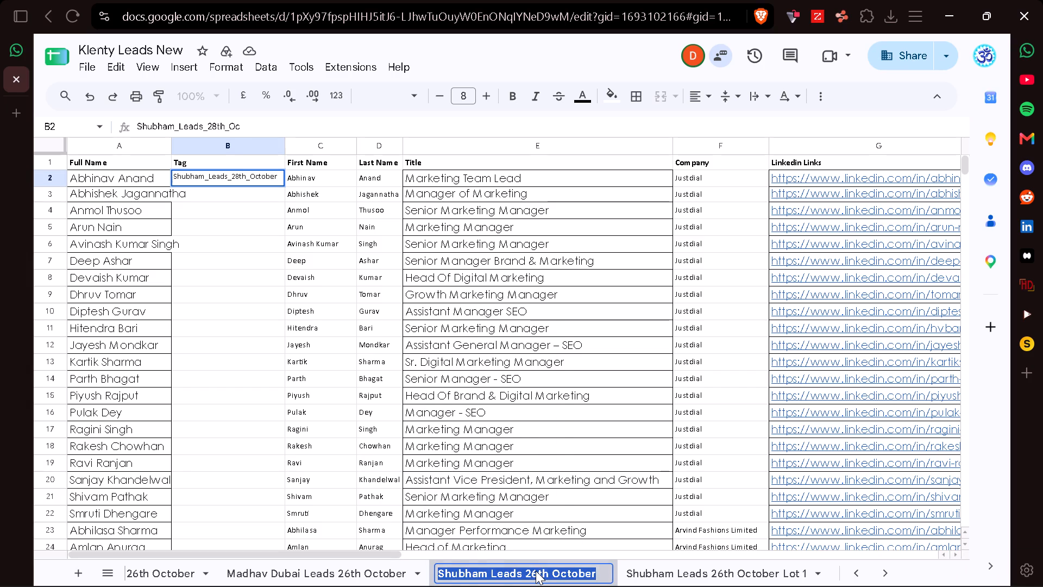
pyautogui.press('BackSpace')
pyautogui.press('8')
pyautogui.press('Return')
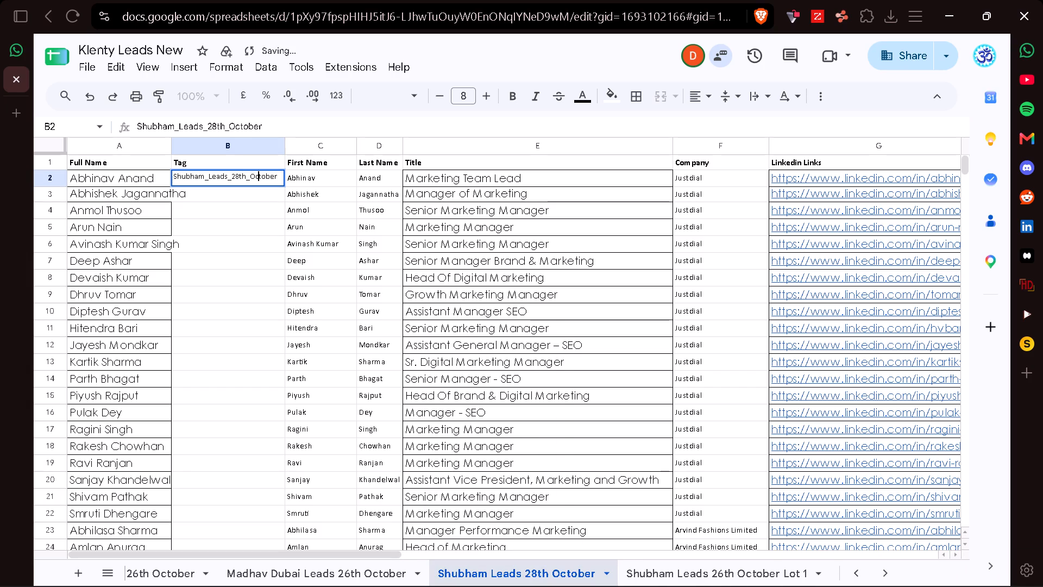
# Copy the tag from B2 into the Tag cells B3 to B55.
pyautogui.press('Return')
pyautogui.press('Up')
pyautogui.hotkey('ctrl', 'c')
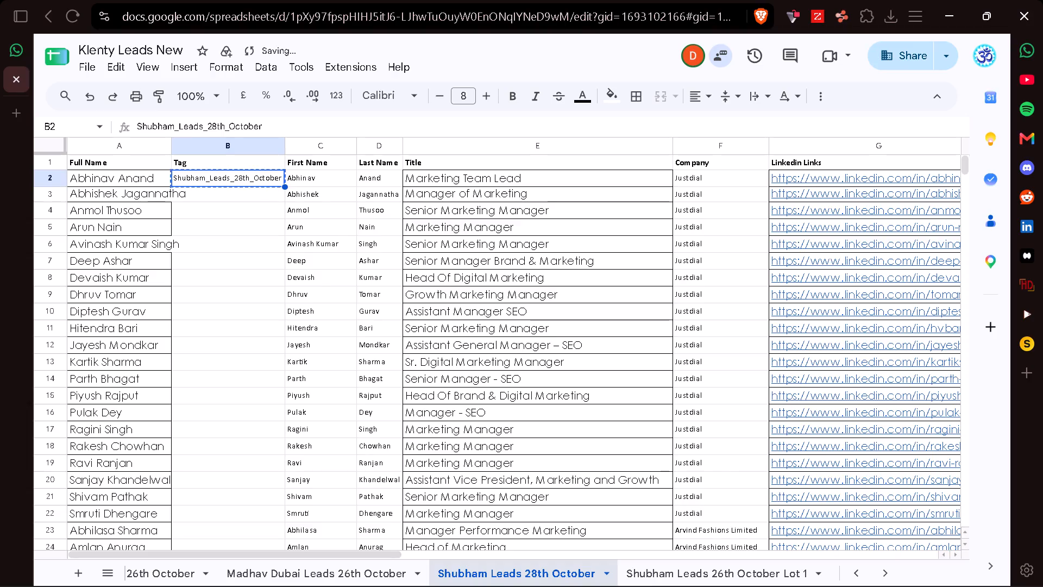
pyautogui.press('Down')
pyautogui.hotkey('shift', 'Down')
pyautogui.hotkey('shift', 'Down')
pyautogui.hotkey('shift', 'Down')
pyautogui.hotkey('shift', 'Down')
pyautogui.hotkey('shift', 'Down')
pyautogui.hotkey('shift', 'Down')
pyautogui.hotkey('shift', 'Down')
pyautogui.hotkey('shift', 'Down')
pyautogui.hotkey('shift', 'Down')
pyautogui.hotkey('shift', 'Down')
pyautogui.hotkey('shift', 'Down')
pyautogui.hotkey('shift', 'Down')
pyautogui.hotkey('shift', 'Down')
pyautogui.hotkey('shift', 'Down')
pyautogui.hotkey('shift', 'Down')
pyautogui.hotkey('shift', 'Down')
pyautogui.hotkey('shift', 'Down')
pyautogui.hotkey('shift', 'Down')
pyautogui.hotkey('shift', 'Down')
pyautogui.hotkey('shift', 'Down')
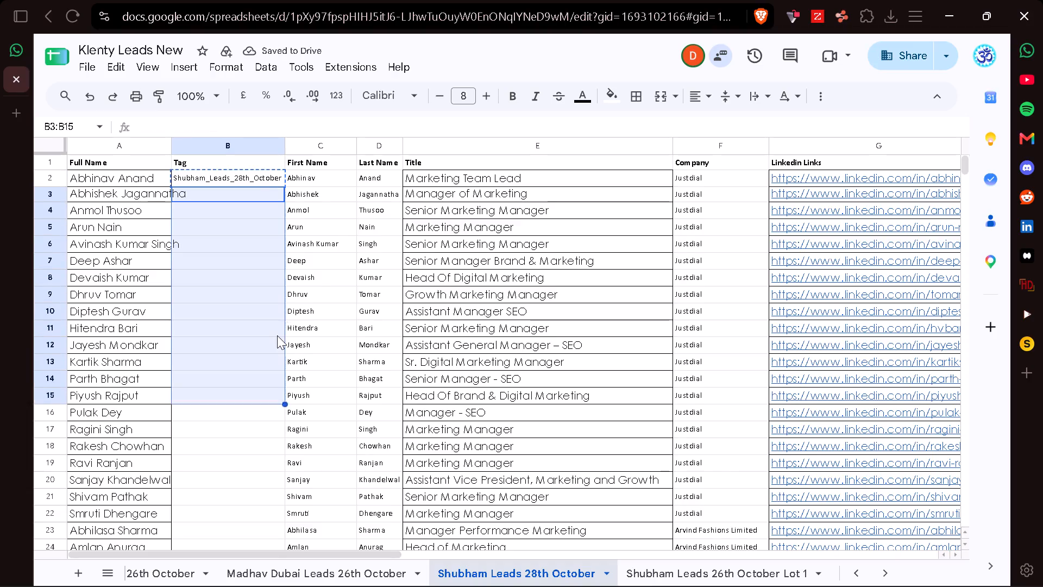
pyautogui.hotkey('shift', 'Down')
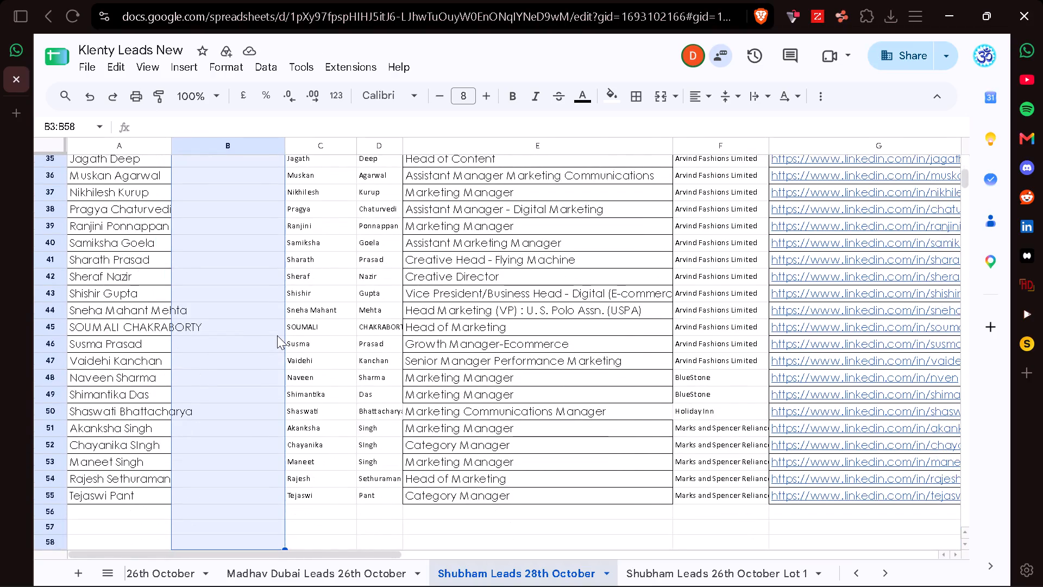
pyautogui.hotkey('shift', 'Up')
pyautogui.hotkey('shift', 'Up')
pyautogui.hotkey('shift', 'Up')
pyautogui.hotkey('ctrl', 'v')
# Enter Shubham as the Owner in H2 and fill it down through H55.
pyautogui.scroll(6, 528, 248)
pyautogui.hscroll(-4, 528, 248)
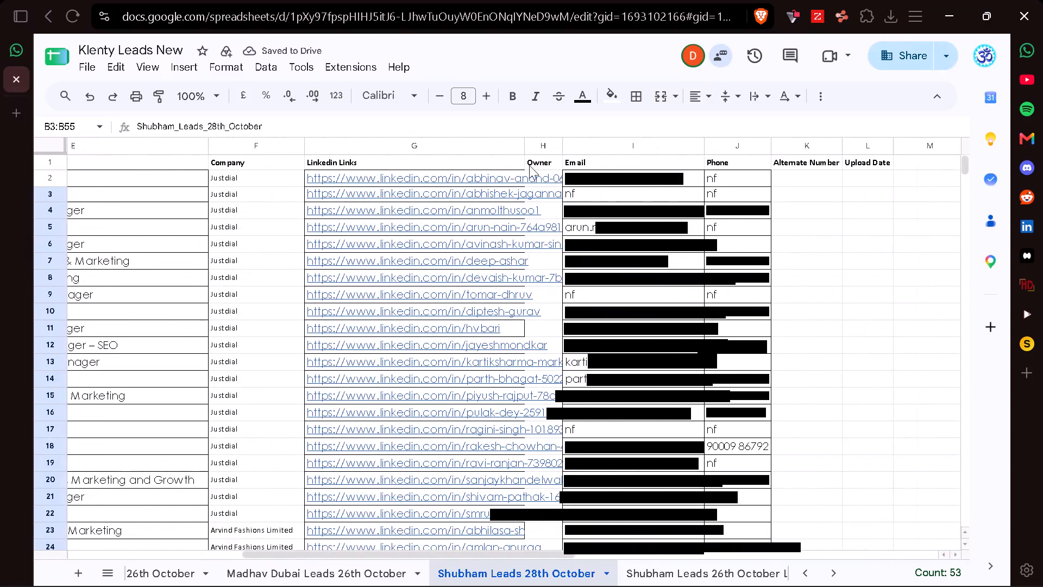
pyautogui.click(545, 174)
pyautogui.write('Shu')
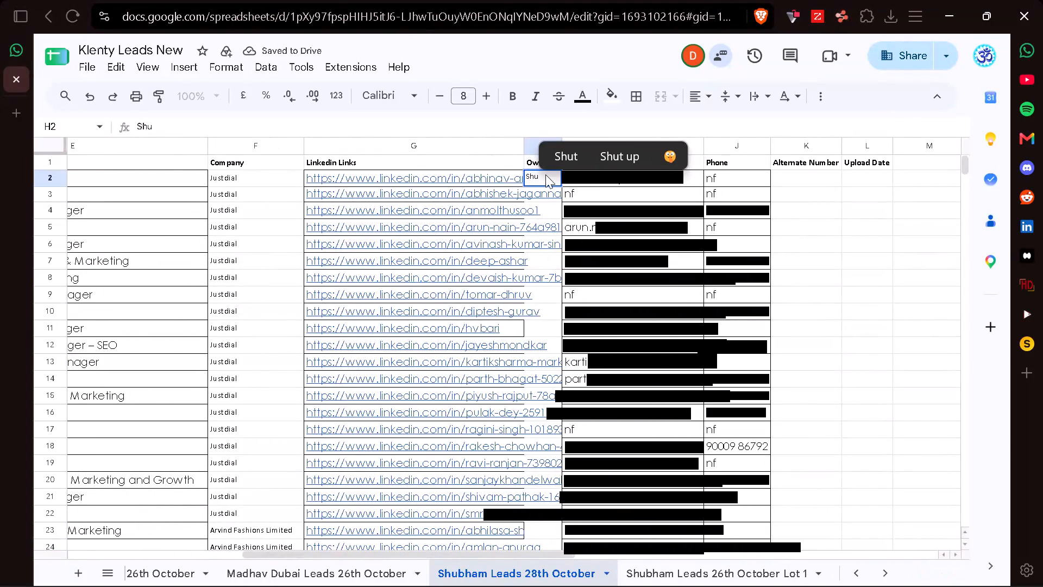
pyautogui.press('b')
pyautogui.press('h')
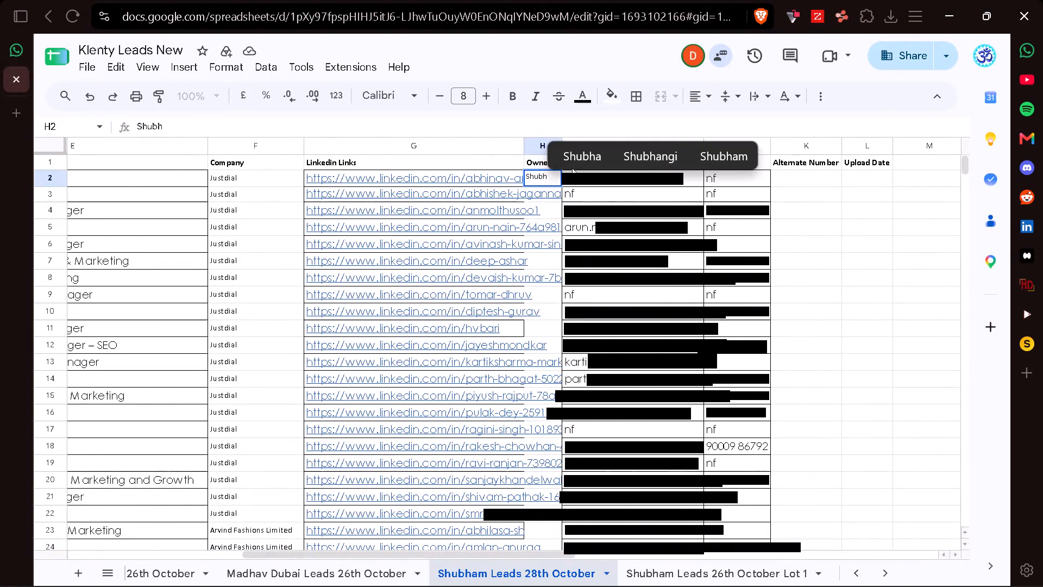
pyautogui.click(726, 159)
pyautogui.press('Return')
pyautogui.press('Up')
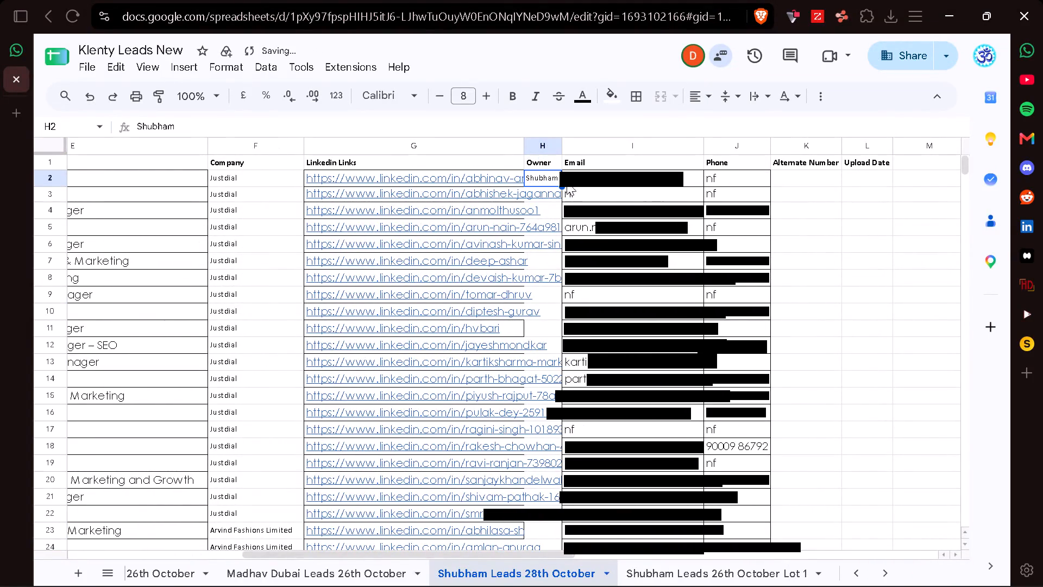
pyautogui.moveTo(562, 184); pyautogui.dragTo(557, 570)
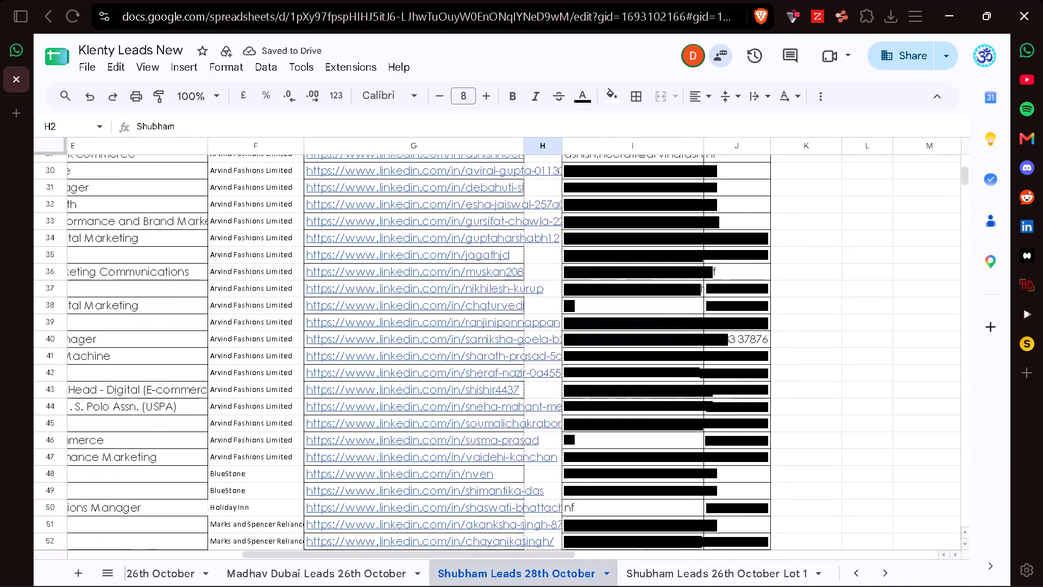
pyautogui.moveTo(557, 570); pyautogui.dragTo(553, 410)
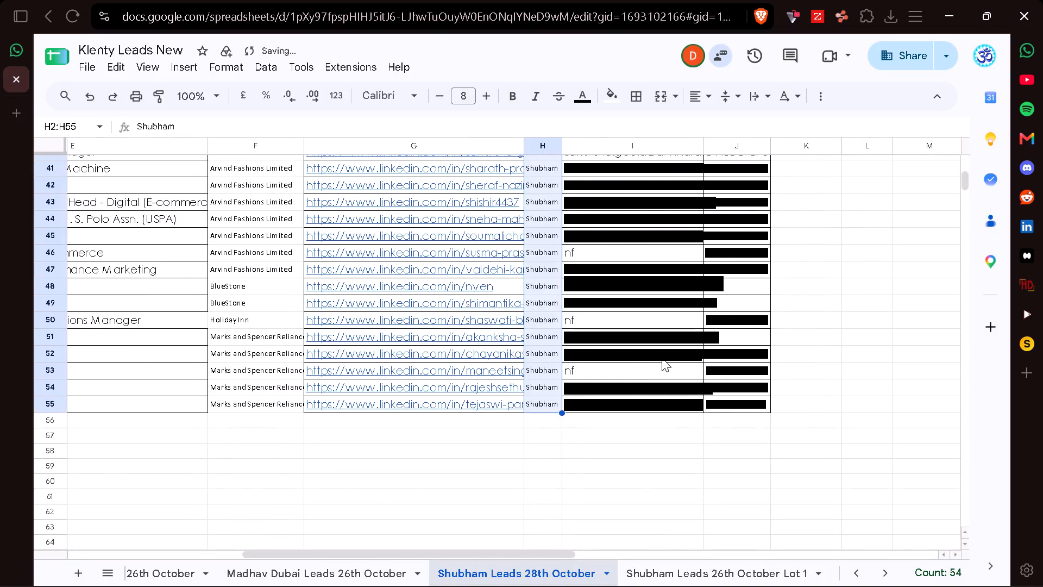
# Enter the Upload Date 28/10/26 in L2.
pyautogui.scroll(4, 713, 321)
pyautogui.hscroll(-1, 713, 321)
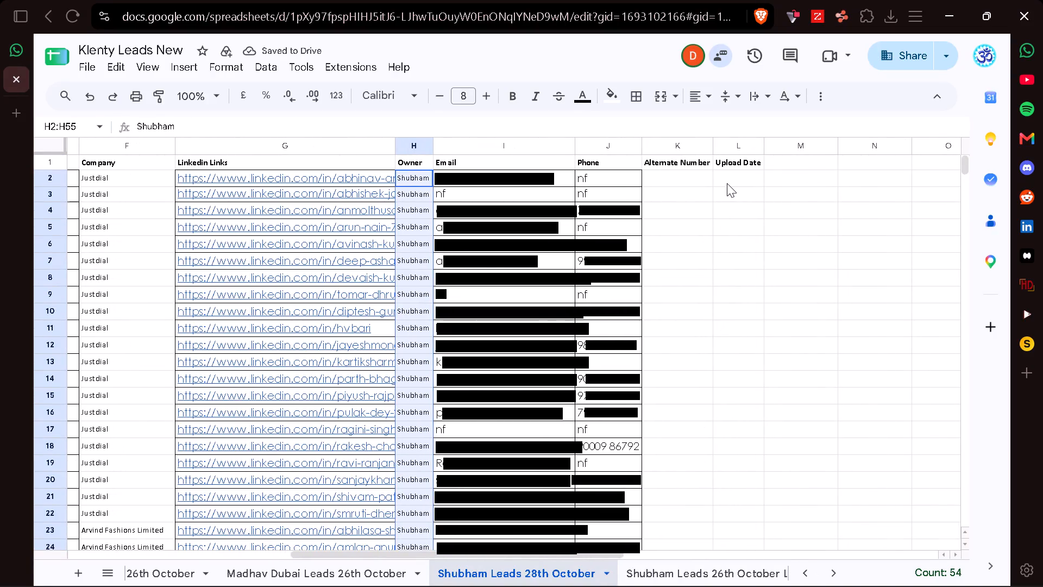
pyautogui.click(727, 183)
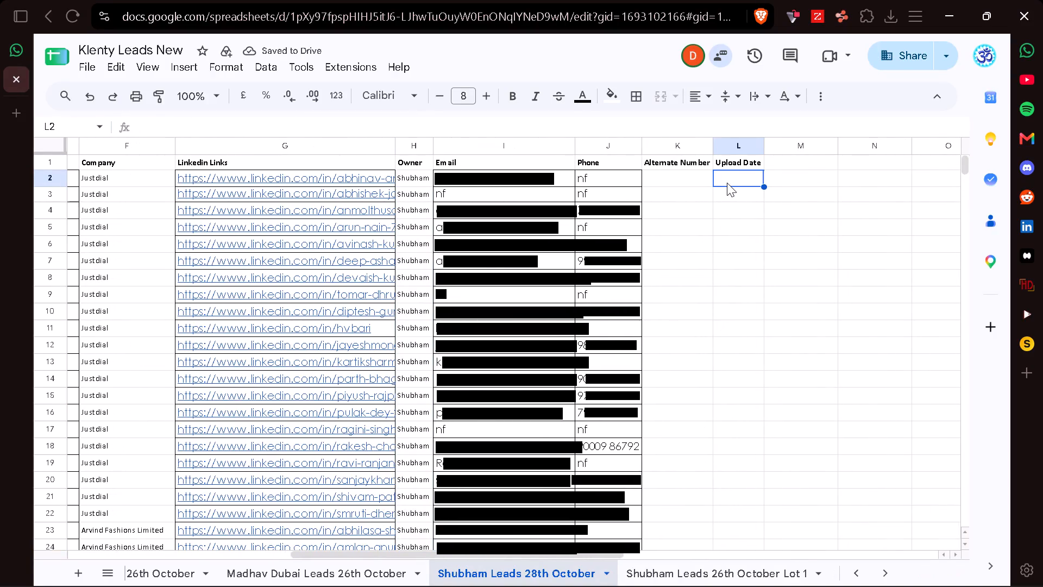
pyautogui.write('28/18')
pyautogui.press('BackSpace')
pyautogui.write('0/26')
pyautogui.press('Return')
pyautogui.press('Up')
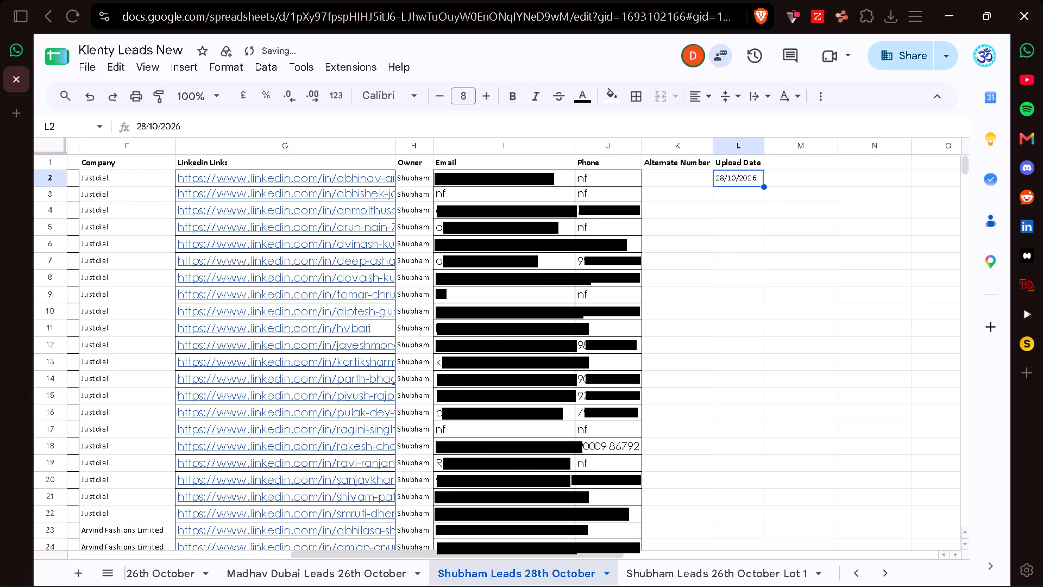
# Copy the upload date from L2 into the Upload Date cells L3 to L55.
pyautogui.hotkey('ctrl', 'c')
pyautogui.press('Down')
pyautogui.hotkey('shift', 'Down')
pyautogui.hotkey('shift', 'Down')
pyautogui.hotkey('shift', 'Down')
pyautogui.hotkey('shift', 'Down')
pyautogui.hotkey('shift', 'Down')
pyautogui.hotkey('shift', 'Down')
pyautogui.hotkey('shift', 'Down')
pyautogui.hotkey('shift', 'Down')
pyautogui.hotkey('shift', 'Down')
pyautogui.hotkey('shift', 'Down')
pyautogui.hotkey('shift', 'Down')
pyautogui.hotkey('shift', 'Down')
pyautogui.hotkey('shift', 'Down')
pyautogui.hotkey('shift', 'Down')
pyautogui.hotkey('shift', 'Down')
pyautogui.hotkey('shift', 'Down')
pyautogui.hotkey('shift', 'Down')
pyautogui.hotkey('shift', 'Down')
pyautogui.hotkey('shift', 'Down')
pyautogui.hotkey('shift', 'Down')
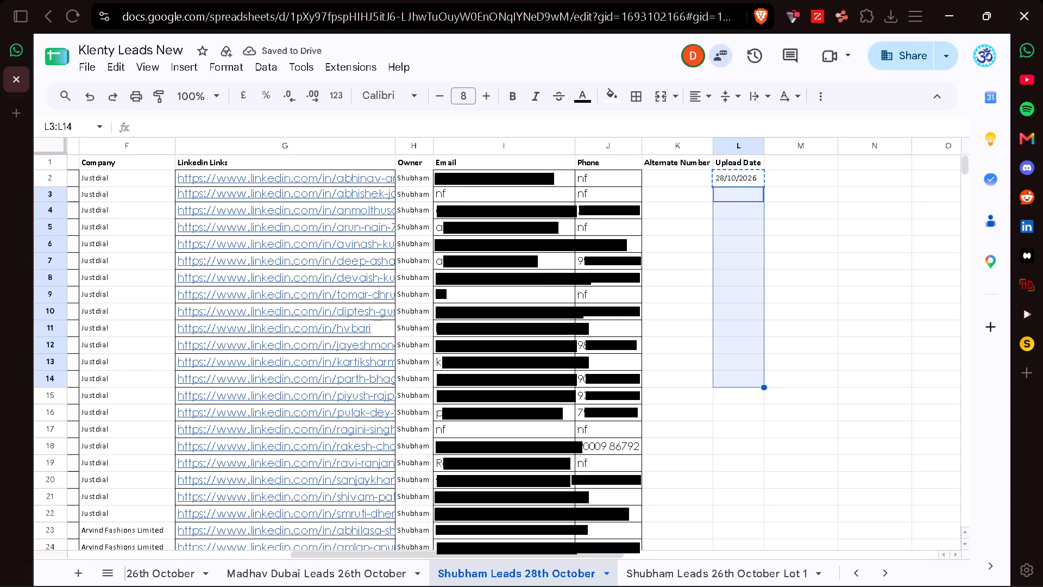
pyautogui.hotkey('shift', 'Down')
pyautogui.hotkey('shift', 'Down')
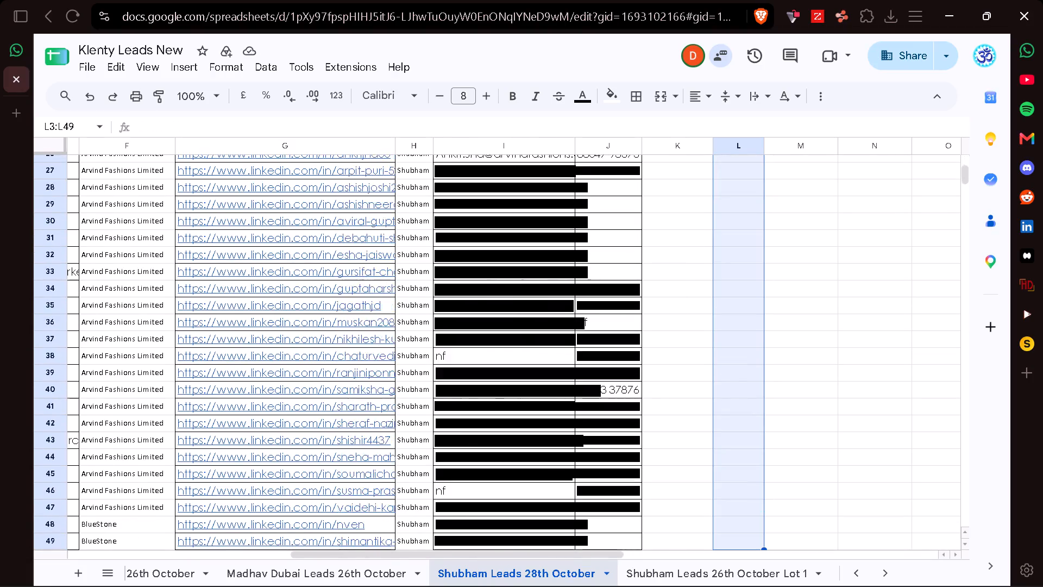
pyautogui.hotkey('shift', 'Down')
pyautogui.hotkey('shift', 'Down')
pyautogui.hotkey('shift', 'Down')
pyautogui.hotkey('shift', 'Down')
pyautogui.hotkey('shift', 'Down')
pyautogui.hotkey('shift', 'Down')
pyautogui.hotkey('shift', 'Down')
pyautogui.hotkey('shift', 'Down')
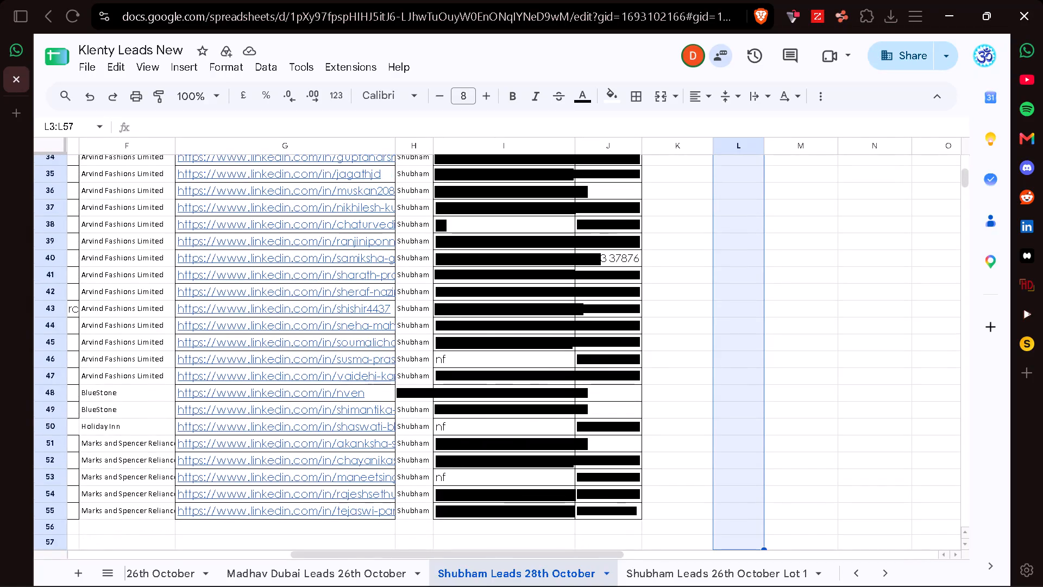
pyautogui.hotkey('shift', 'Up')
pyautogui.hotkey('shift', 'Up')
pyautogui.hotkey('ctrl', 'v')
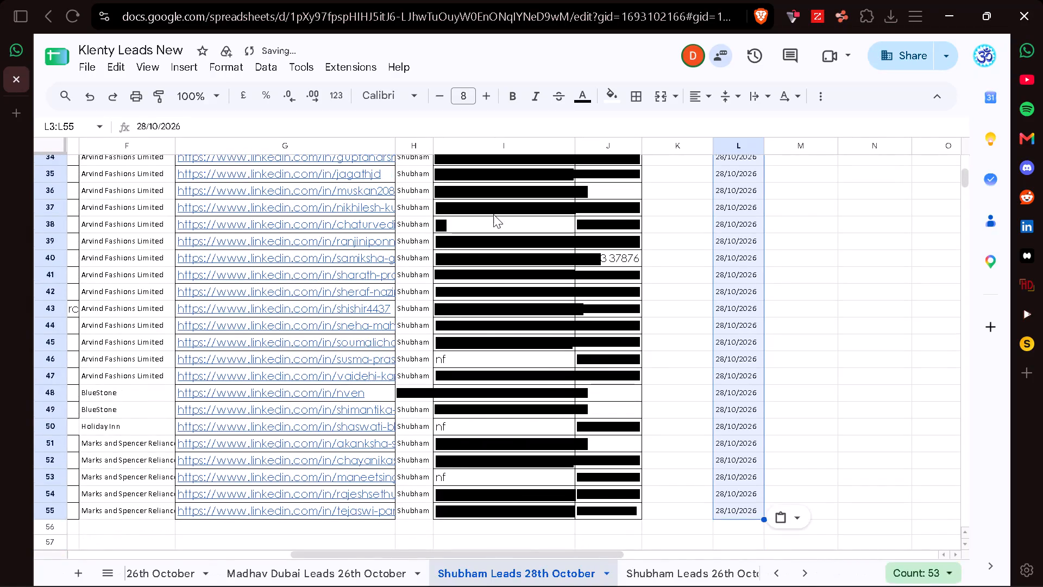
# Set the lead data in A2:L55 to Calibri at font size 8.
pyautogui.scroll(3, 493, 214)
pyautogui.hscroll(6, 493, 214)
pyautogui.scroll(3, 493, 214)
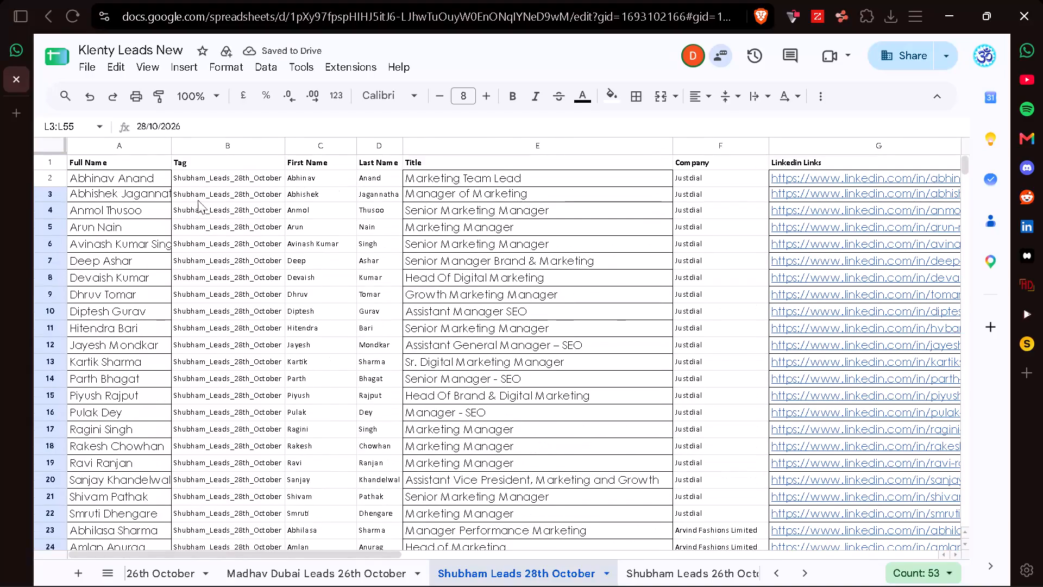
pyautogui.click(115, 182)
pyautogui.hotkey('ctrl', 'shift', 'Down')
pyautogui.hotkey('ctrl', 'shift', 'Right')
pyautogui.hotkey('ctrl', 'shift', 'Right')
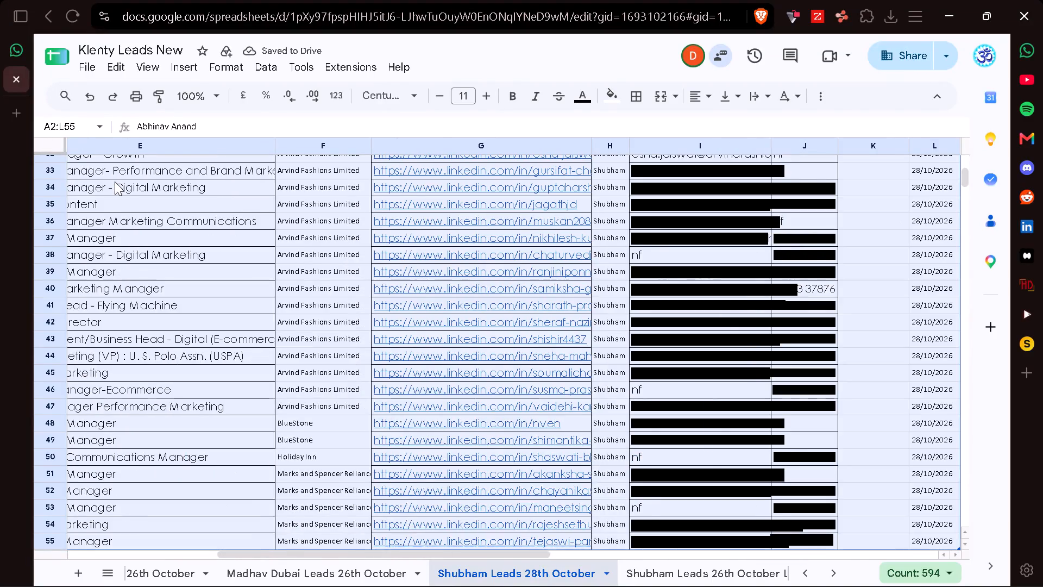
pyautogui.doubleClick(442, 103)
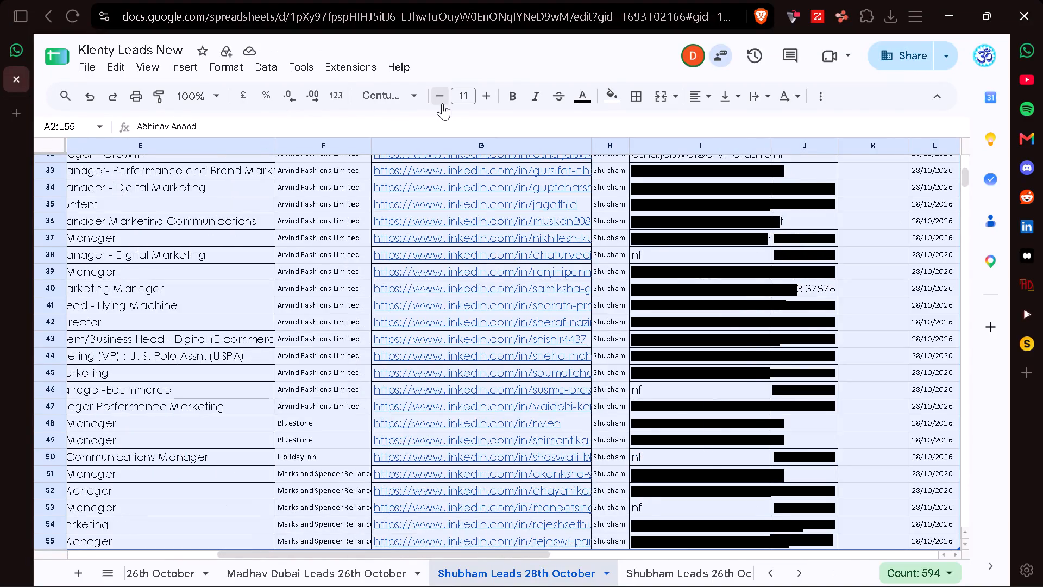
pyautogui.click(442, 103)
pyautogui.click(387, 89)
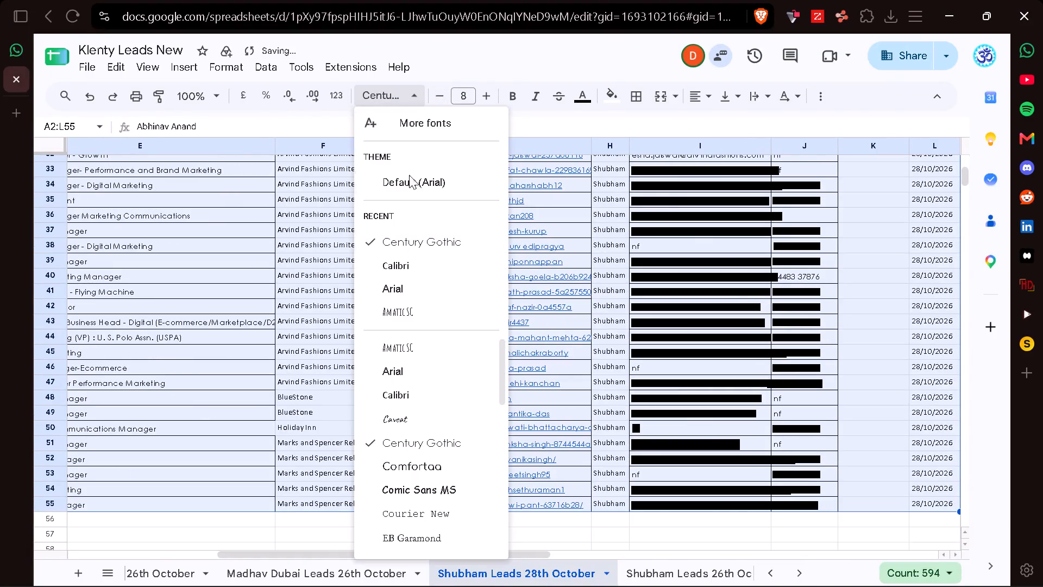
pyautogui.click(397, 266)
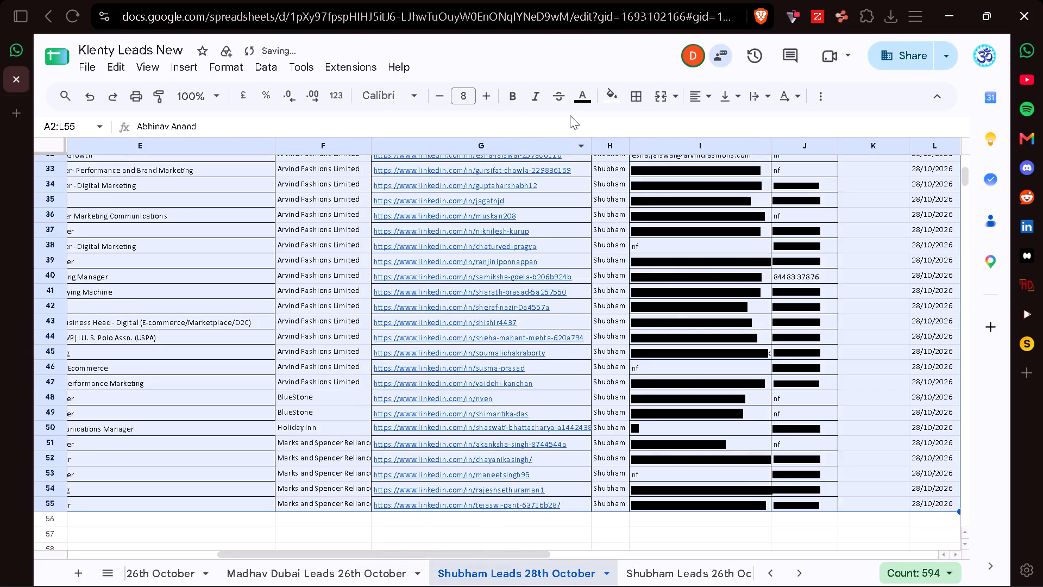
# Remove all borders from the lead data in A2:L55.
pyautogui.click(634, 101)
pyautogui.click(736, 147)
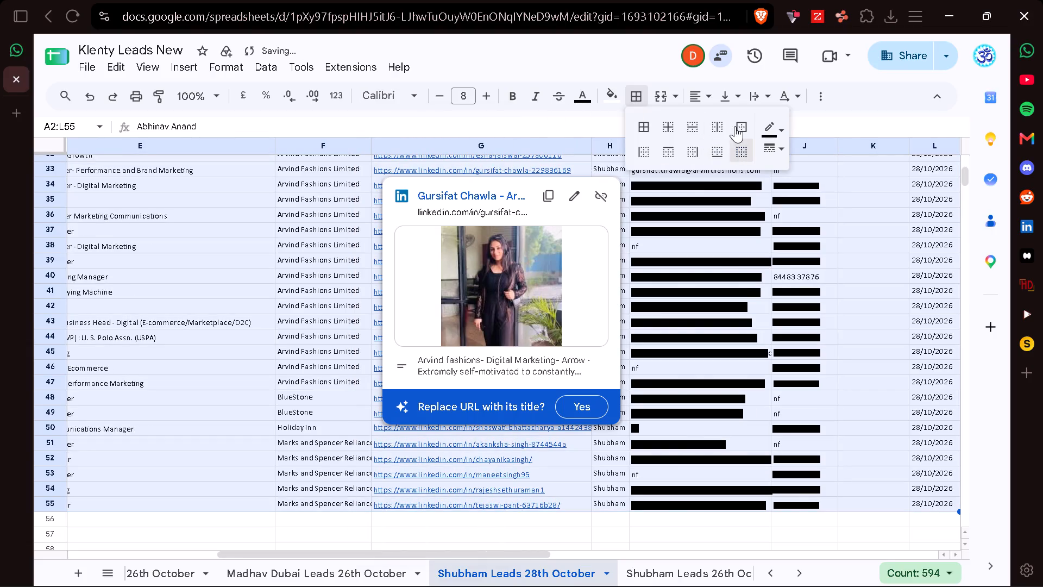
# Align the contents of A2:L55 to the vertical middle and horizontally left.
pyautogui.click(734, 97)
pyautogui.click(752, 121)
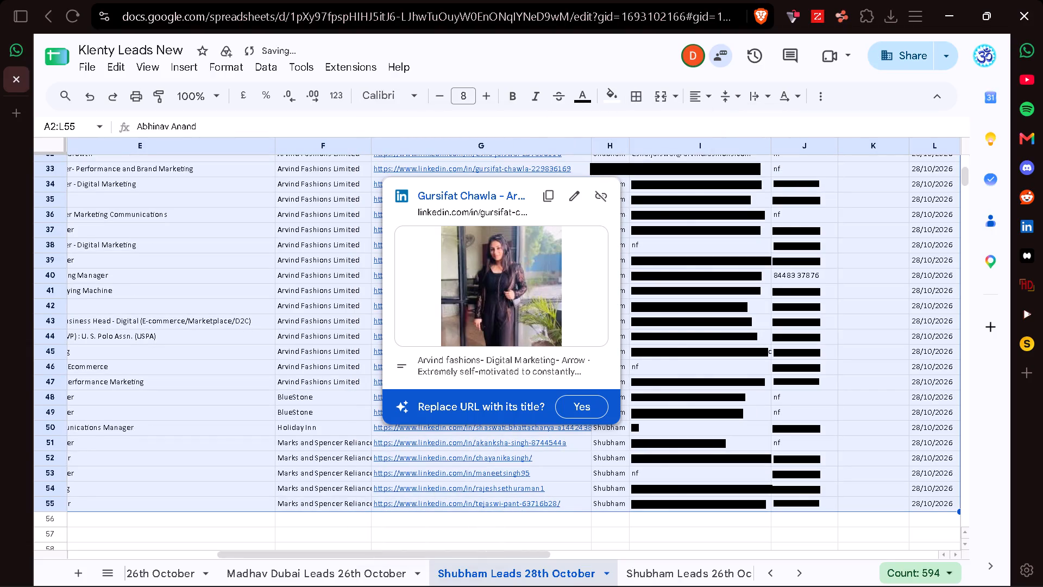
pyautogui.click(696, 98)
pyautogui.click(700, 116)
# Select the whole sheet and auto-fit all column widths to their contents.
pyautogui.scroll(3, 248, 221)
pyautogui.hscroll(6, 248, 221)
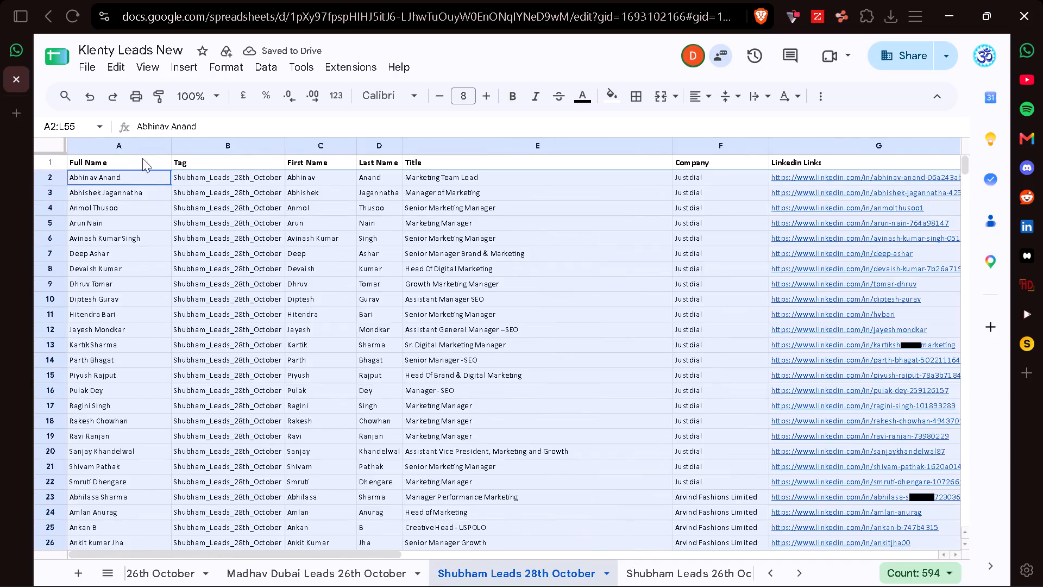
pyautogui.click(49, 145)
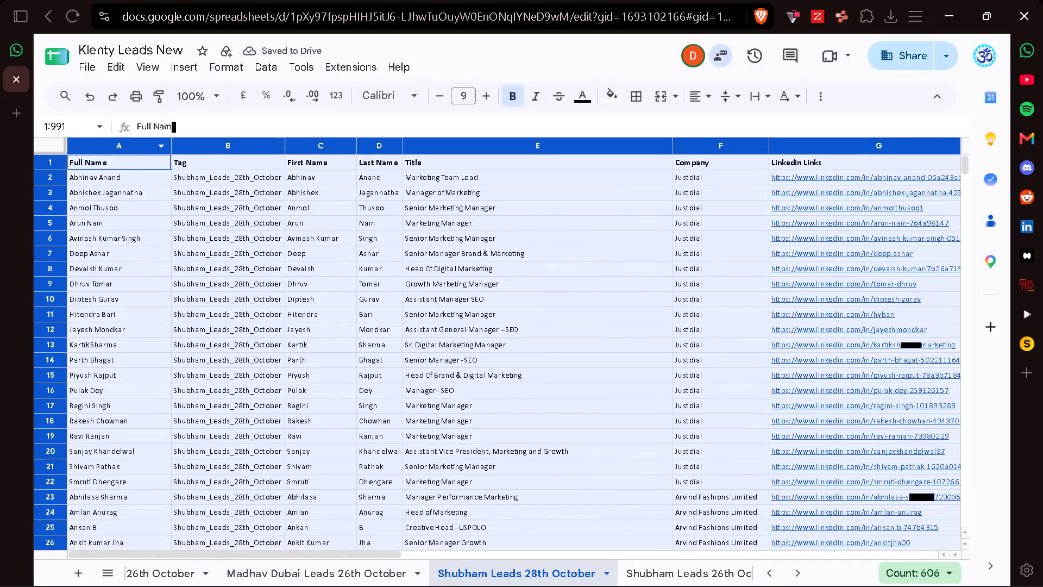
pyautogui.doubleClick(172, 148)
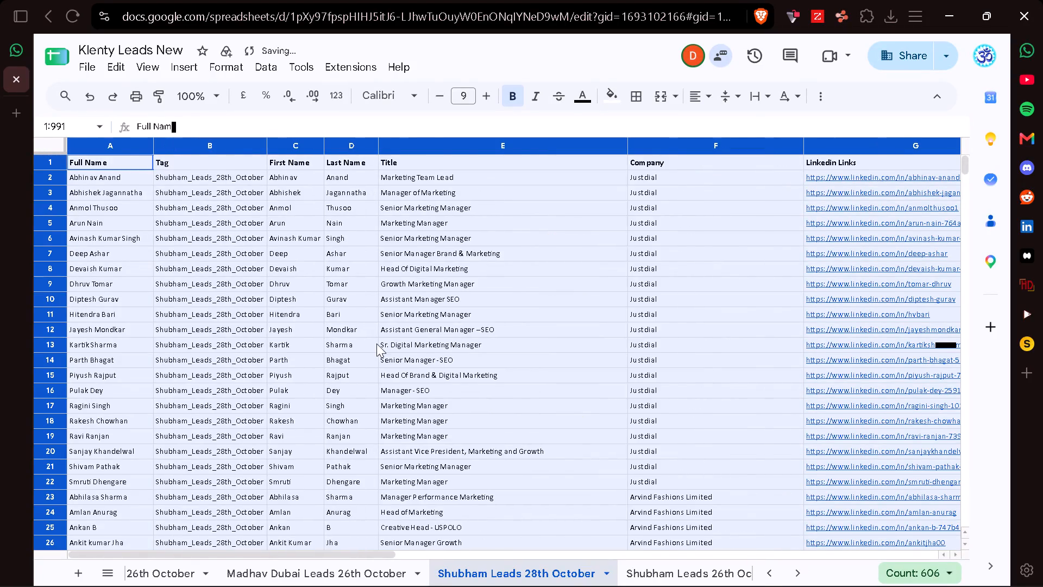
# Clear the nf placeholders from Email cells I53 and I50.
pyautogui.scroll(-6, 376, 344)
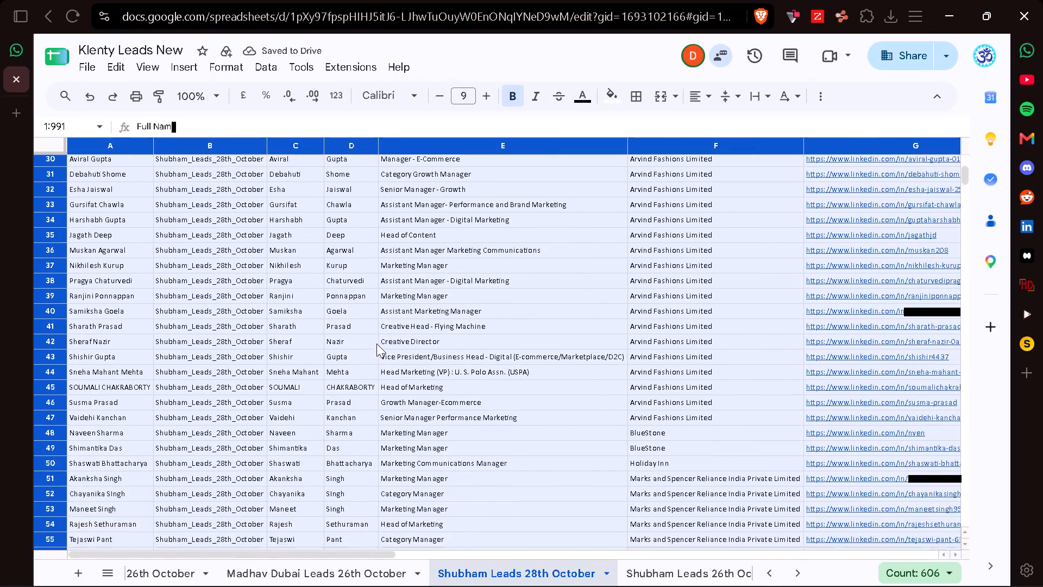
pyautogui.scroll(-2, 376, 344)
pyautogui.hscroll(-6, 376, 344)
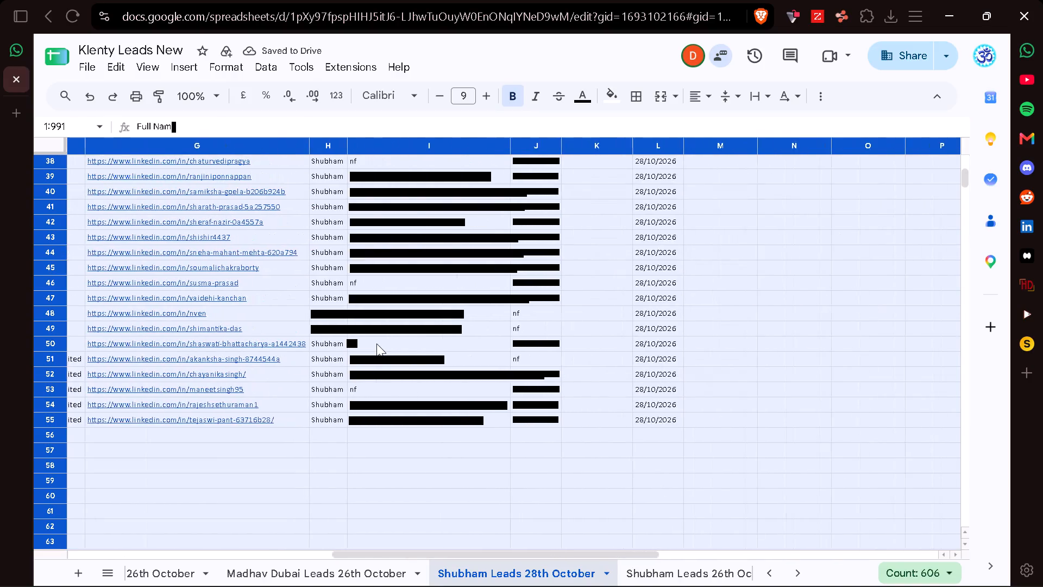
pyautogui.click(415, 382)
pyautogui.click(415, 390)
pyautogui.press('BackSpace')
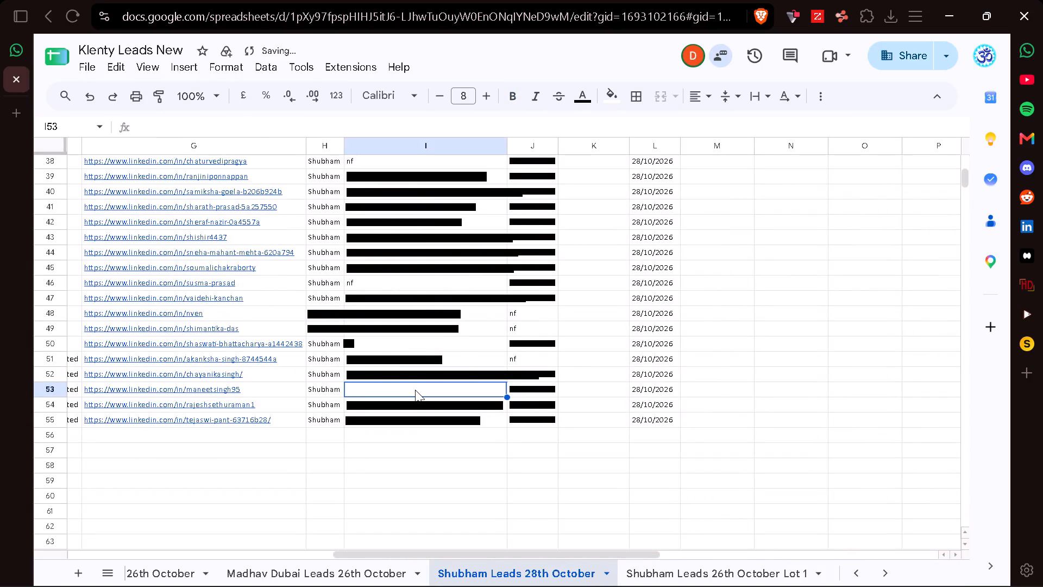
pyautogui.click(379, 348)
pyautogui.press('BackSpace')
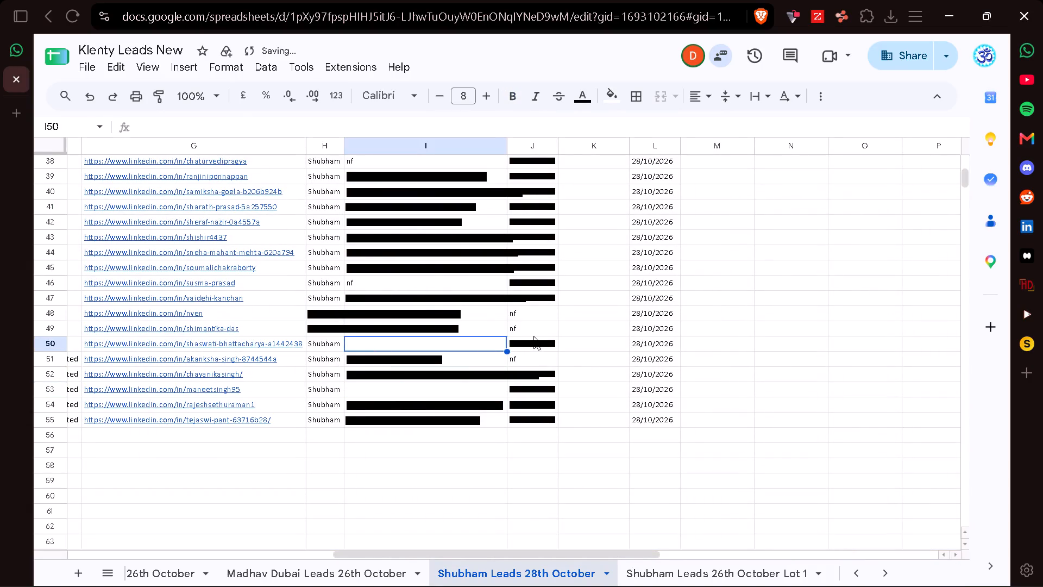
# Clear the nf placeholders from Phone cells J49, J51 and J48.
pyautogui.click(533, 336)
pyautogui.press('BackSpace')
pyautogui.click(526, 356)
pyautogui.press('BackSpace')
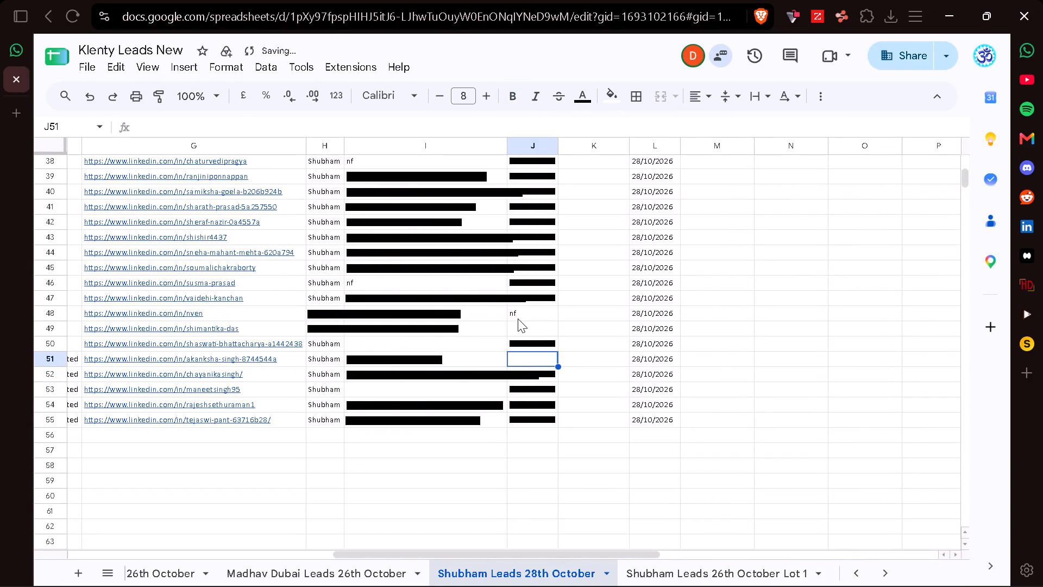
pyautogui.click(518, 319)
pyautogui.press('BackSpace')
# Clear the nf placeholders from Email cells I46 and I38 and Phone cell J36.
pyautogui.click(391, 286)
pyautogui.press('BackSpace')
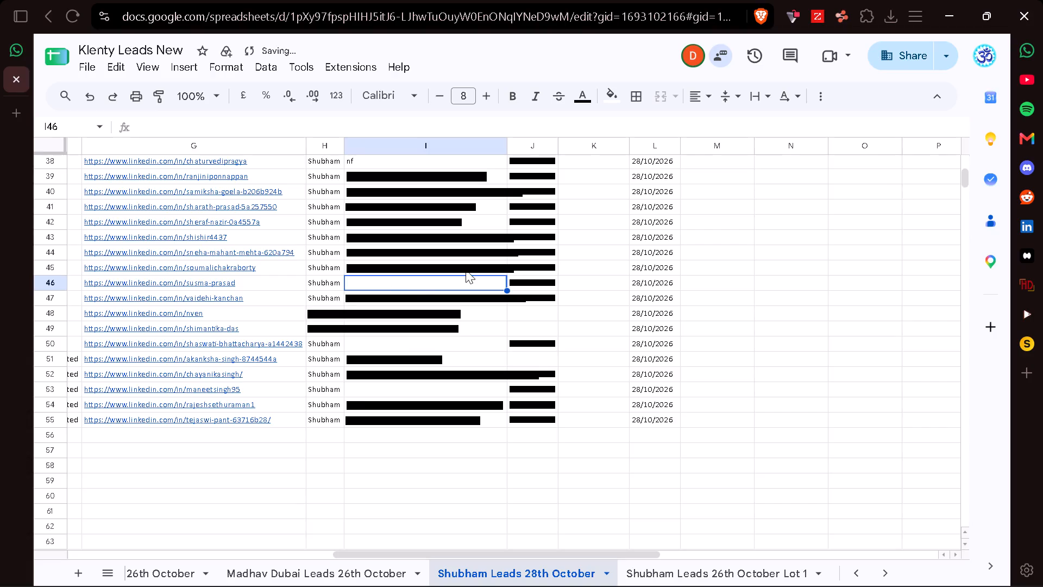
pyautogui.scroll(2, 466, 270)
pyautogui.click(413, 291)
pyautogui.press('BackSpace')
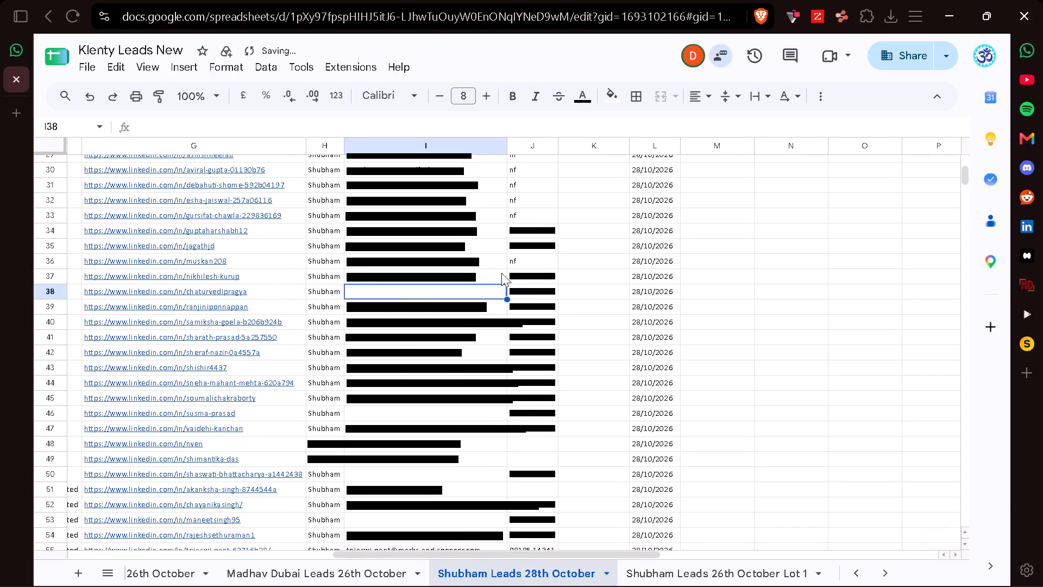
pyautogui.click(516, 265)
pyautogui.press('BackSpace')
# Clear the nf placeholders from the Phone ranges J28:J33 and J21:J23.
pyautogui.scroll(1, 516, 265)
pyautogui.click(517, 241)
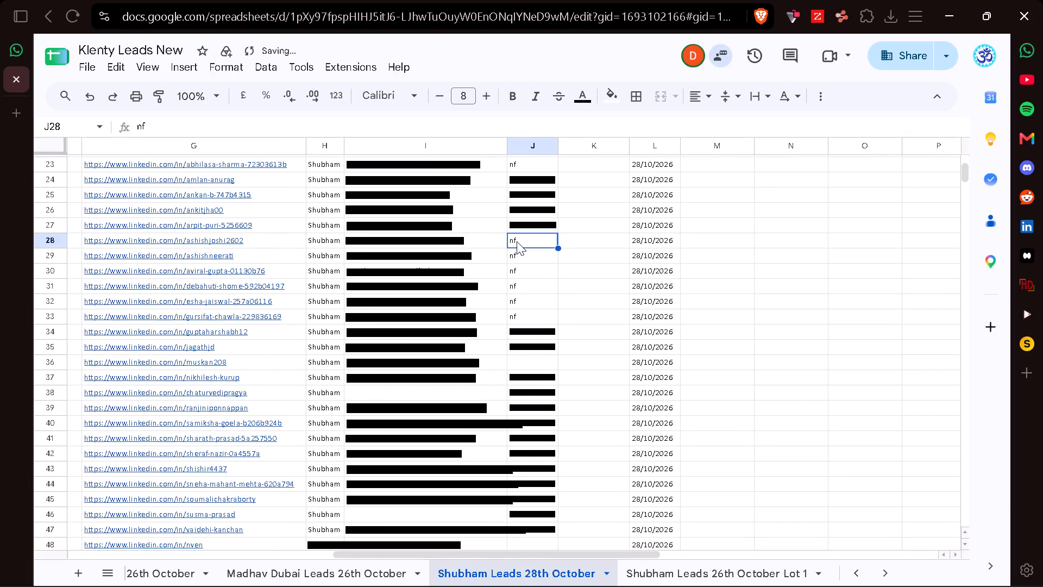
pyautogui.hotkey('shift', 'Down')
pyautogui.hotkey('shift', 'Down')
pyautogui.hotkey('shift', 'Down')
pyautogui.hotkey('shift', 'Down')
pyautogui.hotkey('shift', 'Down')
pyautogui.press('BackSpace')
pyautogui.scroll(1, 517, 241)
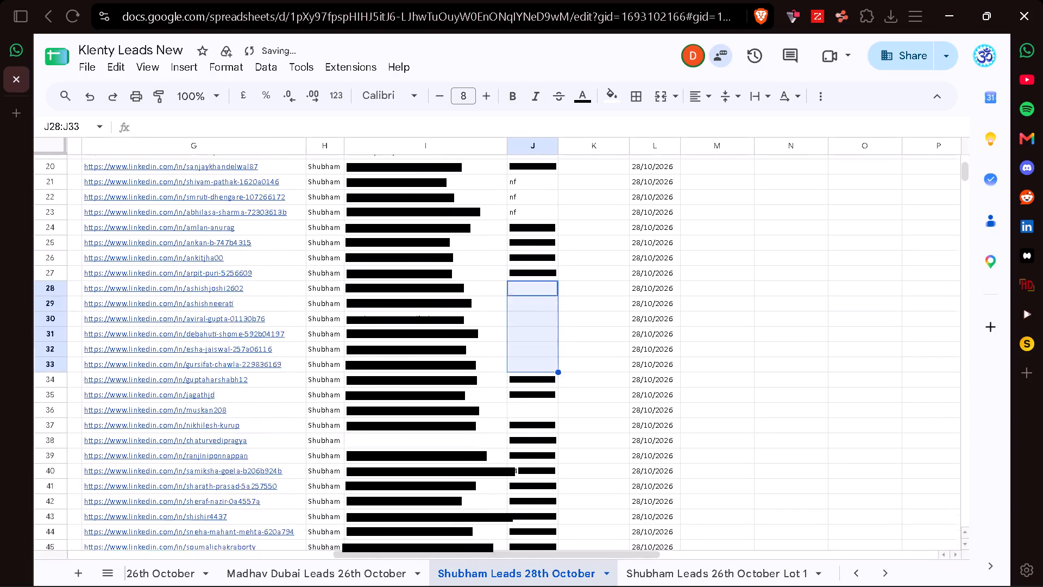
pyautogui.scroll(1, 517, 241)
pyautogui.click(533, 253)
pyautogui.hotkey('shift', 'Down')
pyautogui.hotkey('shift', 'Down')
pyautogui.press('BackSpace')
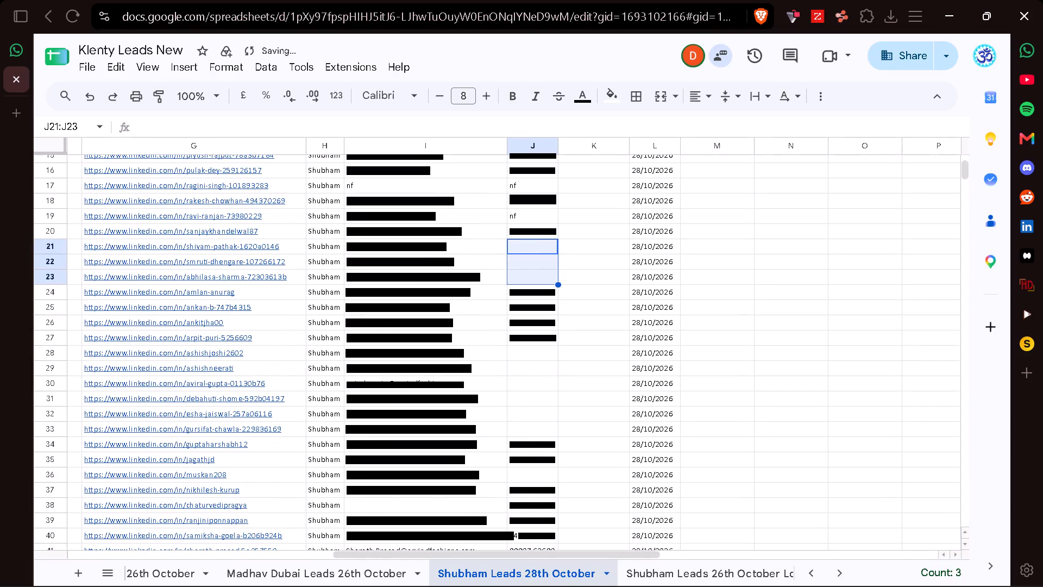
# Clear the nf placeholders from Phone cells J19 and J17 and Email cell I17.
pyautogui.click(526, 215)
pyautogui.press('BackSpace')
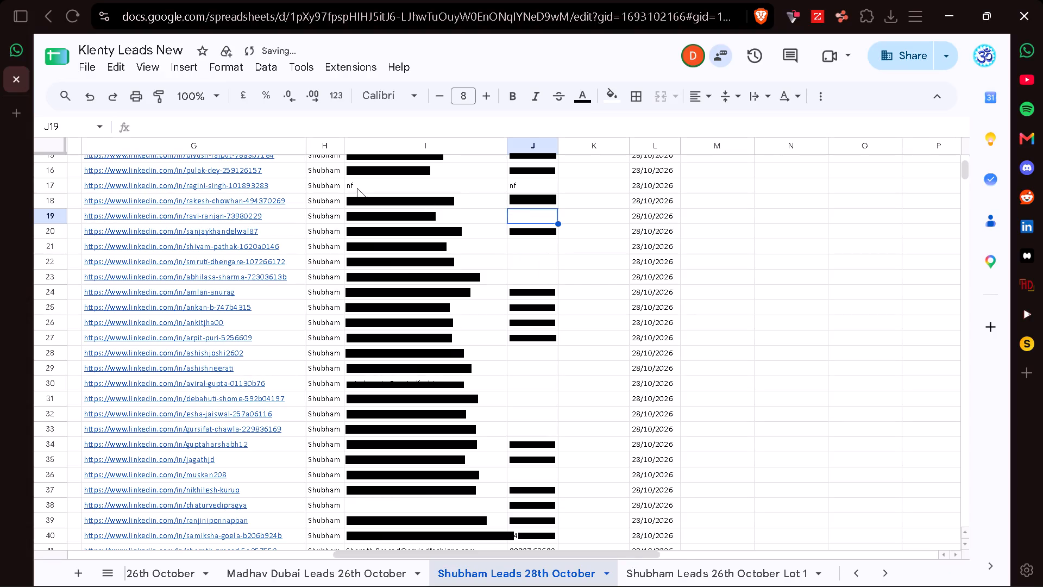
pyautogui.click(356, 188)
pyautogui.press('BackSpace')
pyautogui.click(518, 187)
pyautogui.press('BackSpace')
# Clear the nf placeholders from Phone cells J13, J11 and J9 and Email cell I9.
pyautogui.scroll(3, 518, 187)
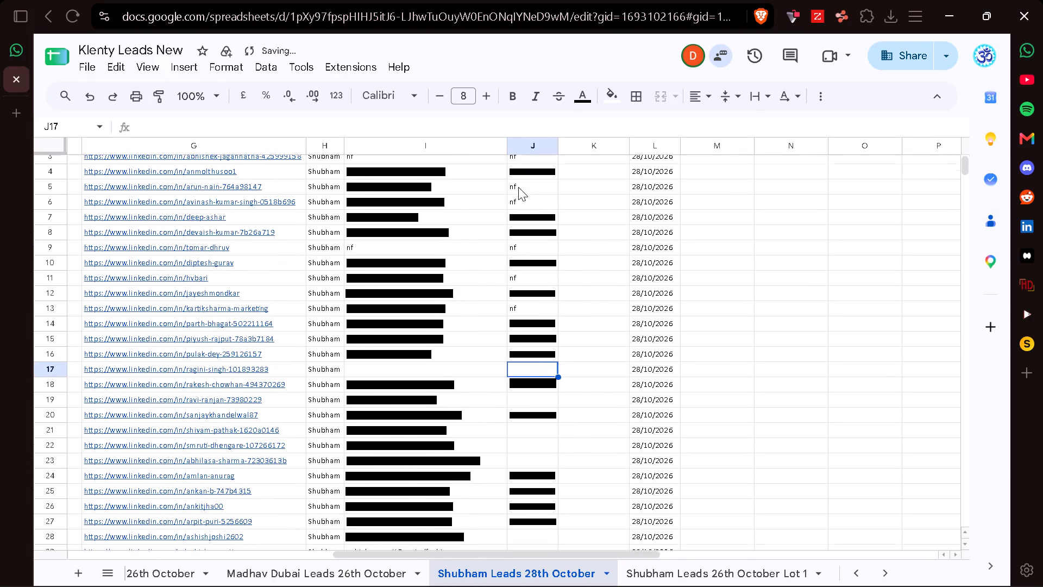
pyautogui.click(528, 312)
pyautogui.press('BackSpace')
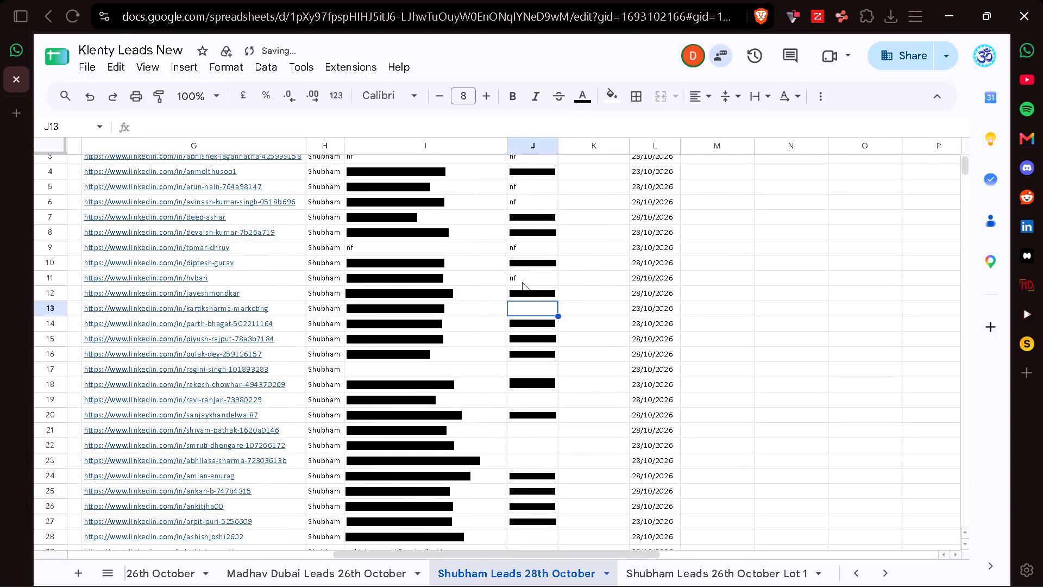
pyautogui.click(520, 277)
pyautogui.press('BackSpace')
pyautogui.click(381, 255)
pyautogui.press('BackSpace')
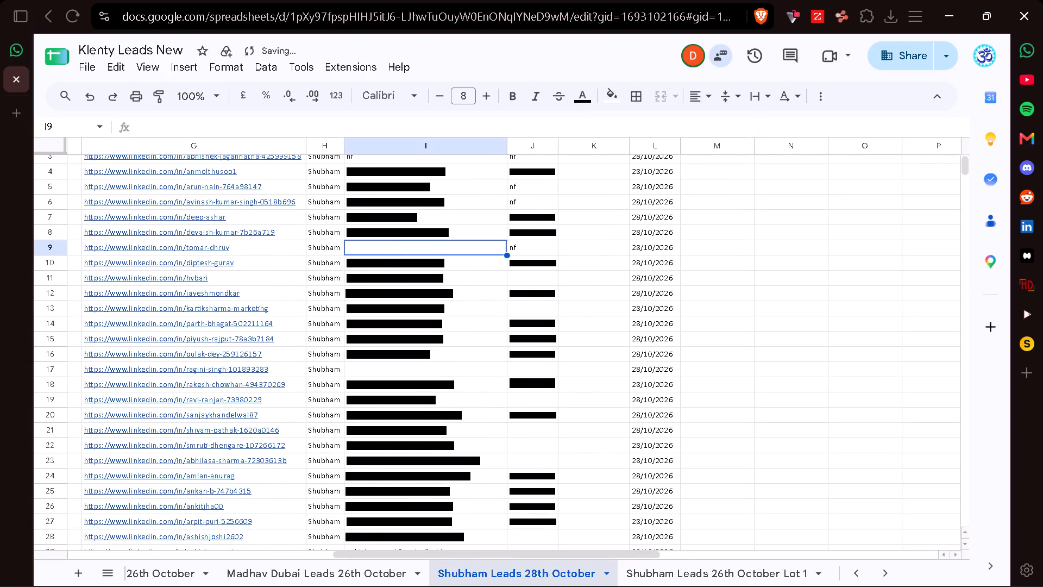
pyautogui.click(524, 246)
pyautogui.press('BackSpace')
# Clear the nf placeholders from the Phone ranges J5:J6 and J2:J3 and Email cell I3.
pyautogui.click(519, 190)
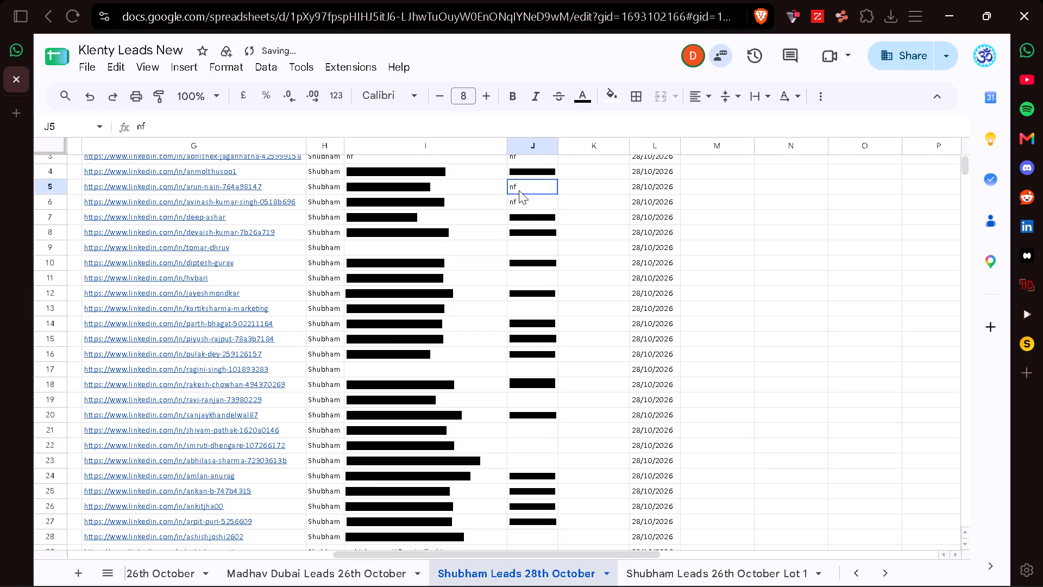
pyautogui.hotkey('shift', 'Down')
pyautogui.press('BackSpace')
pyautogui.scroll(2, 519, 190)
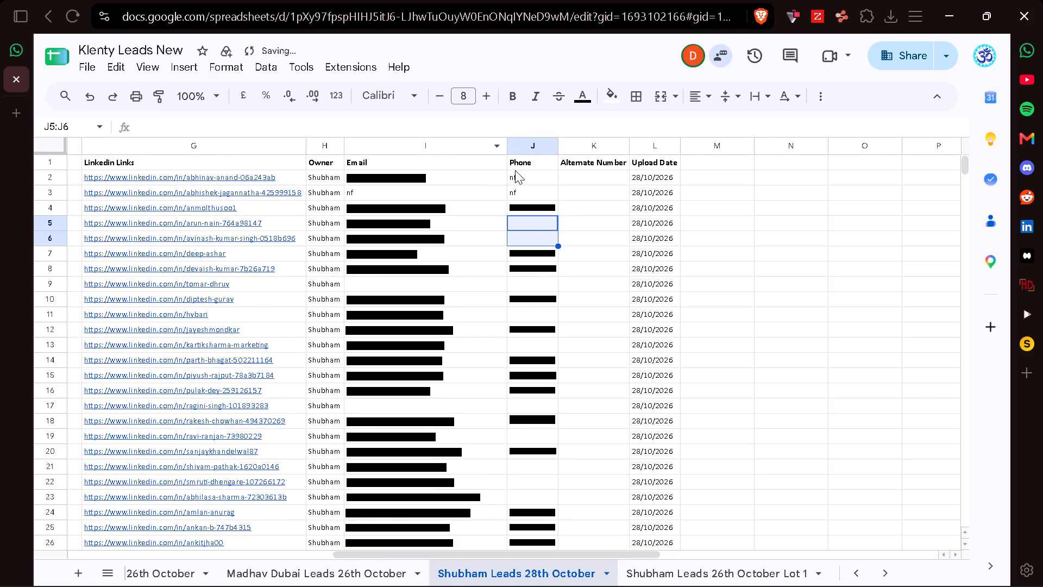
pyautogui.click(520, 174)
pyautogui.hotkey('shift', 'Down')
pyautogui.press('BackSpace')
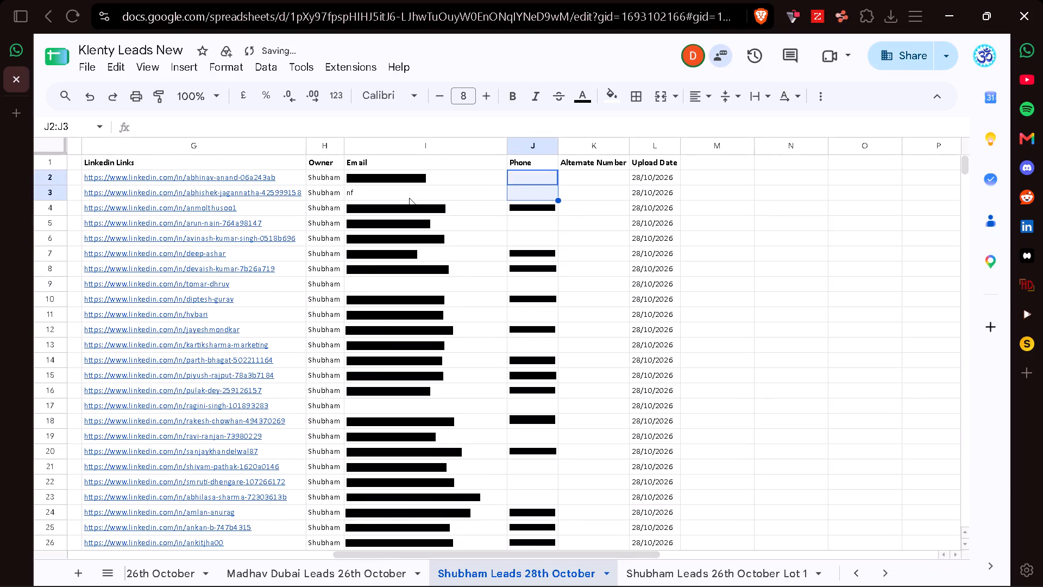
pyautogui.click(398, 198)
pyautogui.press('BackSpace')
# Examine the Email and Phone columns down to row 55 for any leftover nf placeholders.
pyautogui.scroll(-1, 422, 311)
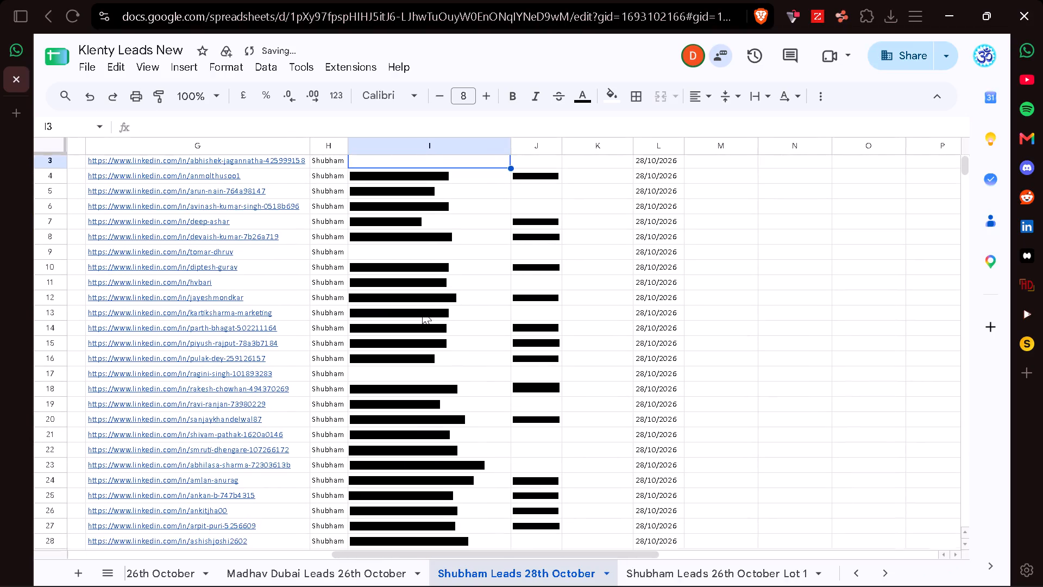
pyautogui.scroll(-5, 422, 311)
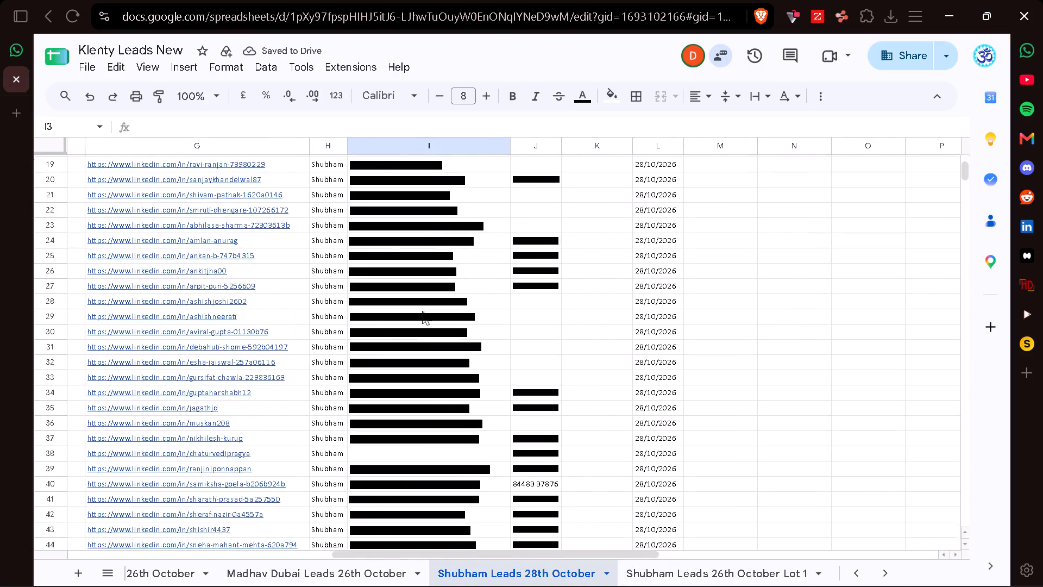
pyautogui.scroll(-4, 422, 311)
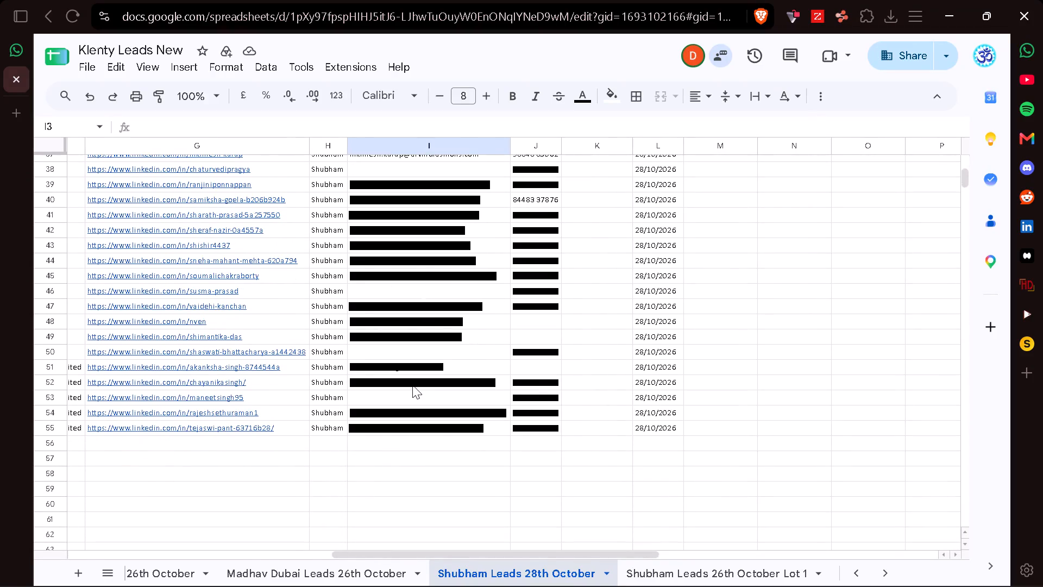
pyautogui.hscroll(9, 412, 385)
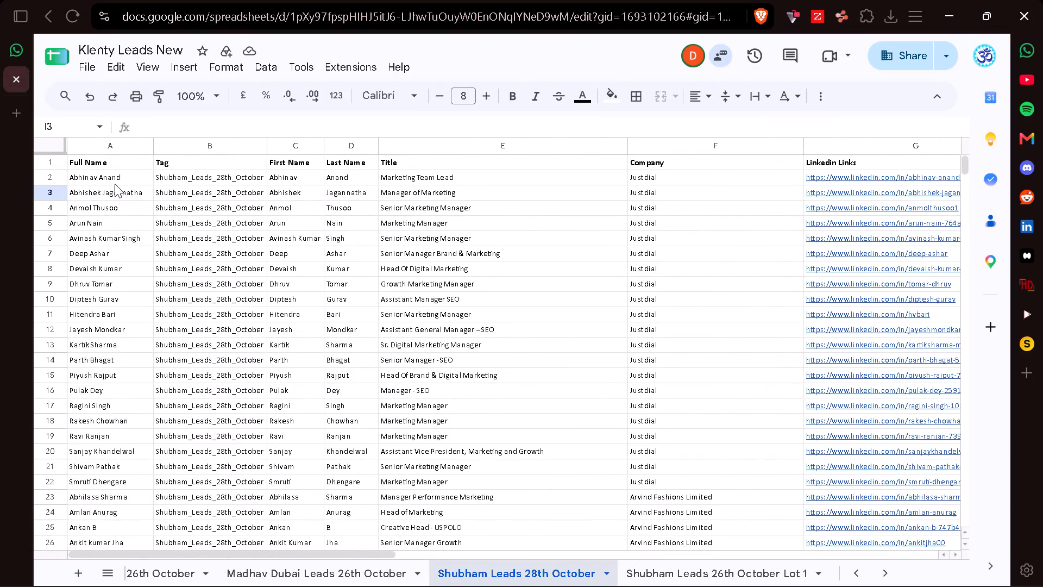
# Select the Full Name entries from A2 down to A55 to check the total lead count.
pyautogui.click(110, 182)
pyautogui.hotkey('ctrl', 'shift', 'Down')
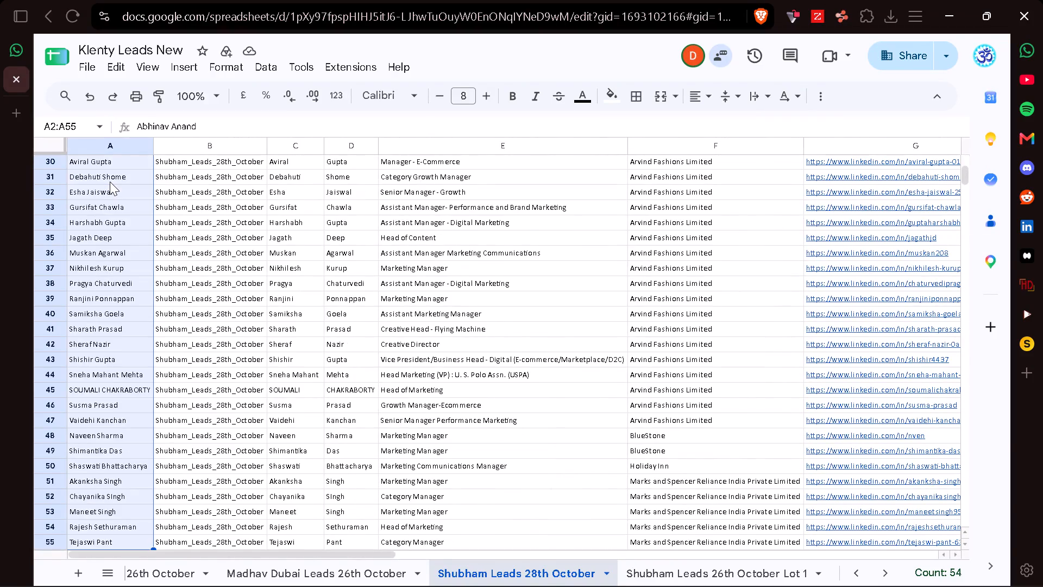
pyautogui.scroll(-1, 110, 182)
pyautogui.scroll(8, 110, 182)
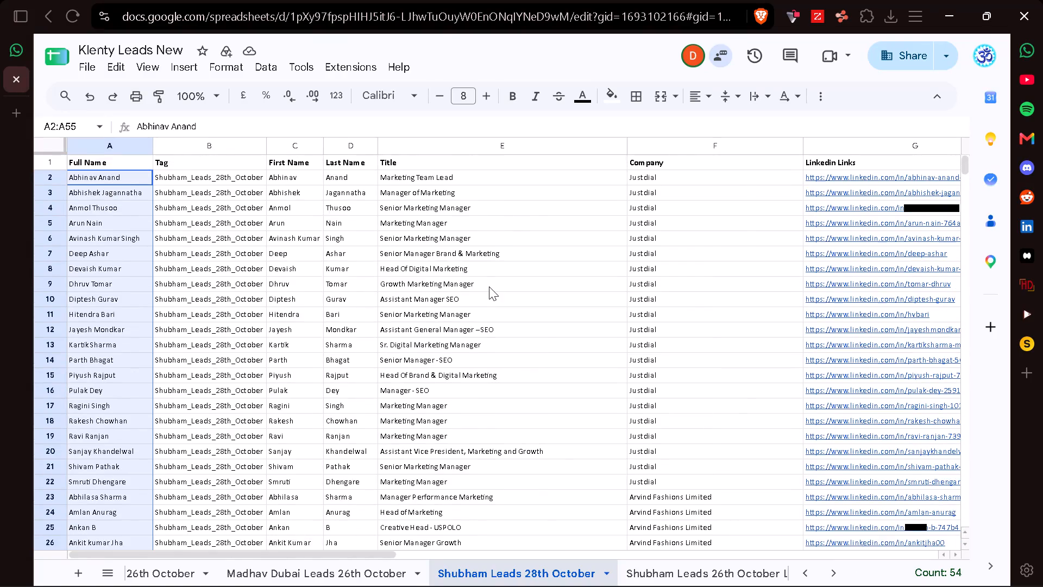
# Filter the Phone column to exclude blanks and review how many leads have phone numbers.
pyautogui.hscroll(-6, 489, 286)
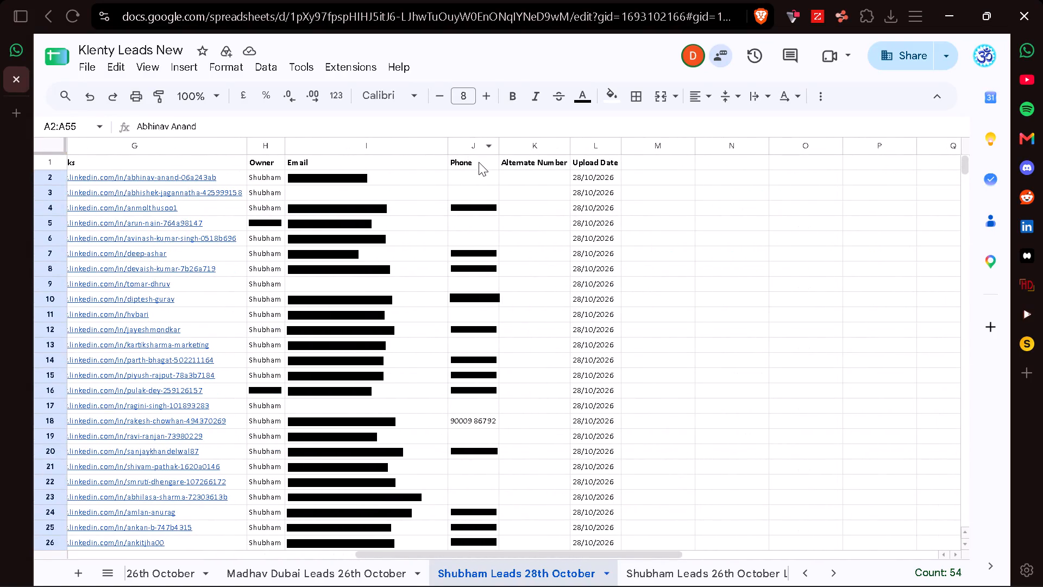
pyautogui.click(479, 162)
pyautogui.click(813, 99)
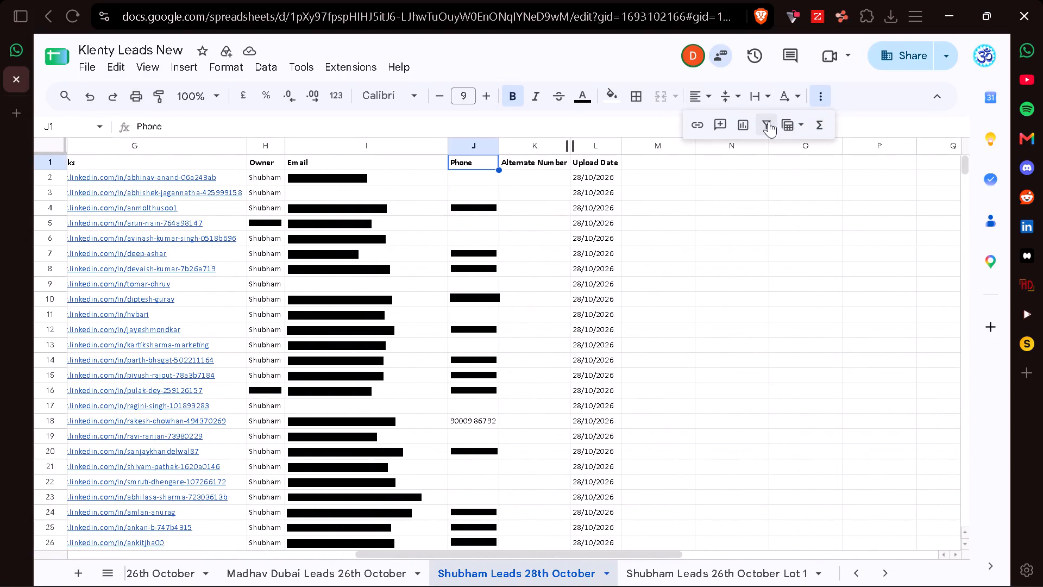
pyautogui.click(769, 121)
pyautogui.click(491, 160)
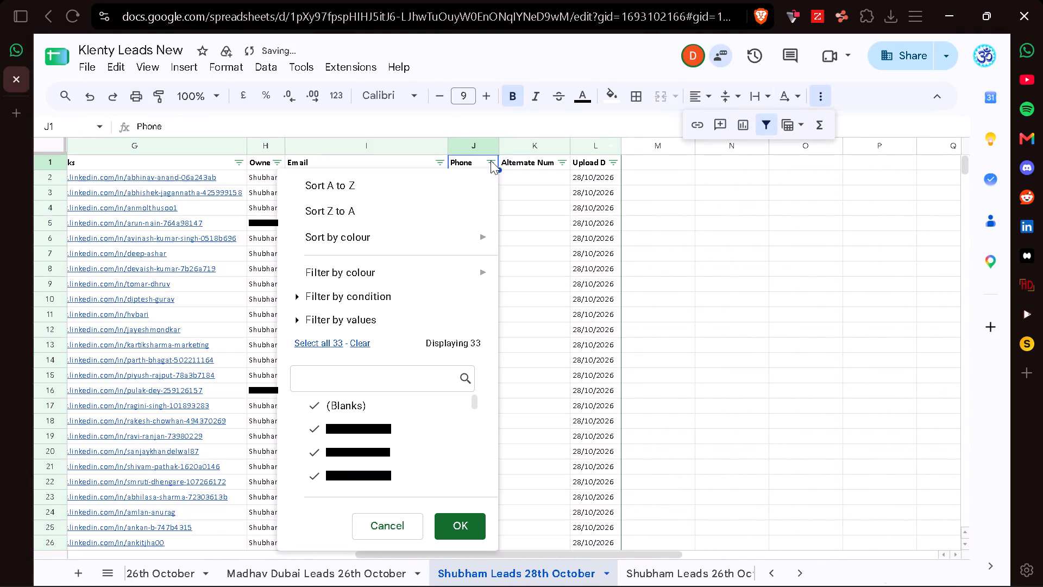
pyautogui.click(361, 341)
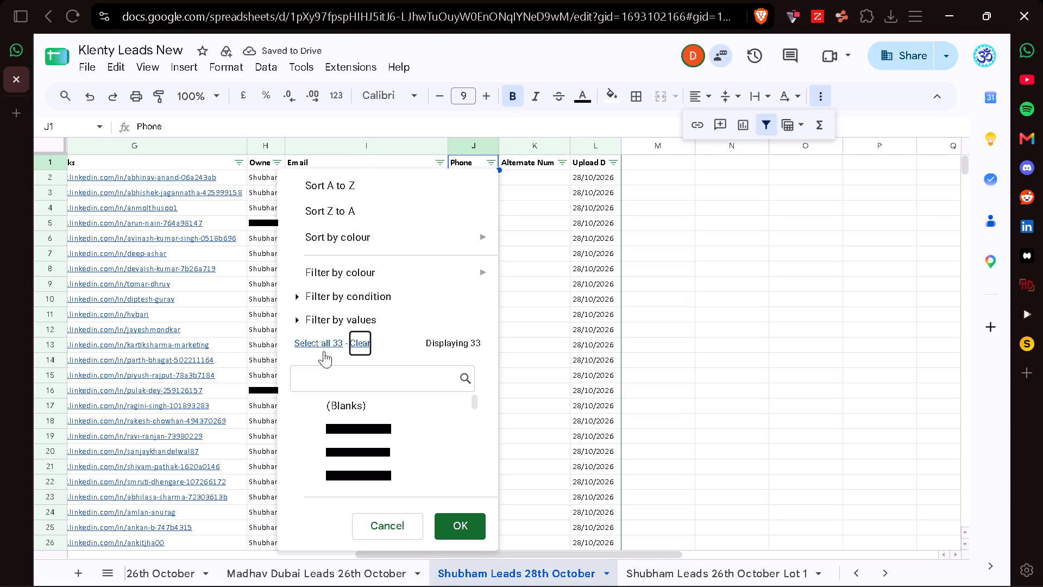
pyautogui.click(328, 345)
pyautogui.click(344, 400)
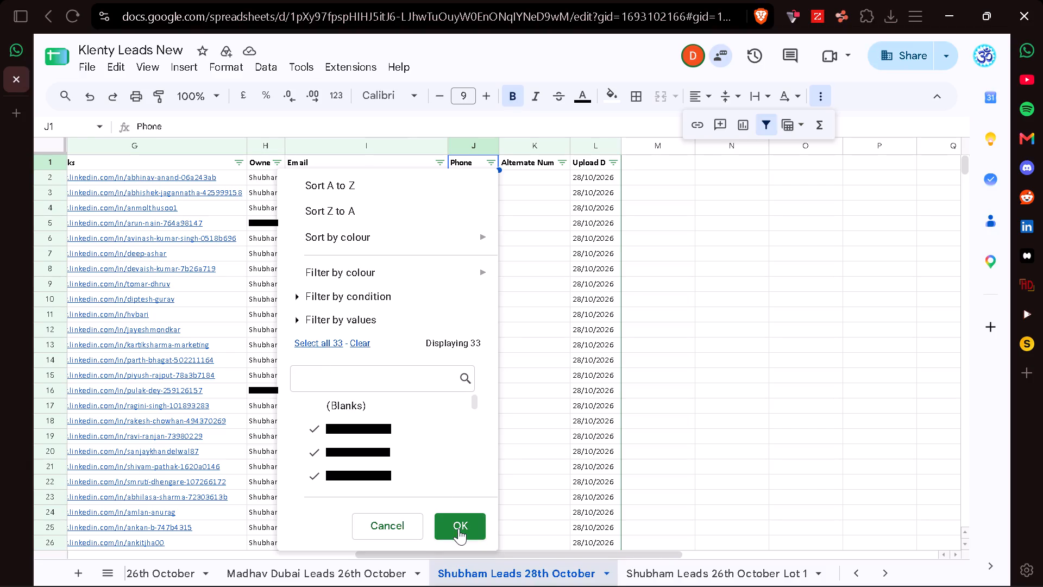
pyautogui.click(458, 528)
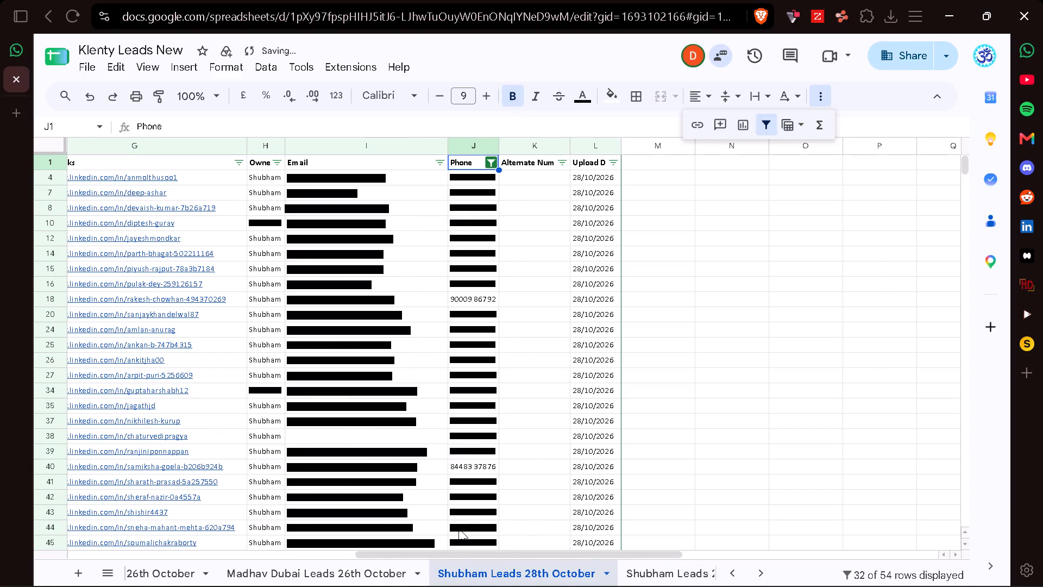
pyautogui.scroll(-2, 439, 390)
pyautogui.scroll(5, 439, 390)
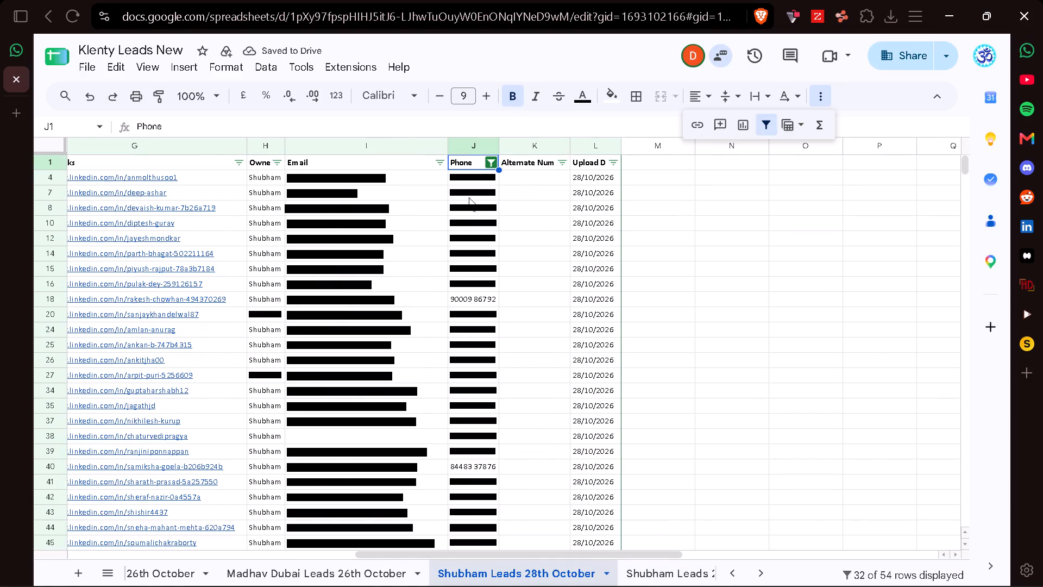
# Remove the filter from the sheet and return to the Full Name header cell A1.
pyautogui.click(765, 123)
pyautogui.hscroll(2, 524, 265)
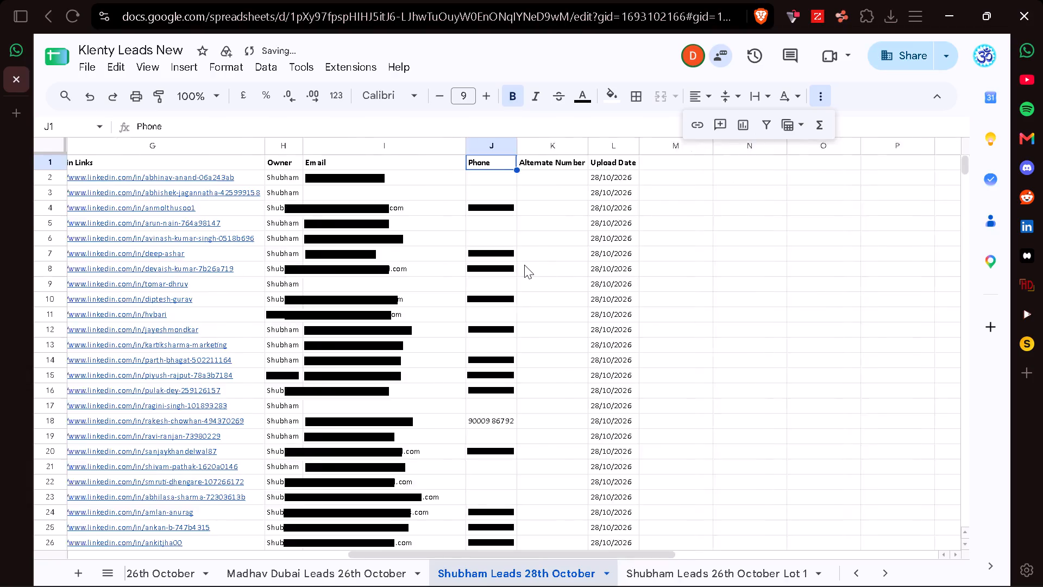
pyautogui.hscroll(7, 524, 265)
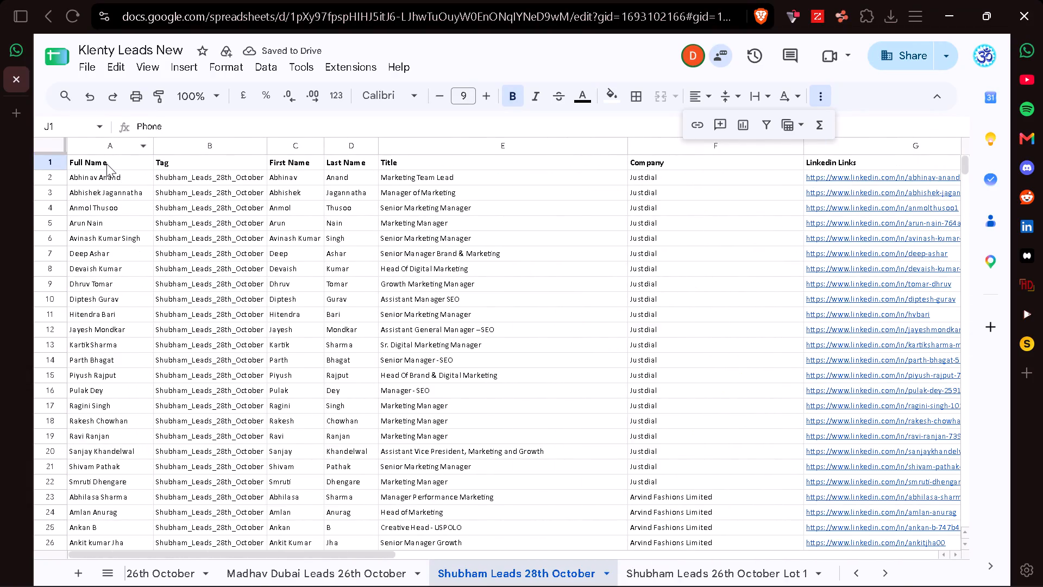
pyautogui.click(106, 164)
pyautogui.click(827, 96)
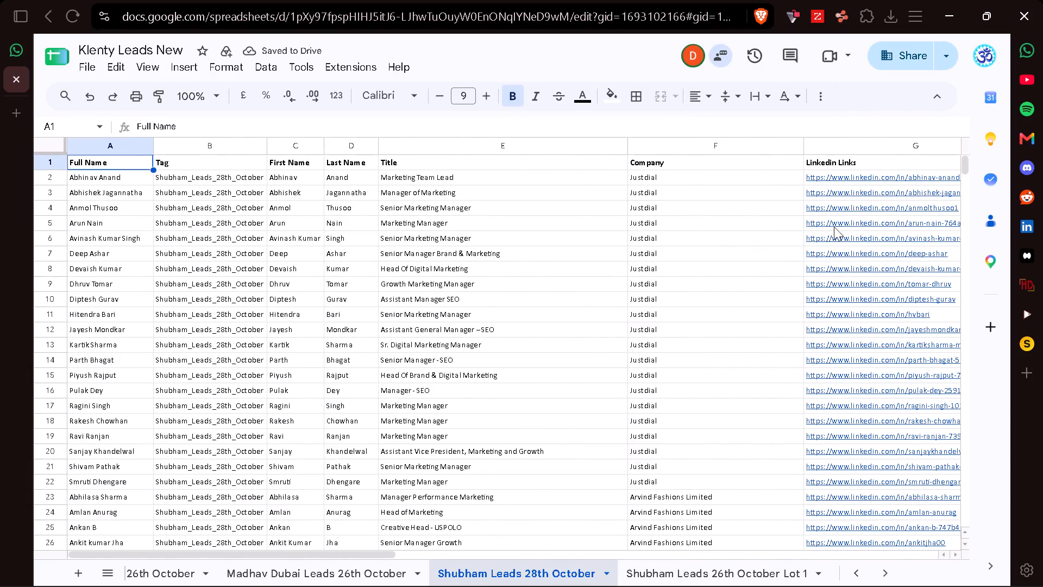